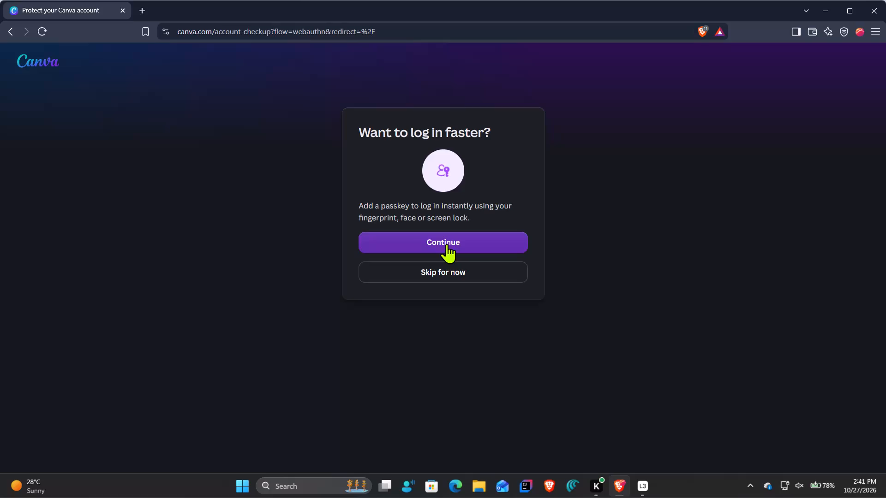
Skip the passkey setup and dismiss the student discount offer.
{"action": "left_click", "coordinate": [464, 275]}
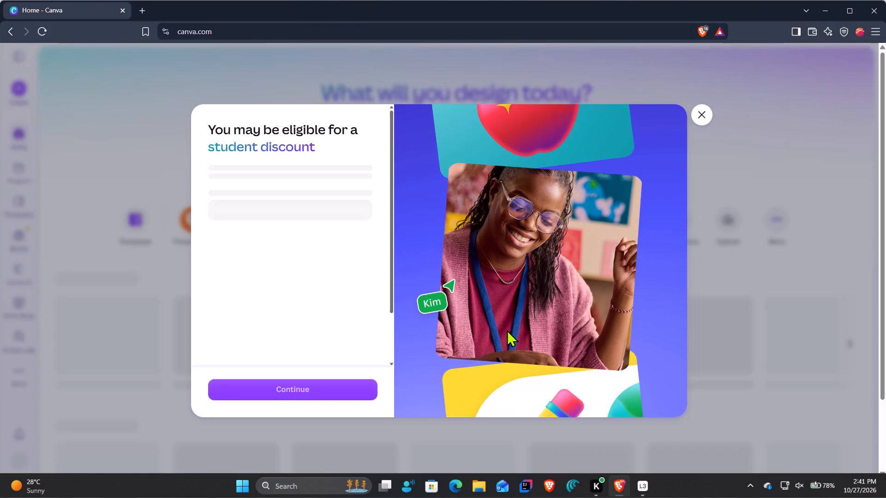
{"action": "left_click", "coordinate": [708, 112]}
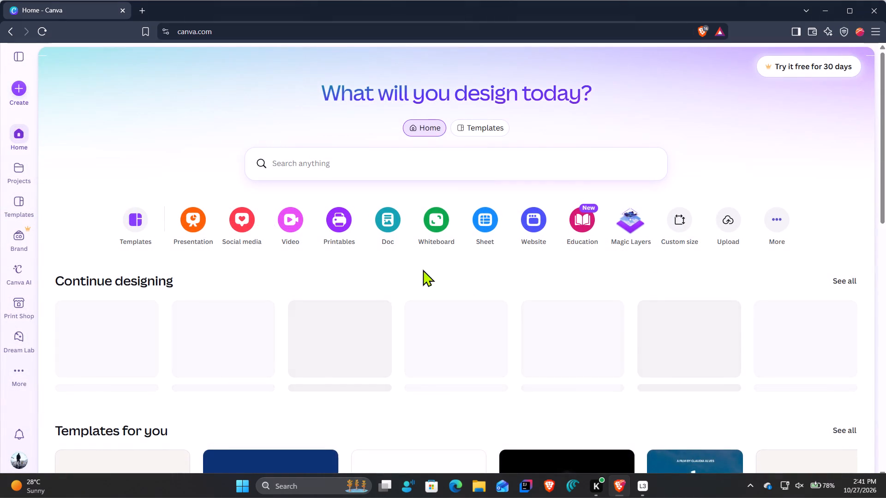
Look through the recent designs and template categories on the home page.
{"action": "scroll", "coordinate": [378, 278], "scroll_direction": "down", "scroll_amount": 2}
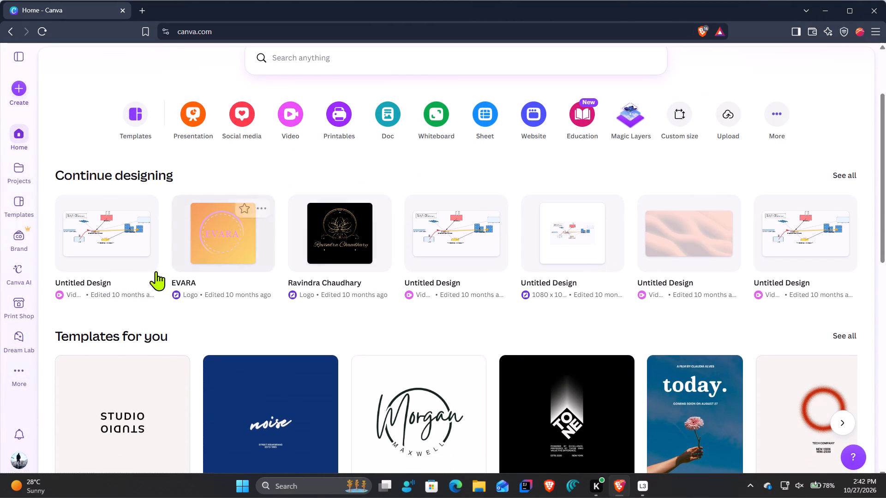
{"action": "scroll", "coordinate": [785, 354], "scroll_direction": "down", "scroll_amount": 4}
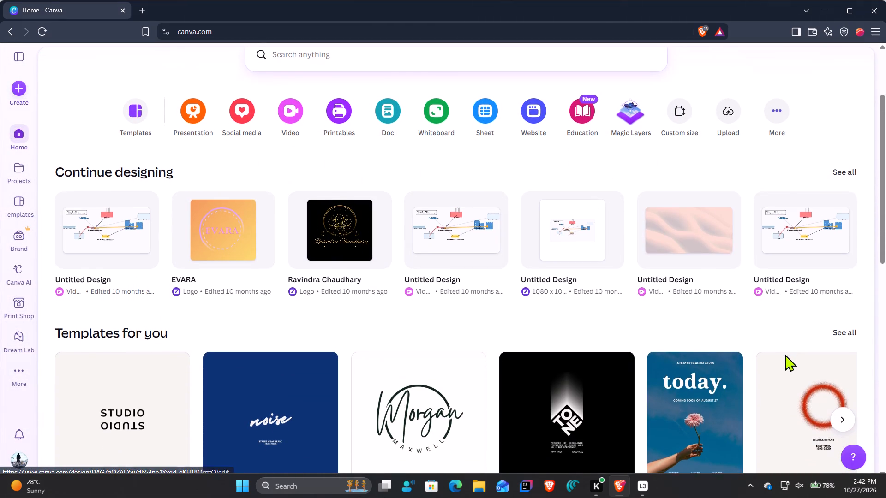
{"action": "scroll", "coordinate": [785, 354], "scroll_direction": "down", "scroll_amount": 5}
{"action": "scroll", "coordinate": [784, 349], "scroll_direction": "up", "scroll_amount": 7}
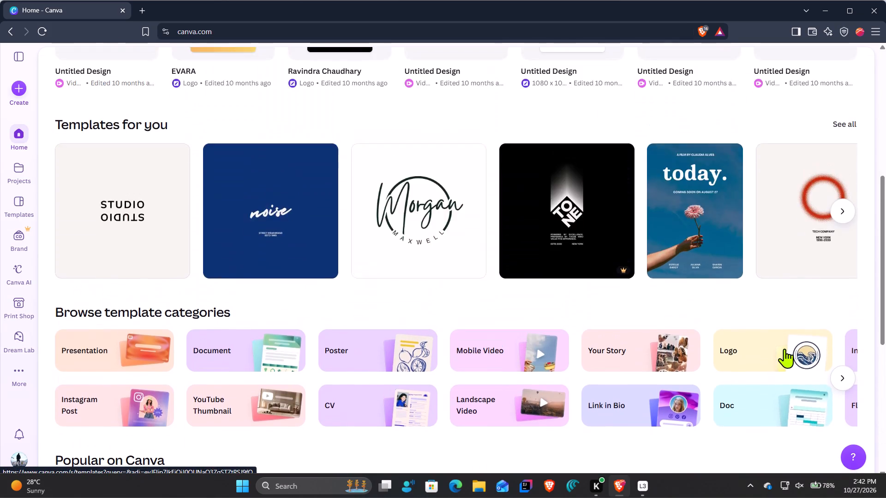
{"action": "scroll", "coordinate": [784, 349], "scroll_direction": "up", "scroll_amount": 9}
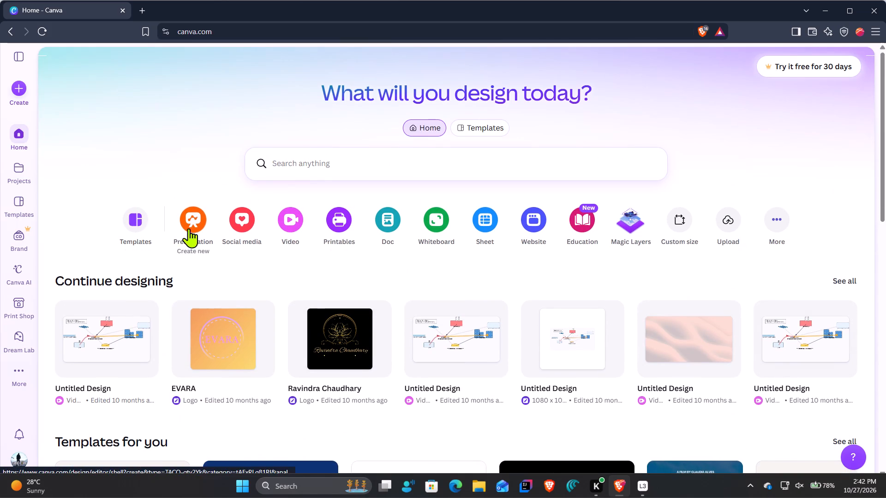
Create a blank logo design from the Logo category of the templates gallery.
{"action": "left_click", "coordinate": [138, 227]}
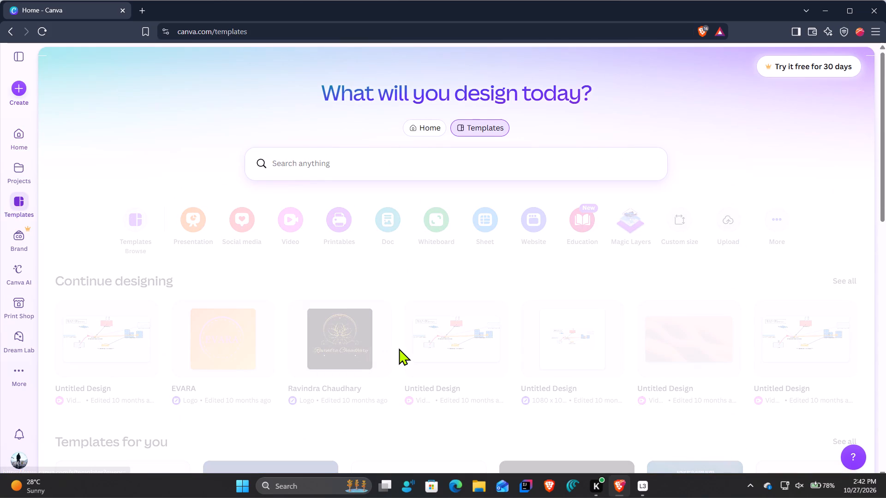
{"action": "scroll", "coordinate": [411, 361], "scroll_direction": "down", "scroll_amount": 10}
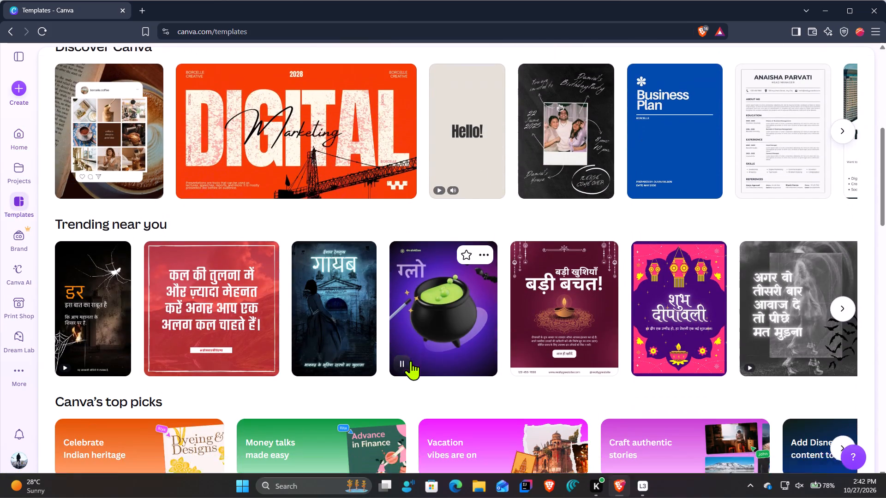
{"action": "scroll", "coordinate": [411, 361], "scroll_direction": "up", "scroll_amount": 1}
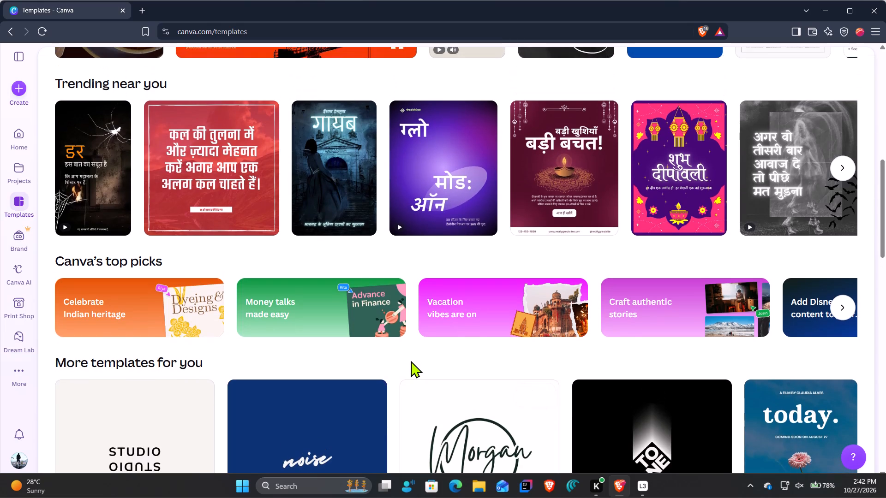
{"action": "scroll", "coordinate": [411, 361], "scroll_direction": "down", "scroll_amount": 9}
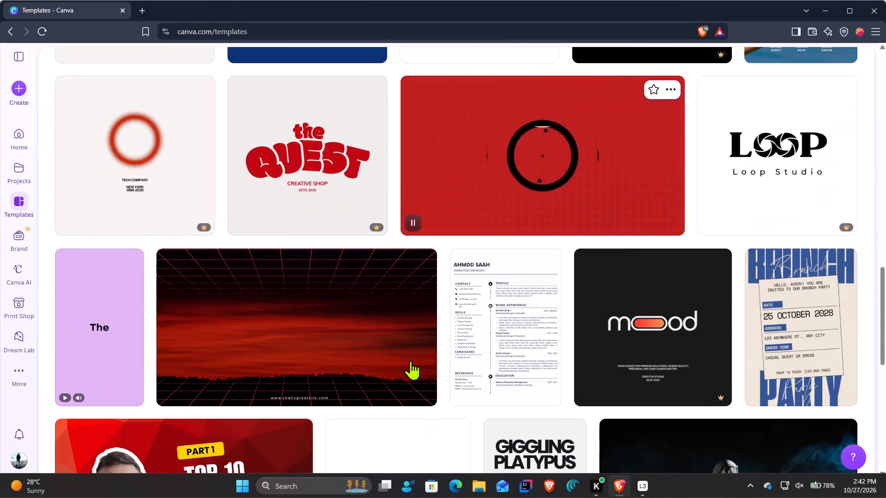
{"action": "scroll", "coordinate": [432, 418], "scroll_direction": "down", "scroll_amount": 7}
{"action": "scroll", "coordinate": [430, 411], "scroll_direction": "up", "scroll_amount": 3}
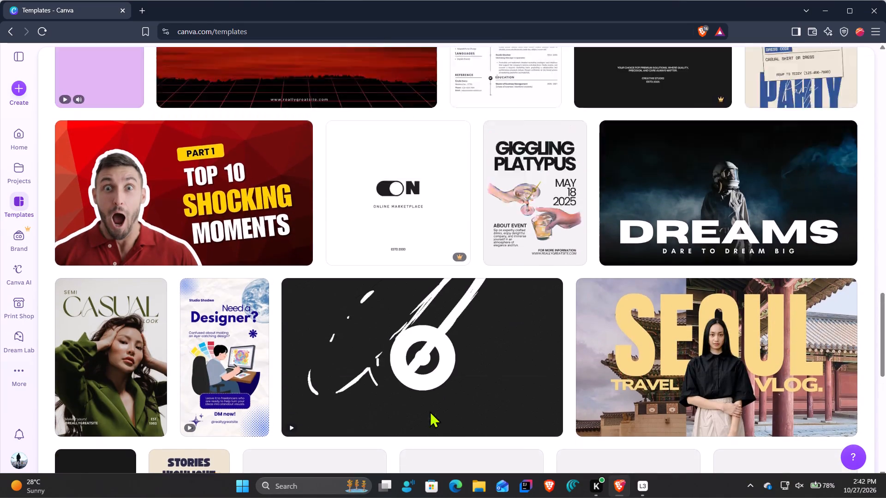
{"action": "scroll", "coordinate": [430, 411], "scroll_direction": "up", "scroll_amount": 20}
{"action": "scroll", "coordinate": [430, 411], "scroll_direction": "up", "scroll_amount": 9}
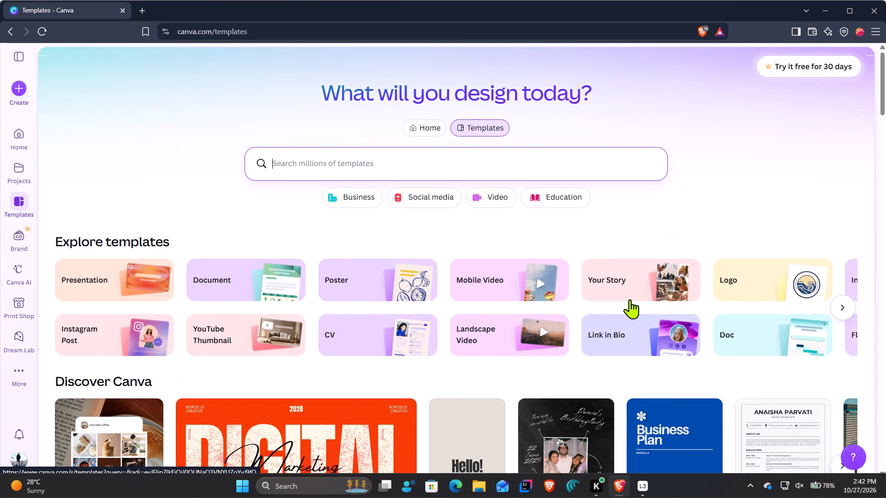
{"action": "left_click", "coordinate": [726, 292]}
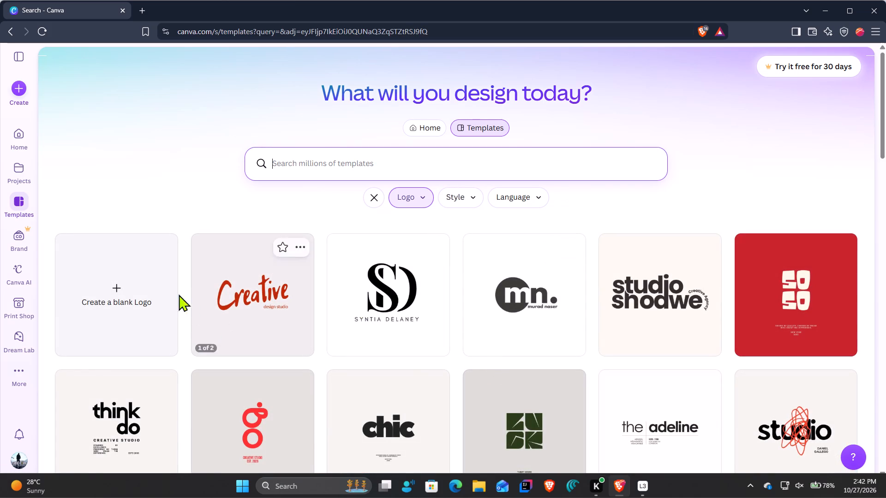
{"action": "left_click", "coordinate": [149, 286]}
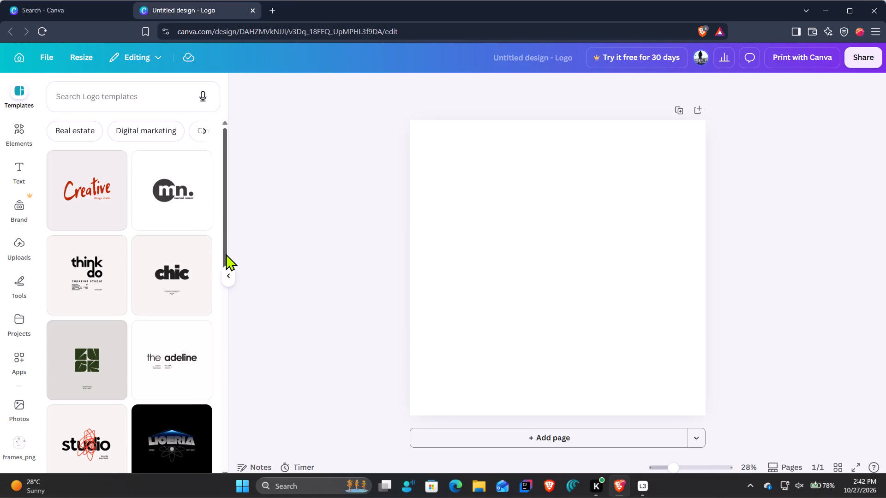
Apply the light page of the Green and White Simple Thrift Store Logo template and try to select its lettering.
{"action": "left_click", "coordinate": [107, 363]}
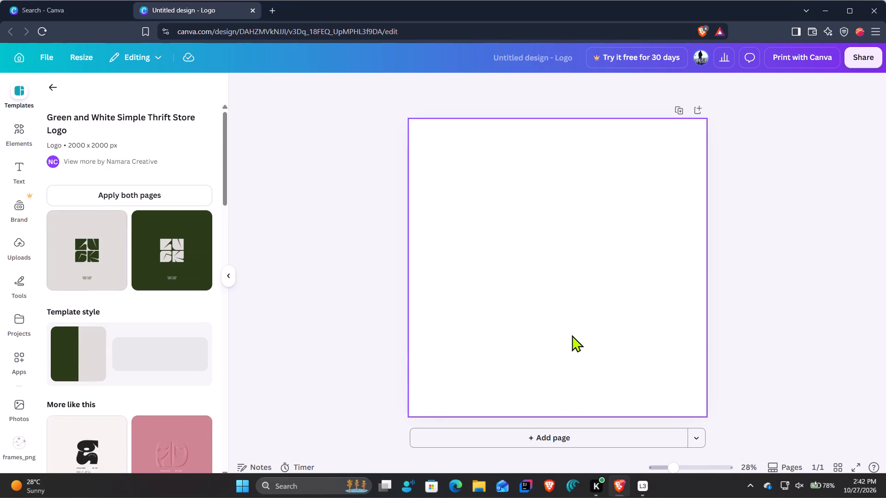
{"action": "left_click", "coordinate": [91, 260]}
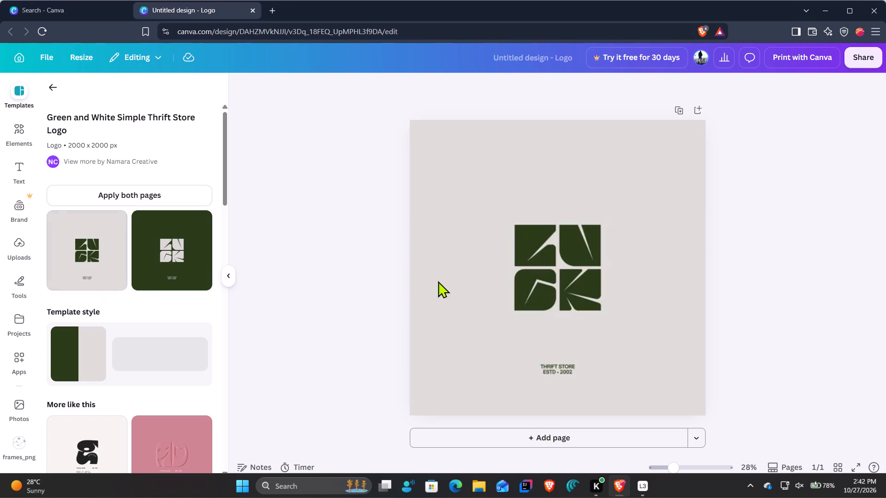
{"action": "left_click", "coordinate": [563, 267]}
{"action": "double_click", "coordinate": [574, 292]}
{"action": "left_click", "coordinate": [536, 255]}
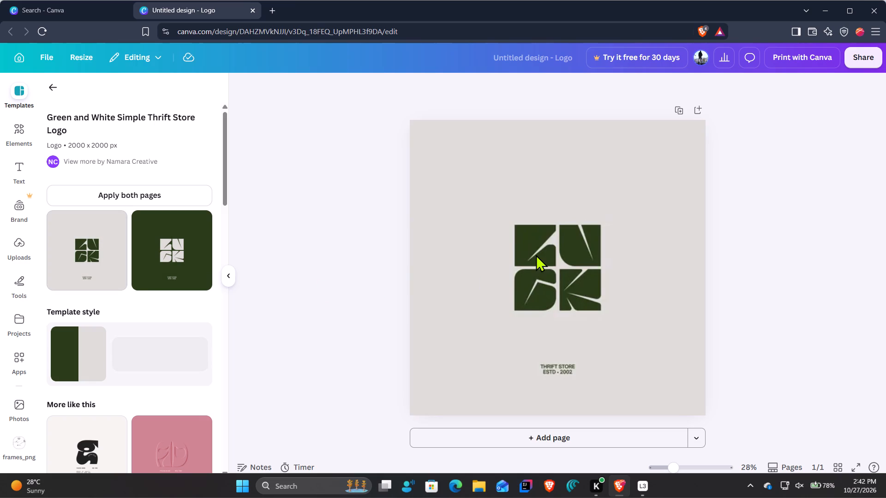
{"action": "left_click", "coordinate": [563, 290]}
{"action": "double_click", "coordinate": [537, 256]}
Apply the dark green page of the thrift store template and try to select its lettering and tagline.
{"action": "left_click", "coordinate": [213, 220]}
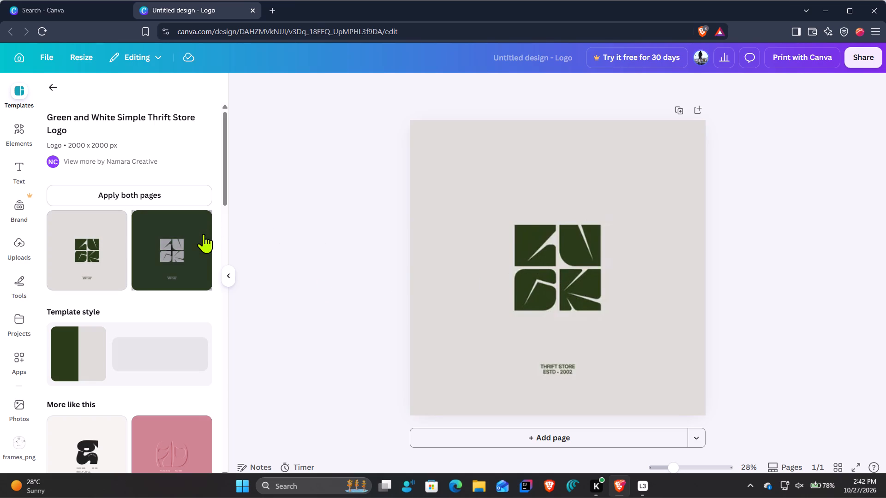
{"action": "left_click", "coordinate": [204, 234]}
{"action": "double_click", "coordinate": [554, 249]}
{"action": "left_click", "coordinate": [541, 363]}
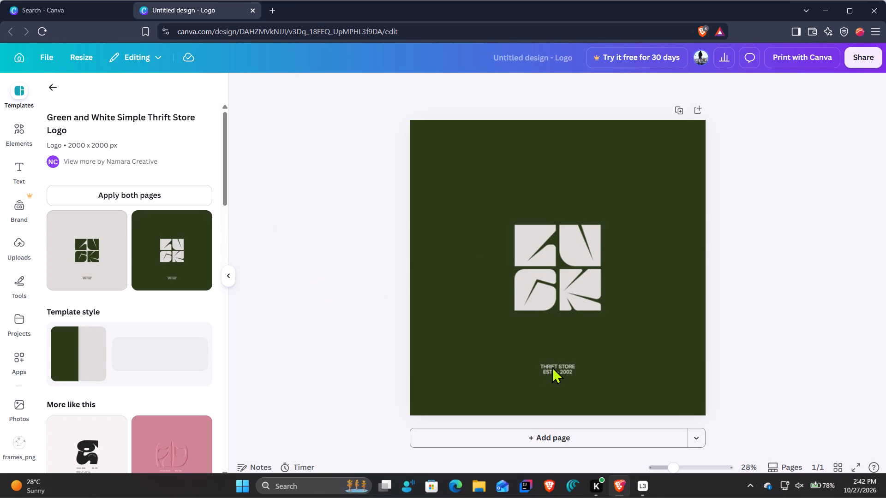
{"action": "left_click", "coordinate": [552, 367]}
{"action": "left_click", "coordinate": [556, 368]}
Replace the design with the Black and White Minimalist Simple Bold Creative Studio Logo template.
{"action": "scroll", "coordinate": [257, 324], "scroll_direction": "down", "scroll_amount": 6}
{"action": "scroll", "coordinate": [204, 365], "scroll_direction": "down", "scroll_amount": 4}
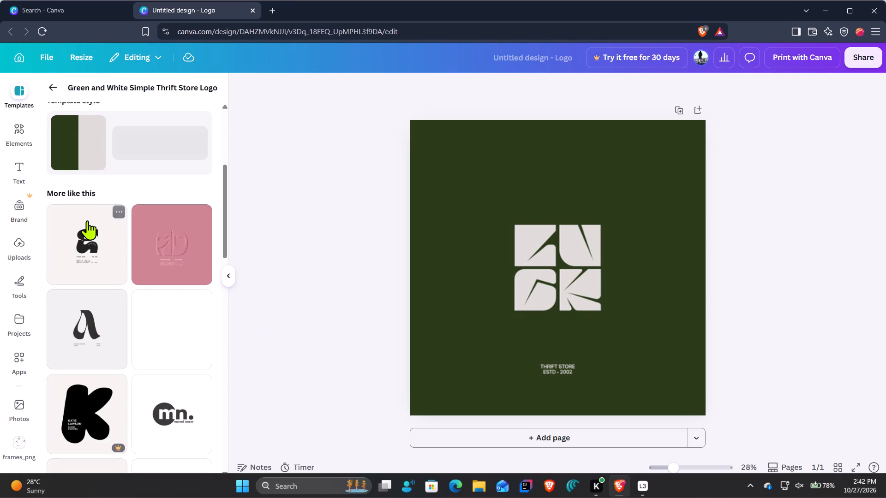
{"action": "left_click", "coordinate": [86, 220]}
{"action": "left_click", "coordinate": [565, 258]}
{"action": "double_click", "coordinate": [568, 290]}
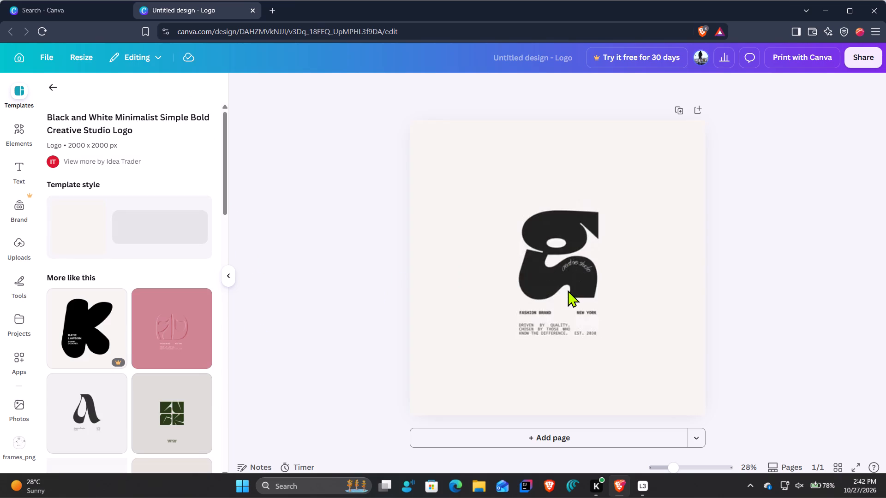
{"action": "scroll", "coordinate": [588, 358], "scroll_direction": "down", "scroll_amount": 1}
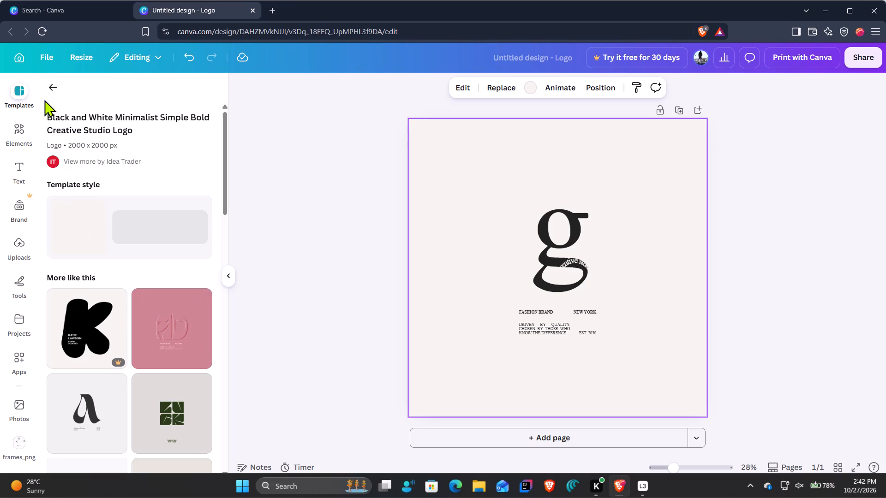
Return to the template list, search the logo templates for "suvan" and clear the search text.
{"action": "left_click", "coordinate": [44, 87]}
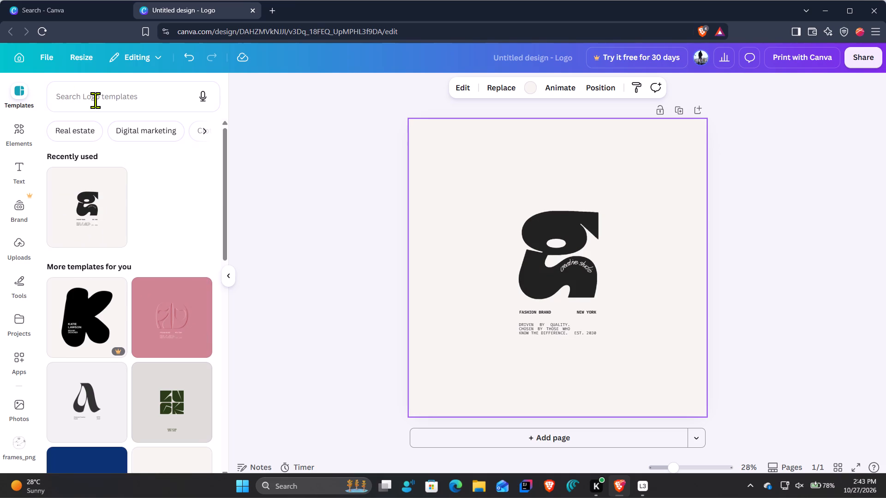
{"action": "scroll", "coordinate": [137, 254], "scroll_direction": "down", "scroll_amount": 7}
{"action": "scroll", "coordinate": [140, 254], "scroll_direction": "up", "scroll_amount": 8}
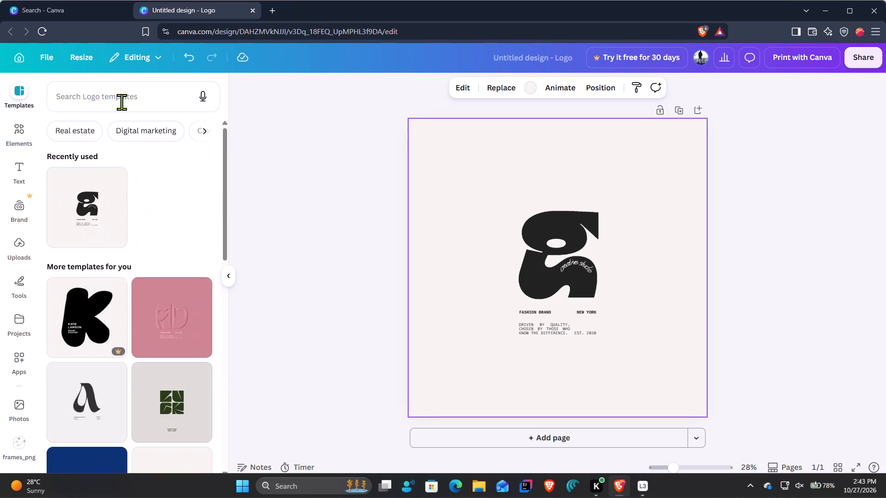
{"action": "left_click", "coordinate": [121, 102]}
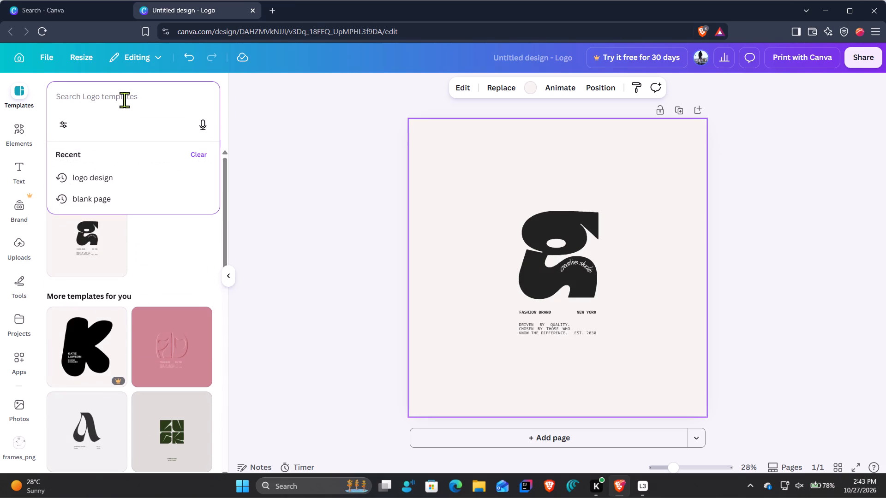
{"action": "type", "text": "suvan"}
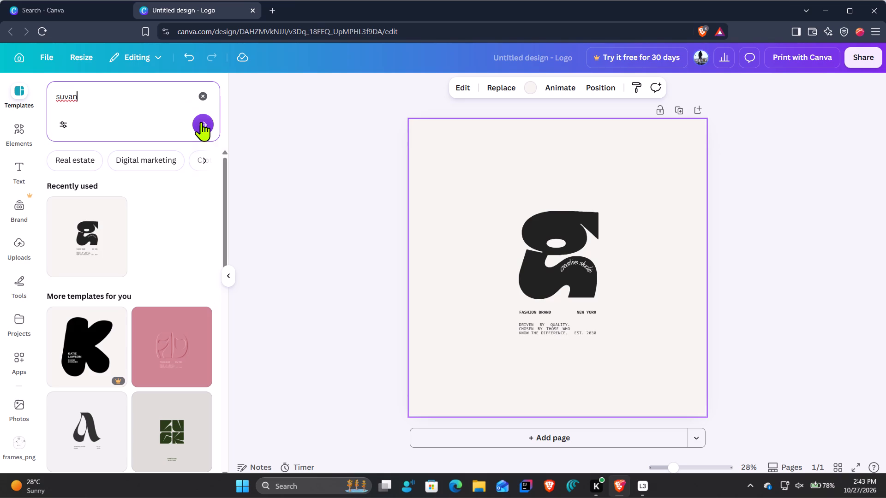
{"action": "left_click", "coordinate": [201, 122]}
{"action": "left_click", "coordinate": [138, 99]}
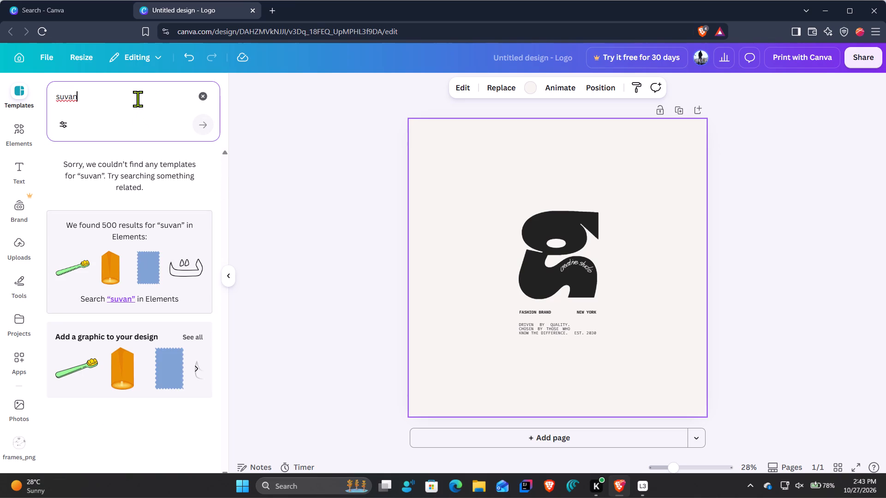
{"action": "key", "text": "BackSpace"}
{"action": "key", "text": "BackSpace"}
{"action": "key", "text": "BackSpace"}
{"action": "key", "text": "BackSpace"}
{"action": "key", "text": "BackSpace"}
{"action": "key", "text": "BackSpace"}
{"action": "key", "text": "BackSpace"}
{"action": "key", "text": "BackSpace"}
{"action": "key", "text": "BackSpace"}
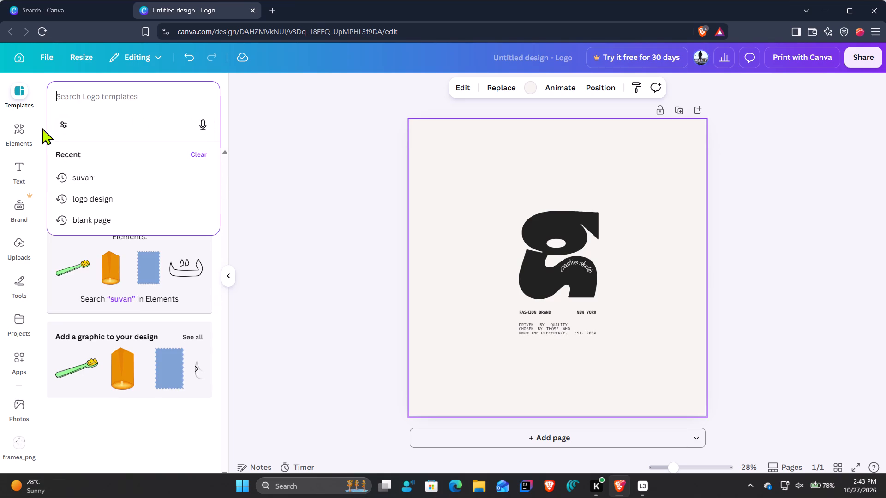
Add a blank second page and delete the first page containing the template logo.
{"action": "left_click", "coordinate": [565, 433]}
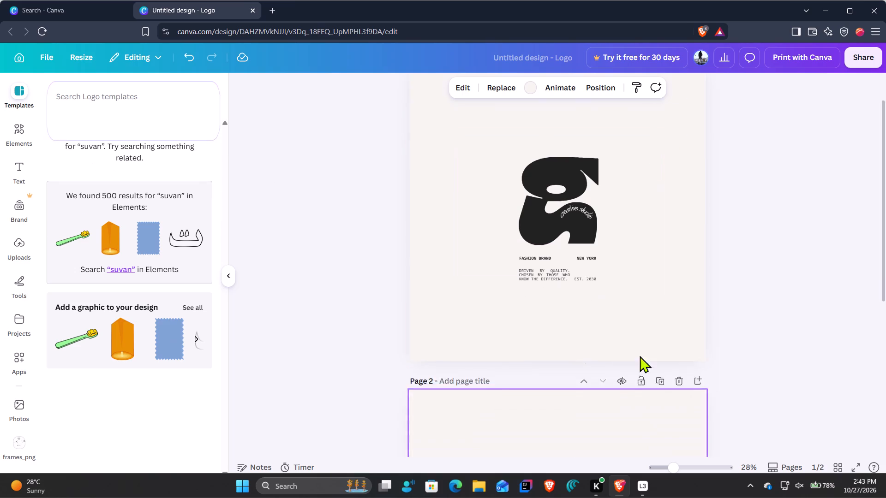
{"action": "scroll", "coordinate": [672, 212], "scroll_direction": "up", "scroll_amount": 7}
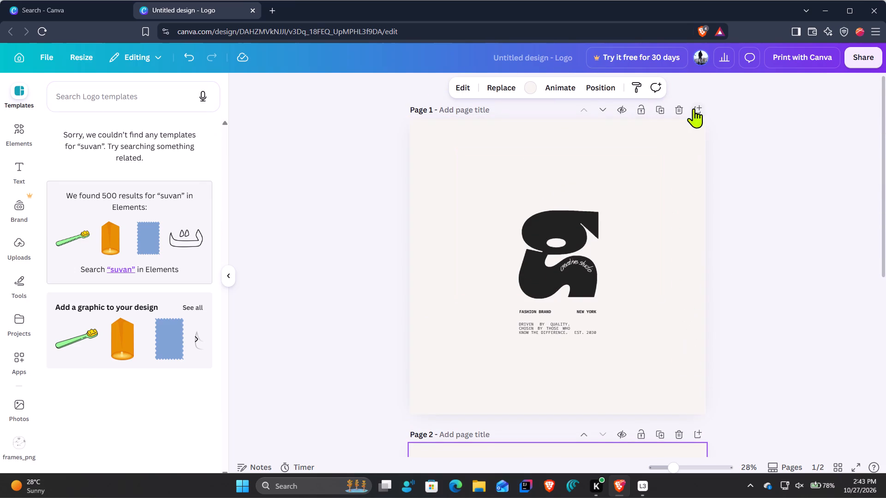
{"action": "left_click", "coordinate": [679, 113]}
{"action": "scroll", "coordinate": [598, 317], "scroll_direction": "down", "scroll_amount": 2}
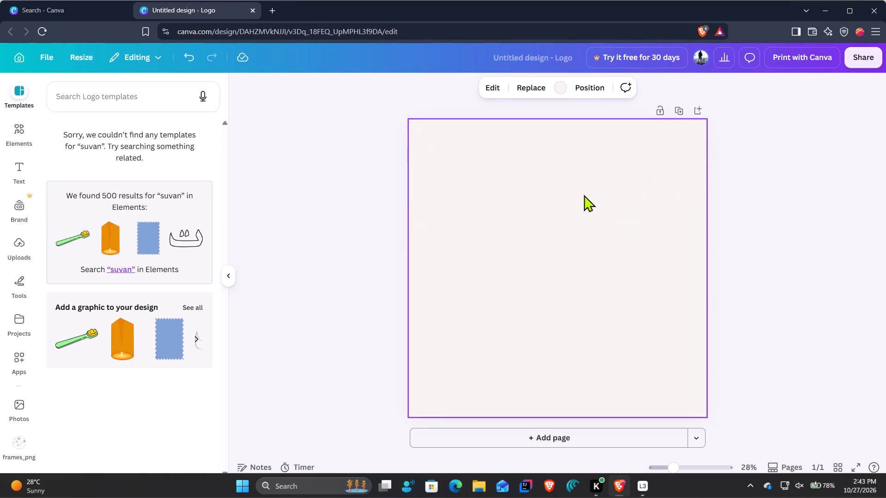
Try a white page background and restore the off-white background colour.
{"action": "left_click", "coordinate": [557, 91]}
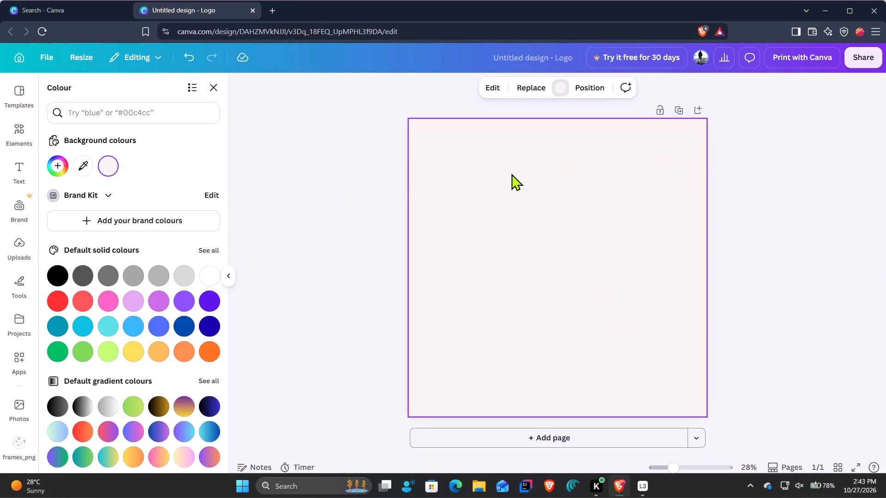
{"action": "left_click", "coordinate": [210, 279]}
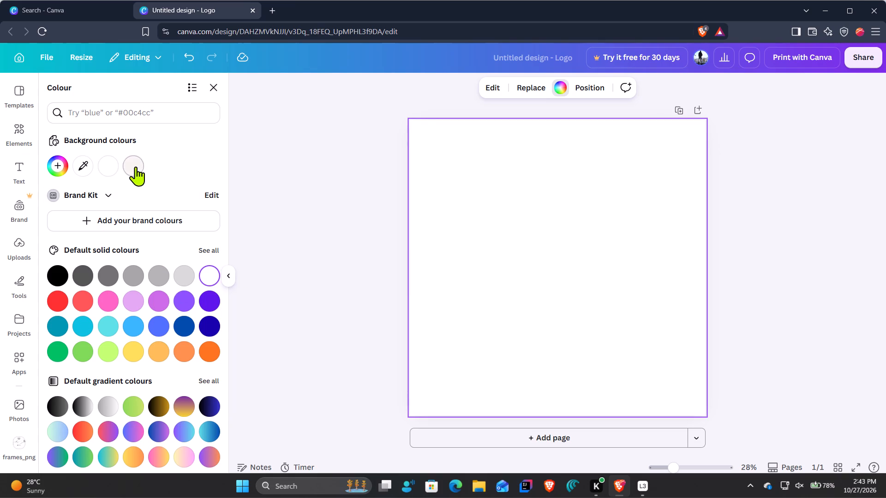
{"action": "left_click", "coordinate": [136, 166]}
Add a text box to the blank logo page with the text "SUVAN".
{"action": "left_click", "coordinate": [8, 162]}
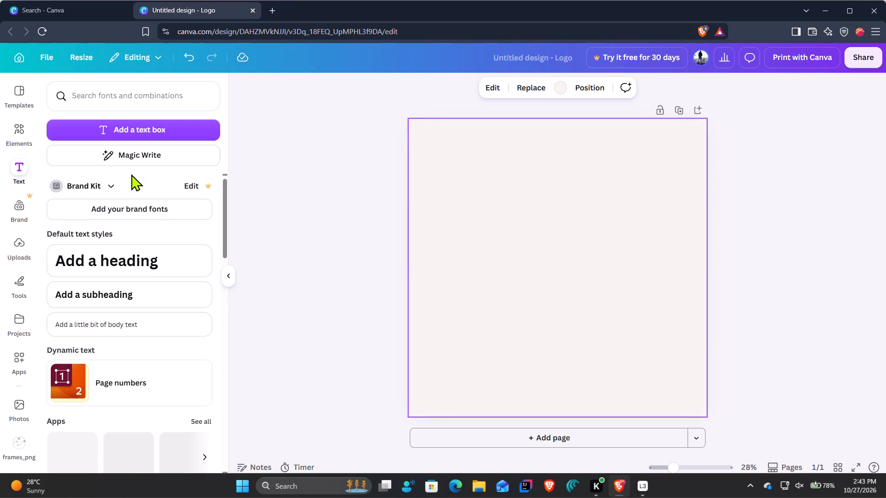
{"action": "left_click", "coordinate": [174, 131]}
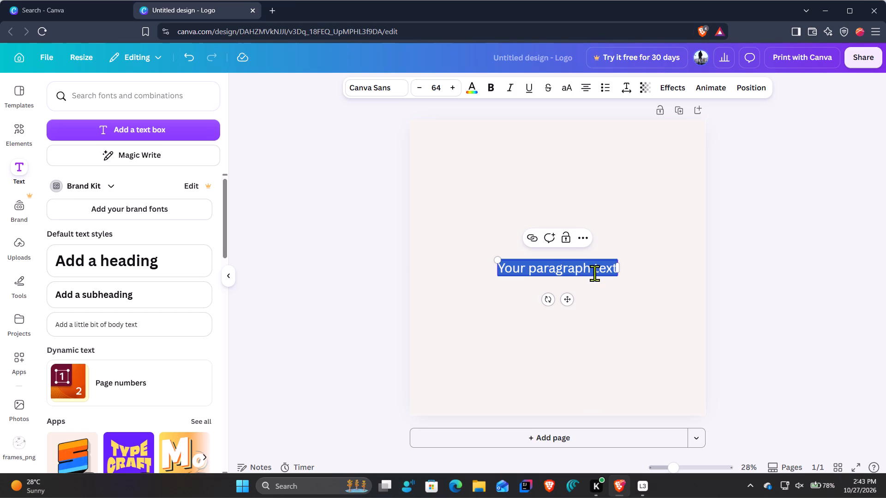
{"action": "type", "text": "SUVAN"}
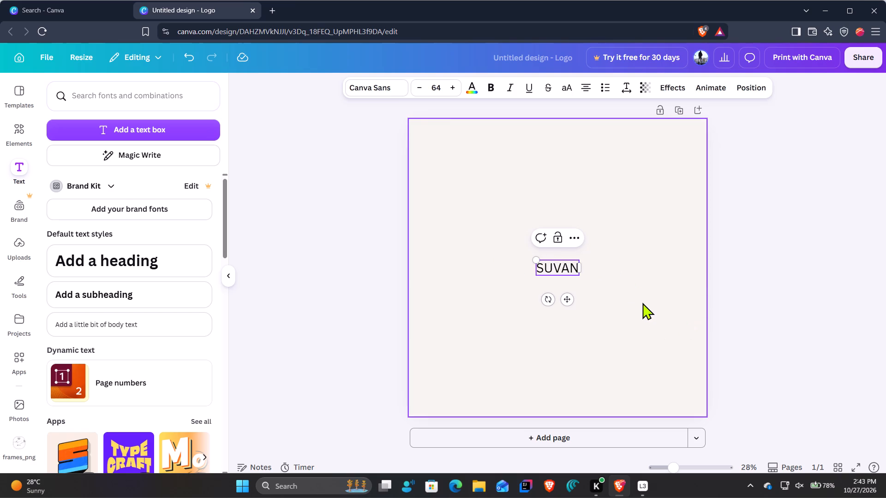
Extend the "suvan" template search to the elements library, look through the matches and clear the search.
{"action": "left_click", "coordinate": [18, 106]}
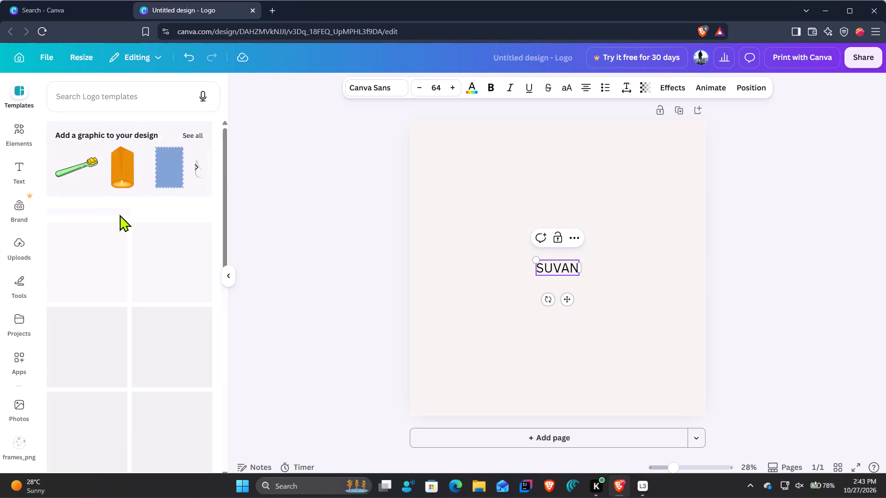
{"action": "left_click", "coordinate": [19, 78]}
{"action": "left_click", "coordinate": [17, 95]}
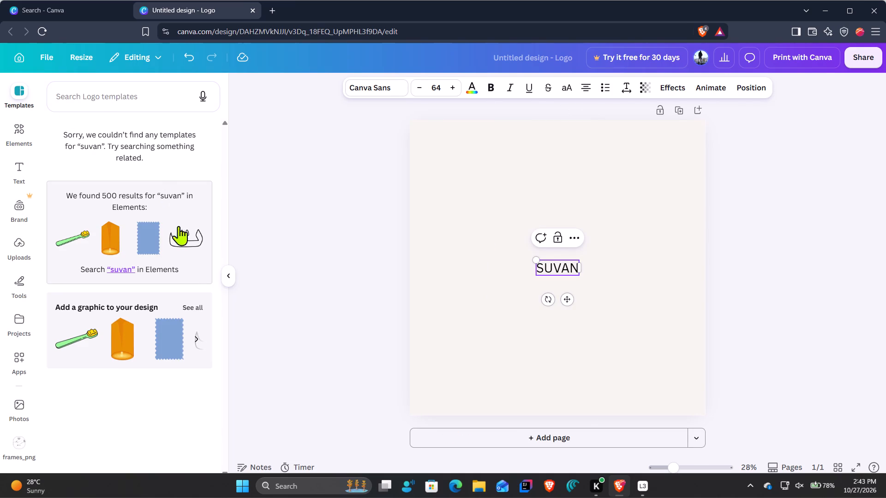
{"action": "left_click", "coordinate": [190, 267]}
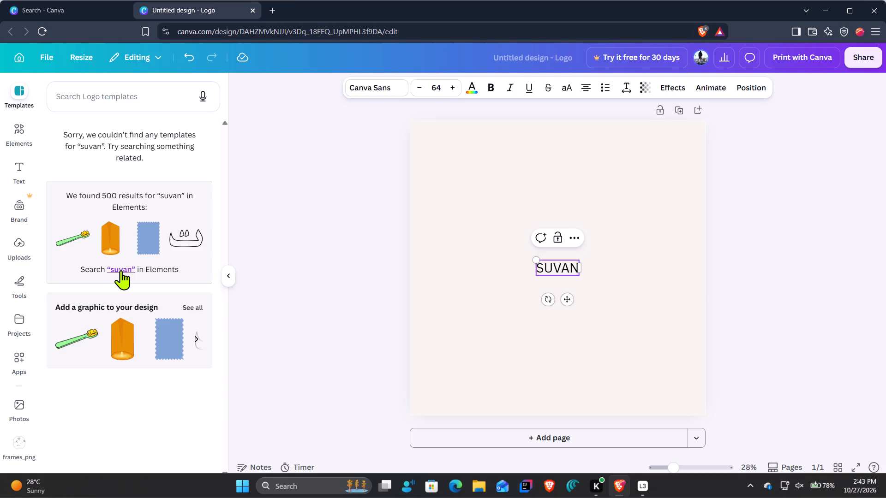
{"action": "left_click", "coordinate": [121, 270]}
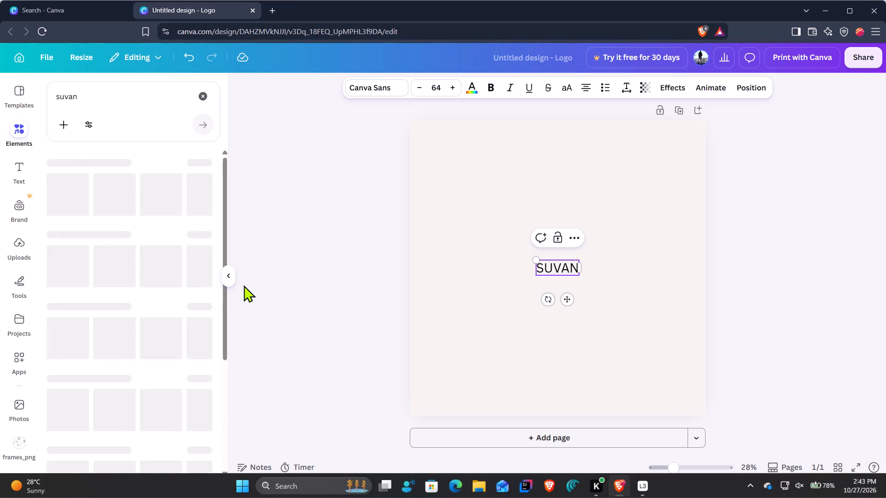
{"action": "scroll", "coordinate": [220, 303], "scroll_direction": "down", "scroll_amount": 10}
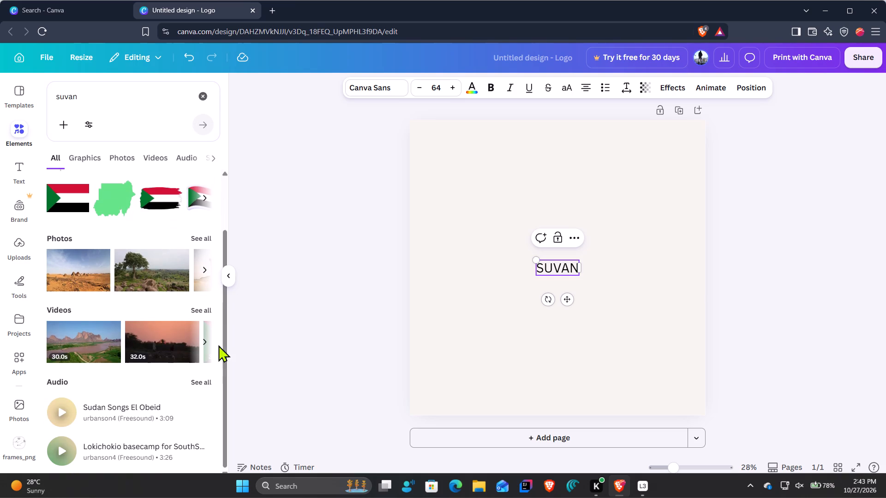
{"action": "scroll", "coordinate": [218, 373], "scroll_direction": "up", "scroll_amount": 5}
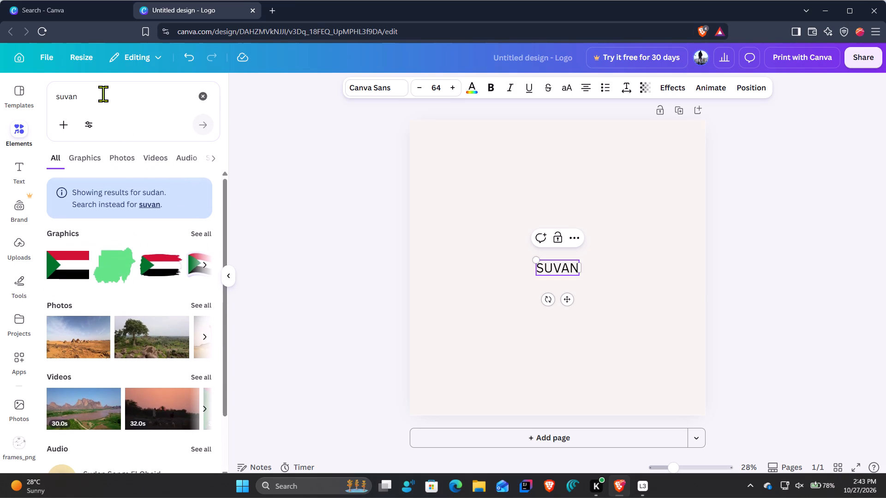
{"action": "left_click", "coordinate": [103, 94]}
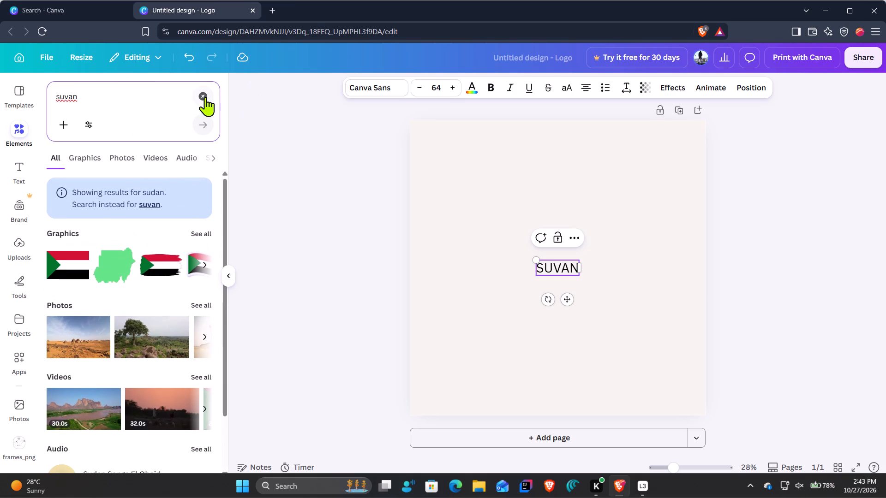
{"action": "left_click", "coordinate": [205, 97]}
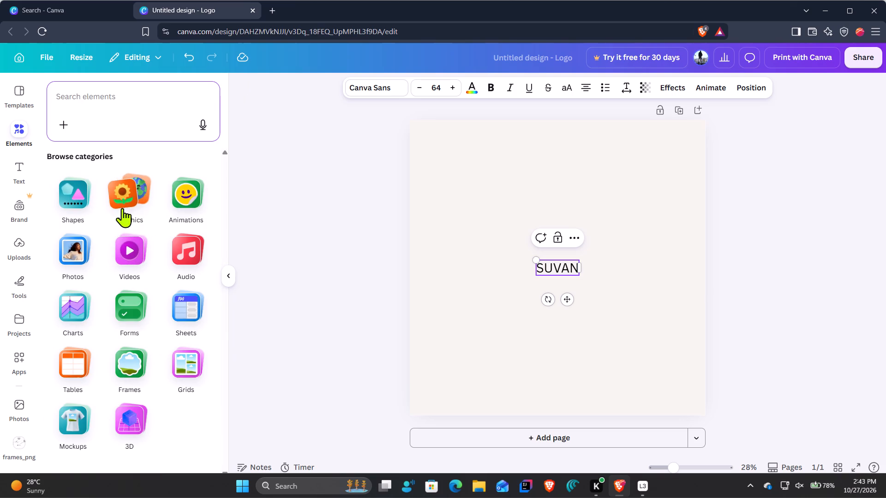
Browse the Graphics category of the elements library, including its collections, and open the Shapes category.
{"action": "left_click", "coordinate": [129, 213]}
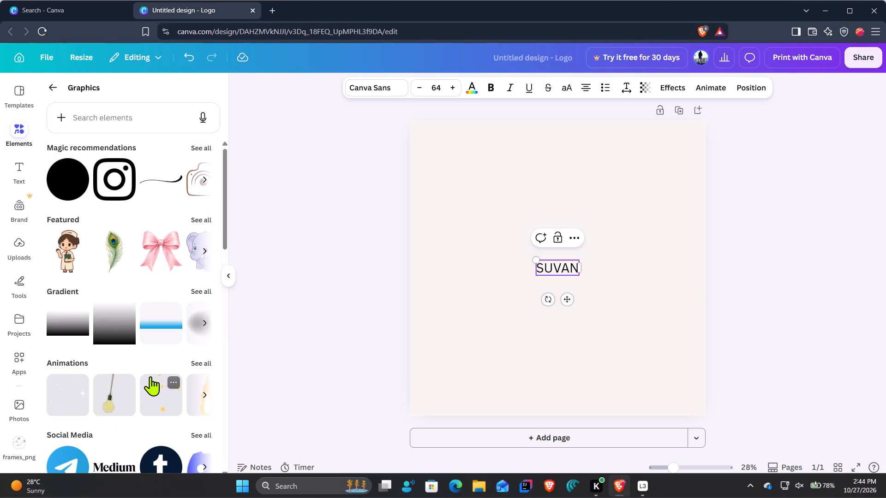
{"action": "scroll", "coordinate": [150, 376], "scroll_direction": "down", "scroll_amount": 7}
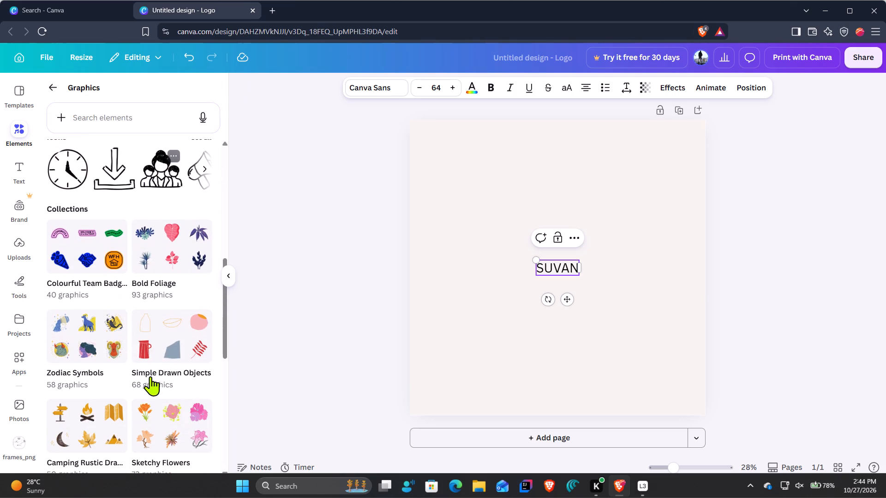
{"action": "scroll", "coordinate": [183, 206], "scroll_direction": "up", "scroll_amount": 7}
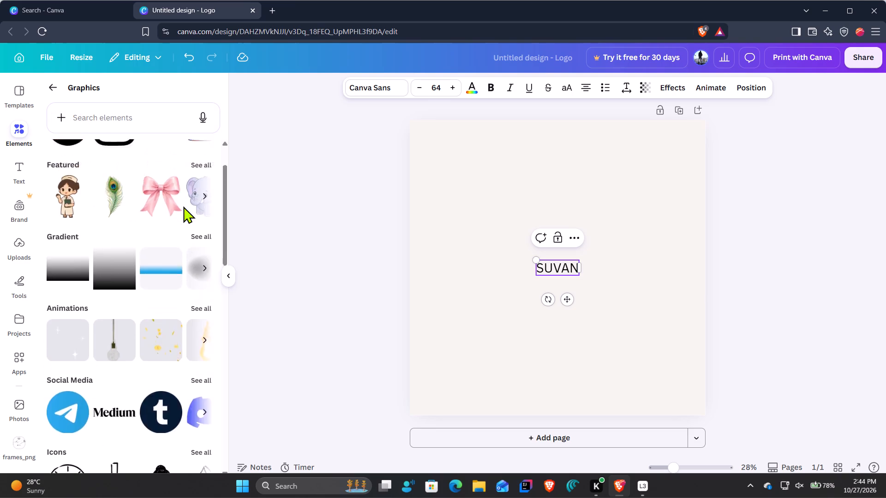
{"action": "scroll", "coordinate": [183, 206], "scroll_direction": "up", "scroll_amount": 5}
{"action": "left_click", "coordinate": [56, 89]}
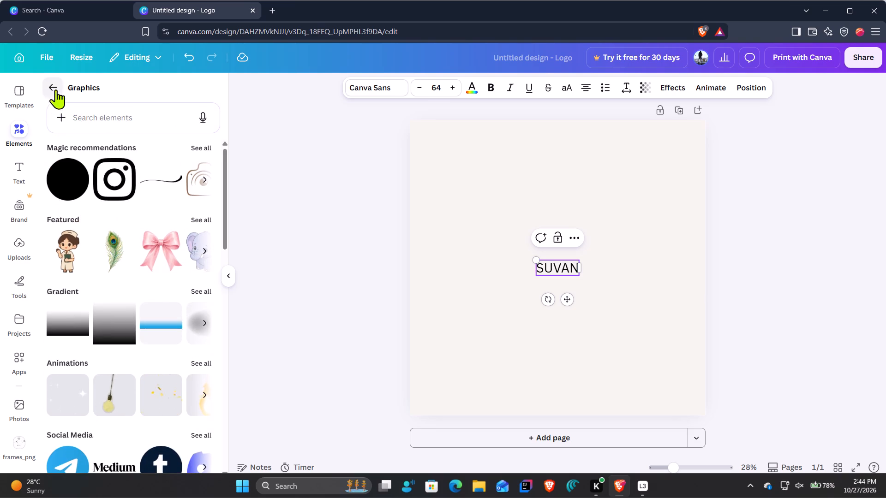
{"action": "left_click", "coordinate": [74, 170]}
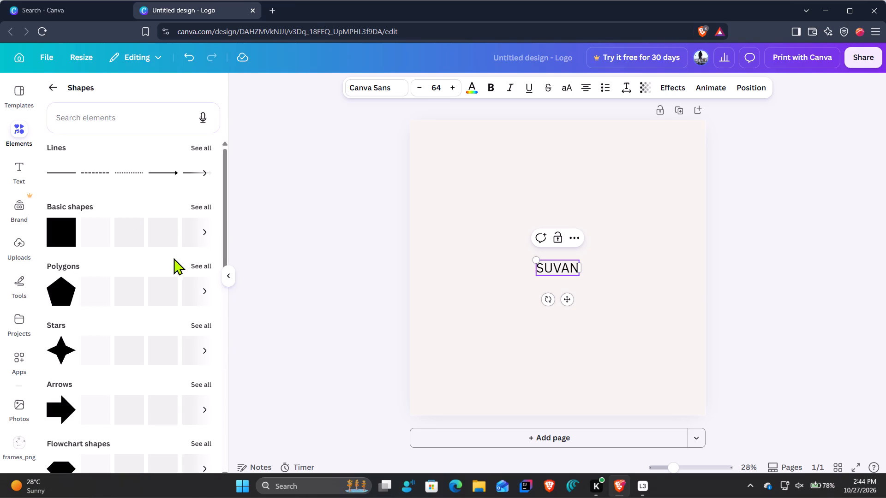
Return to the logo templates and reload the design page to reset the template list.
{"action": "left_click", "coordinate": [19, 86]}
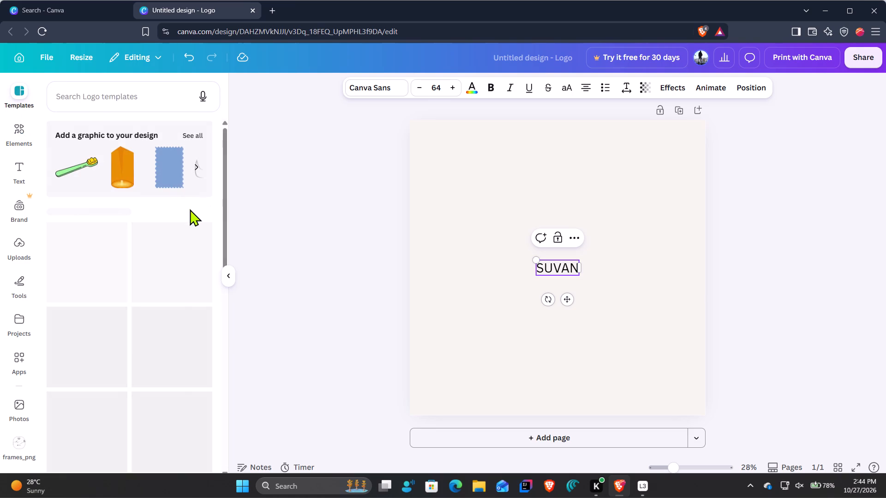
{"action": "left_click", "coordinate": [134, 140]}
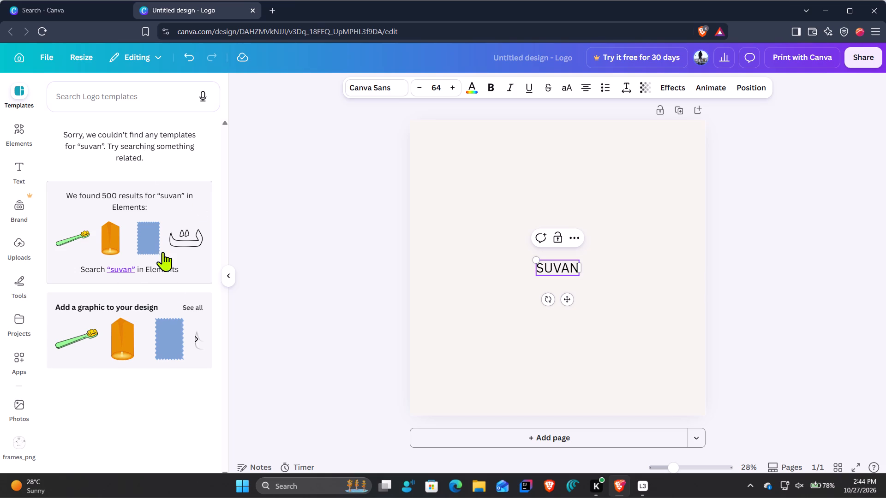
{"action": "left_click", "coordinate": [180, 308]}
{"action": "left_click", "coordinate": [39, 27]}
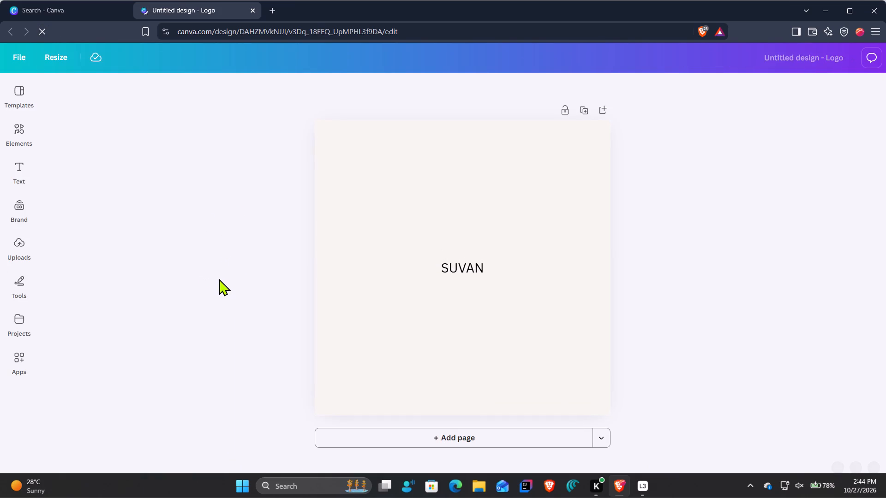
Replace the current page with the Black Blue and White Modern Store Logo template.
{"action": "left_click", "coordinate": [22, 109]}
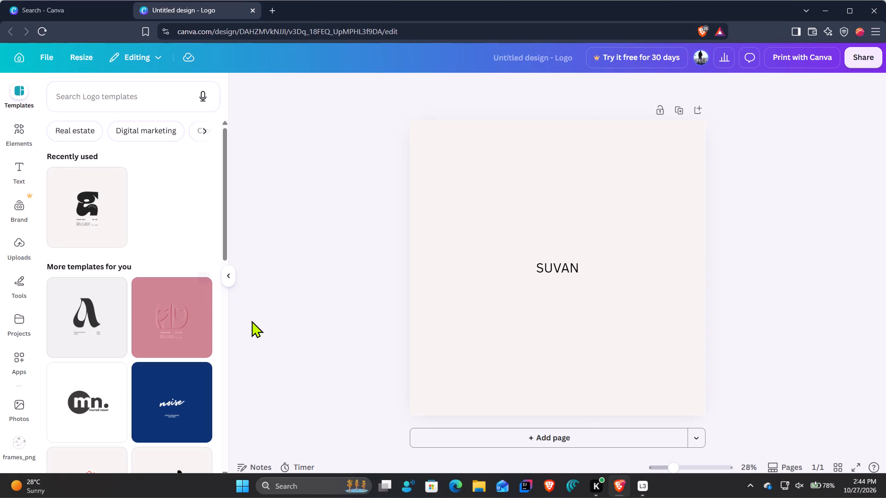
{"action": "scroll", "coordinate": [192, 373], "scroll_direction": "down", "scroll_amount": 5}
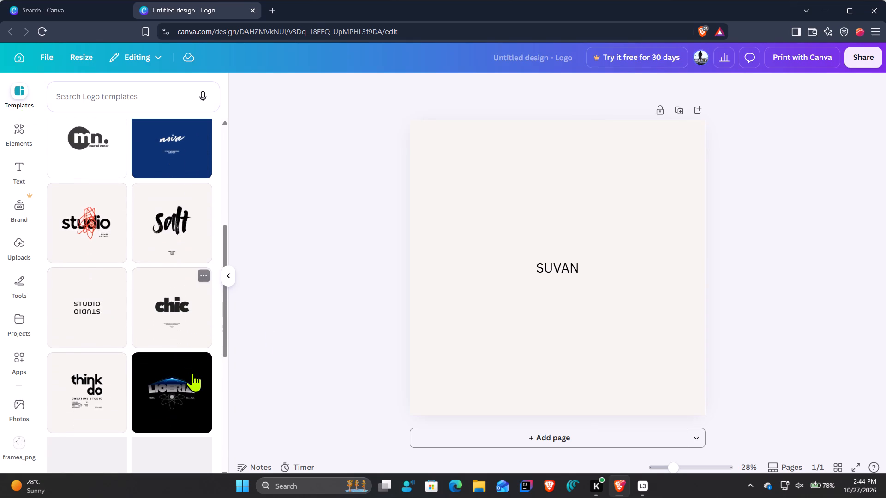
{"action": "scroll", "coordinate": [192, 373], "scroll_direction": "down", "scroll_amount": 2}
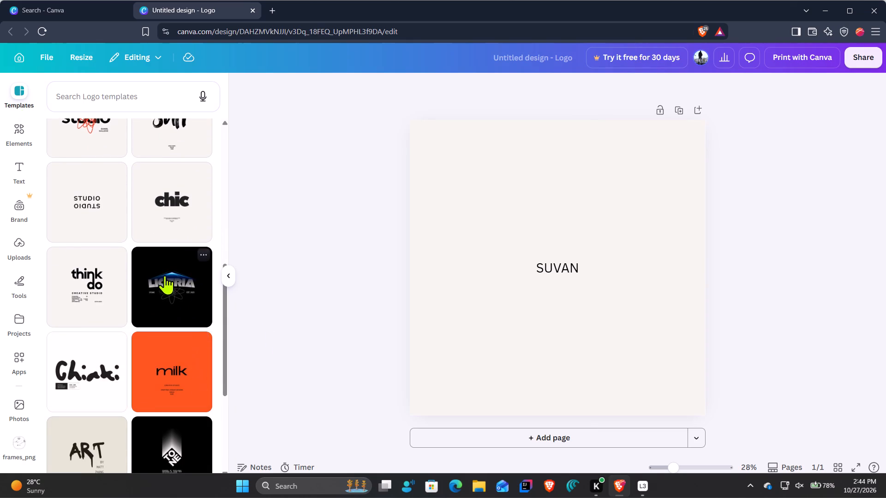
{"action": "left_click", "coordinate": [165, 275]}
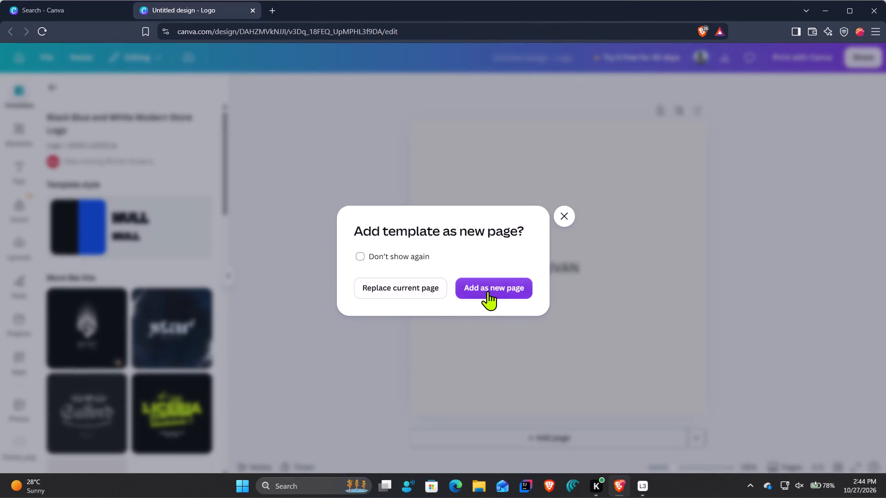
{"action": "left_click", "coordinate": [432, 291]}
Replace the curved "LICERIA" headline text with "SUVAN".
{"action": "left_click", "coordinate": [561, 252]}
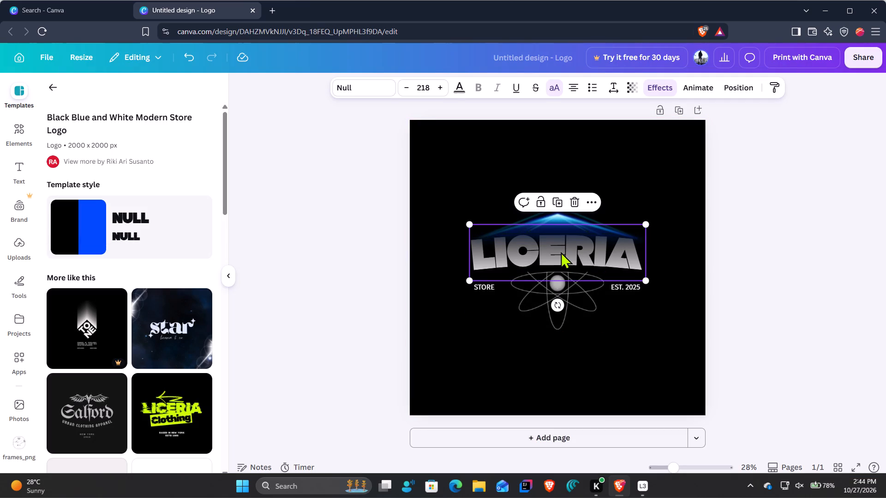
{"action": "double_click", "coordinate": [565, 259]}
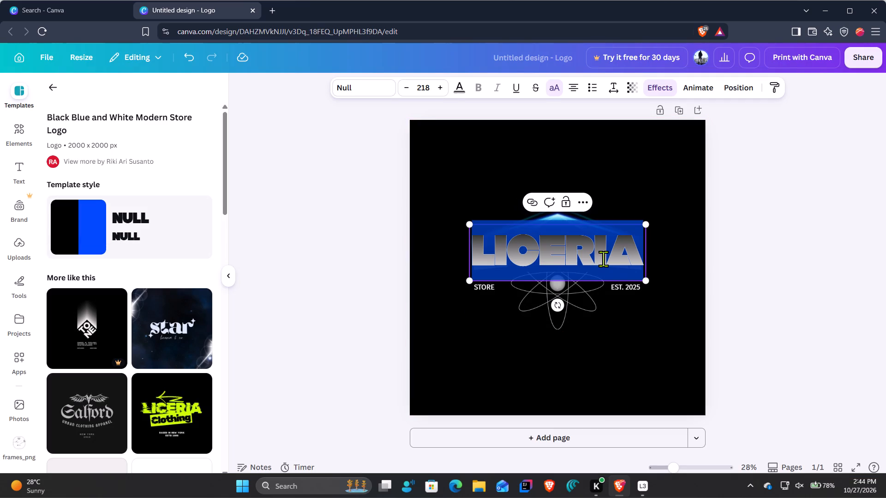
{"action": "double_click", "coordinate": [603, 259]}
{"action": "left_click", "coordinate": [688, 350]}
{"action": "left_click", "coordinate": [575, 243]}
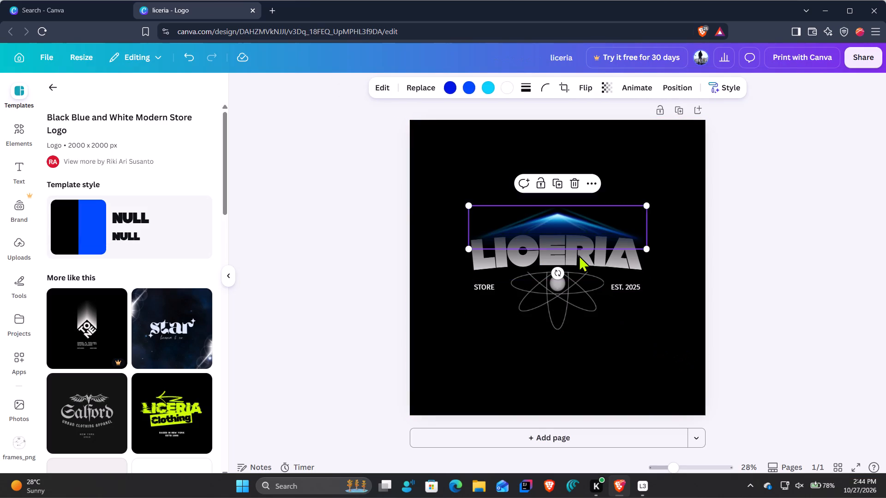
{"action": "left_click", "coordinate": [581, 259]}
{"action": "double_click", "coordinate": [614, 248]}
{"action": "double_click", "coordinate": [624, 257]}
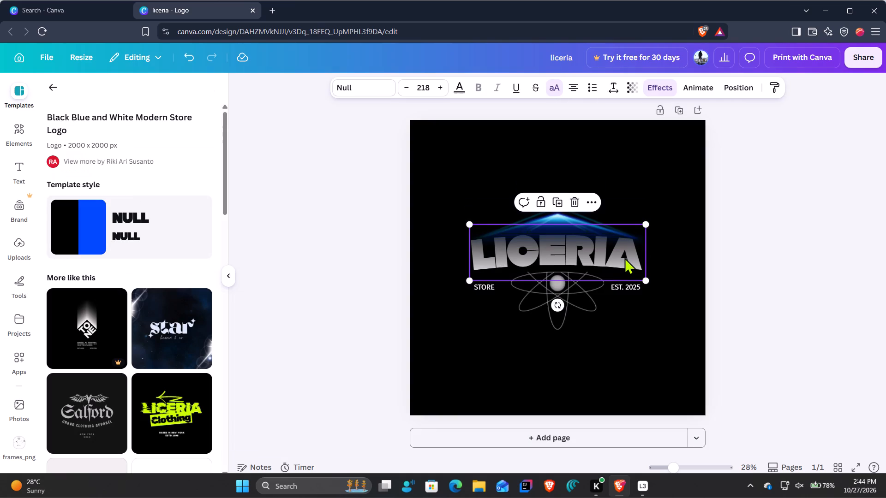
{"action": "double_click", "coordinate": [628, 258]}
{"action": "left_click", "coordinate": [633, 260]}
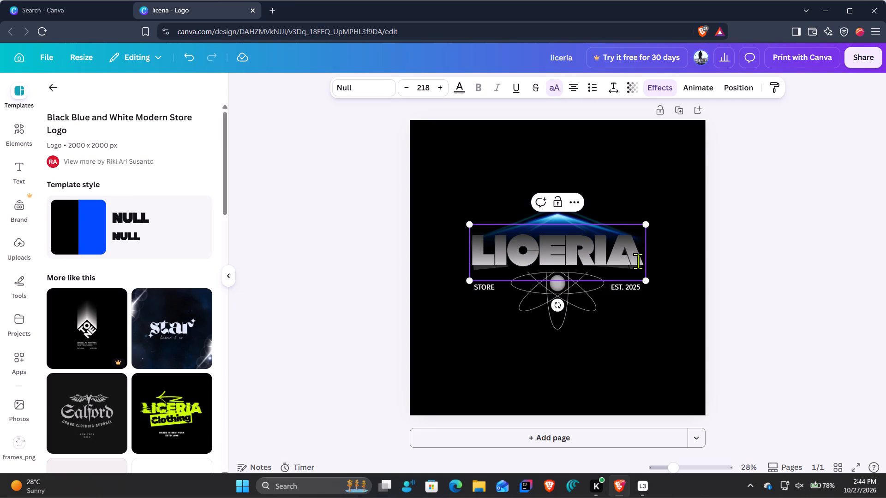
{"action": "left_click", "coordinate": [639, 261]}
{"action": "left_click", "coordinate": [641, 262]}
{"action": "double_click", "coordinate": [641, 262]}
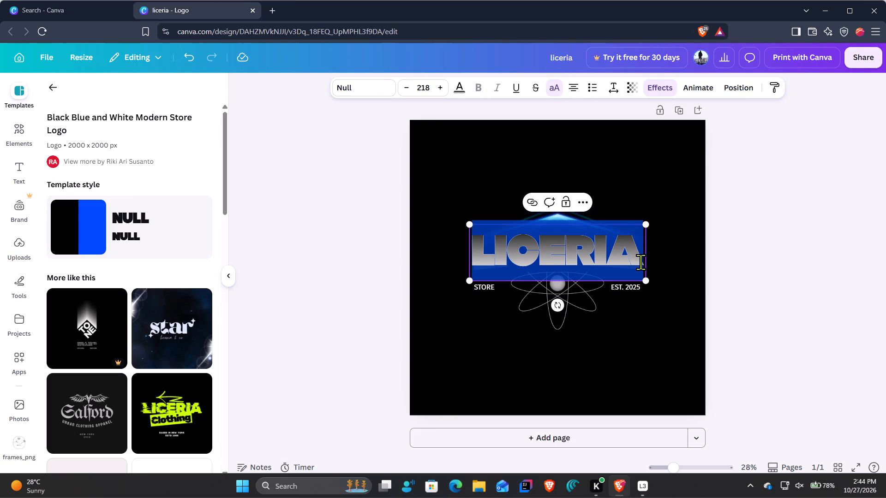
{"action": "key", "text": "s"}
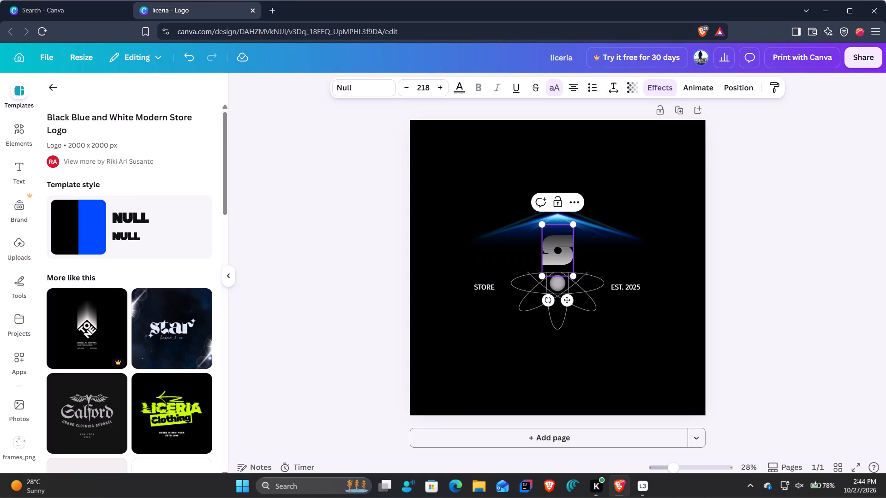
{"action": "type", "text": "UVAN"}
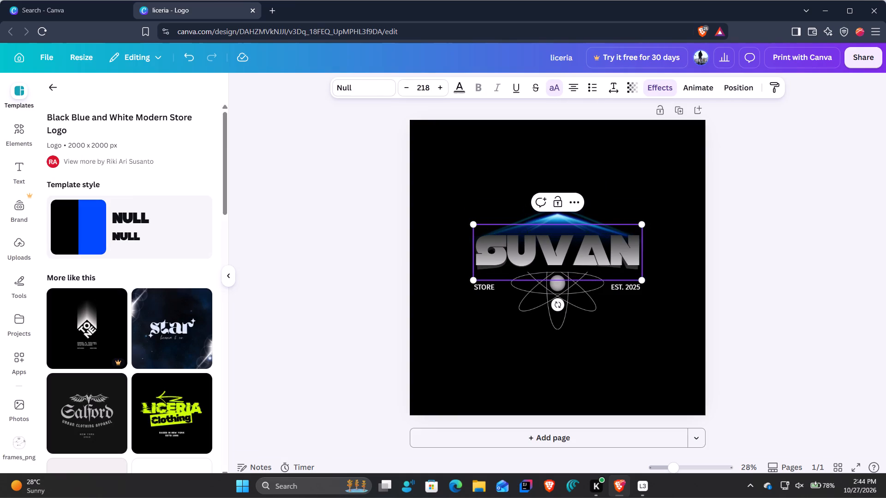
{"action": "left_click", "coordinate": [663, 317]}
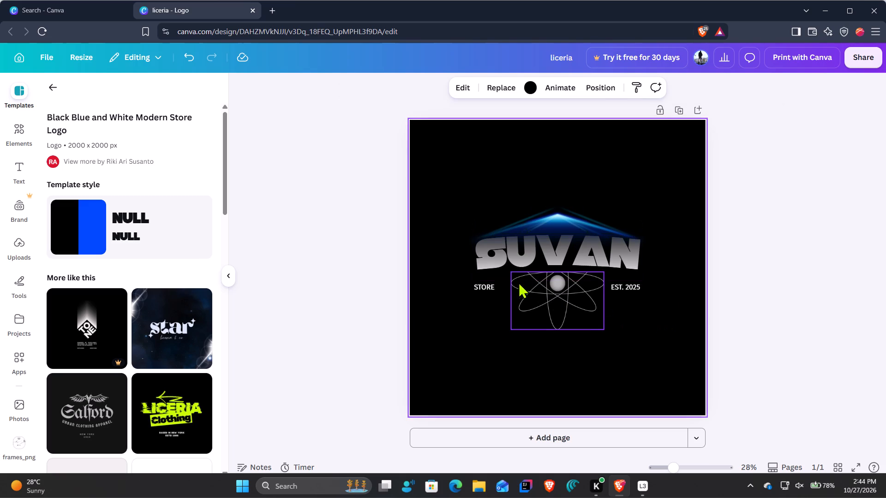
Delete the small "STORE" text below the headline.
{"action": "left_click", "coordinate": [492, 284]}
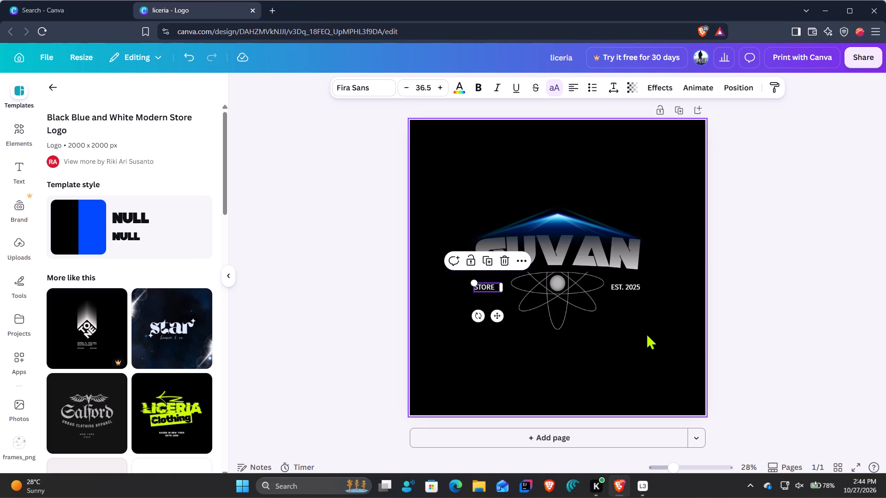
{"action": "key", "text": "BackSpace"}
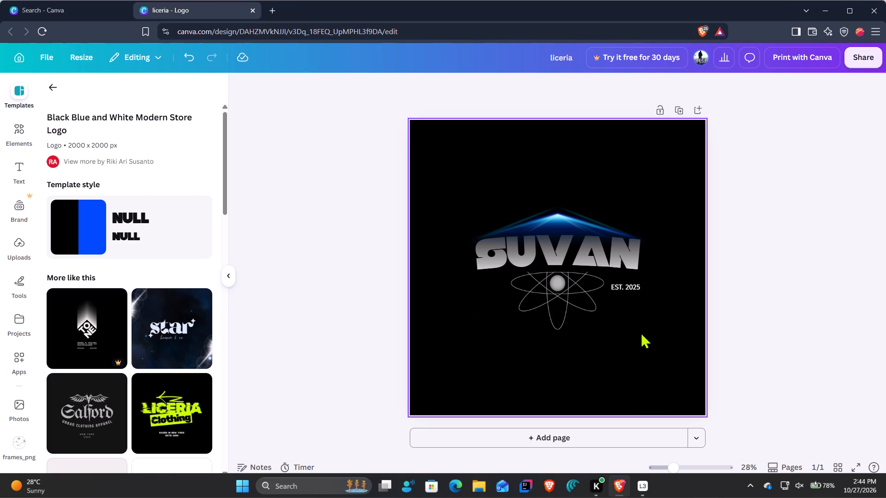
Delete the "EST. 2025" text and the atom-shaped graphic below the "SUVAN" headline.
{"action": "left_click", "coordinate": [620, 281]}
{"action": "left_click", "coordinate": [632, 283]}
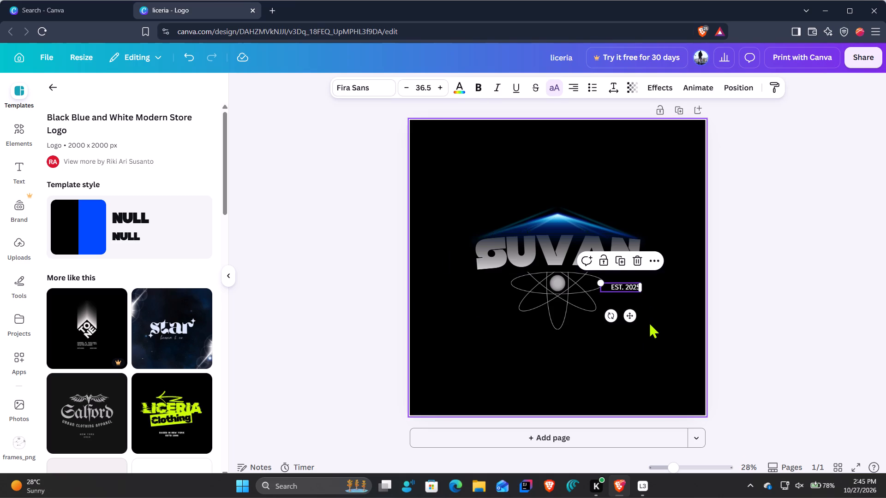
{"action": "key", "text": "BackSpace"}
{"action": "left_click", "coordinate": [546, 297]}
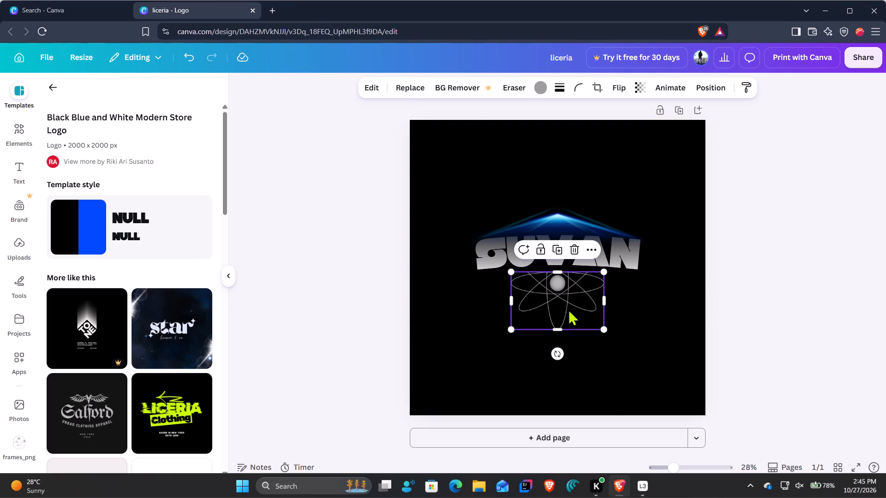
{"action": "key", "text": "Delete"}
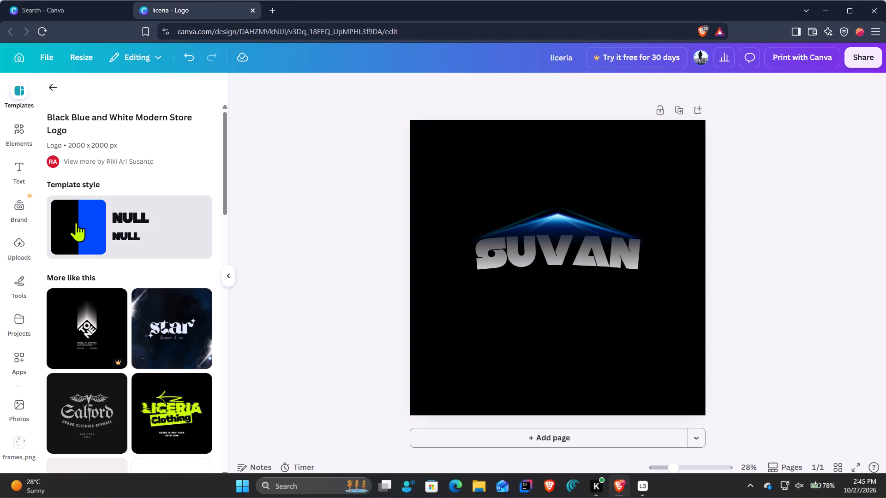
Add the Black and Grey Gothic Urban Clothing Logo template from the similar designs as a new page.
{"action": "scroll", "coordinate": [235, 366], "scroll_direction": "down", "scroll_amount": 4}
{"action": "scroll", "coordinate": [147, 418], "scroll_direction": "down", "scroll_amount": 2}
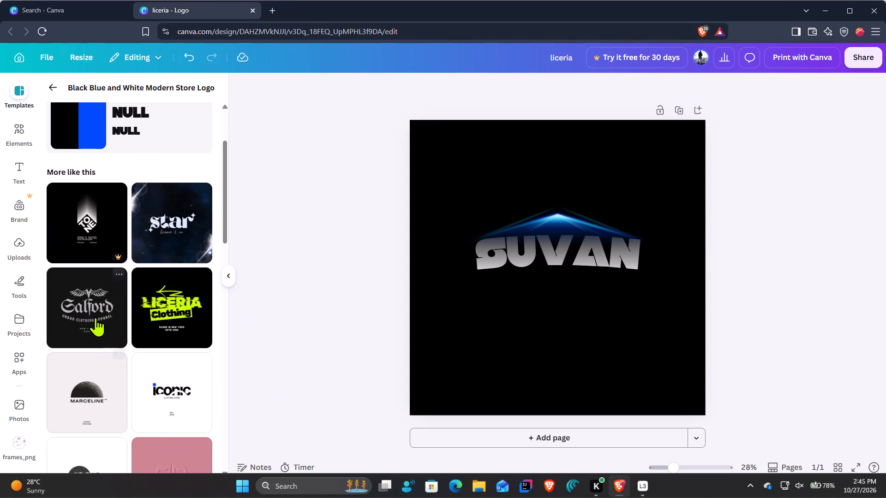
{"action": "left_click", "coordinate": [91, 291]}
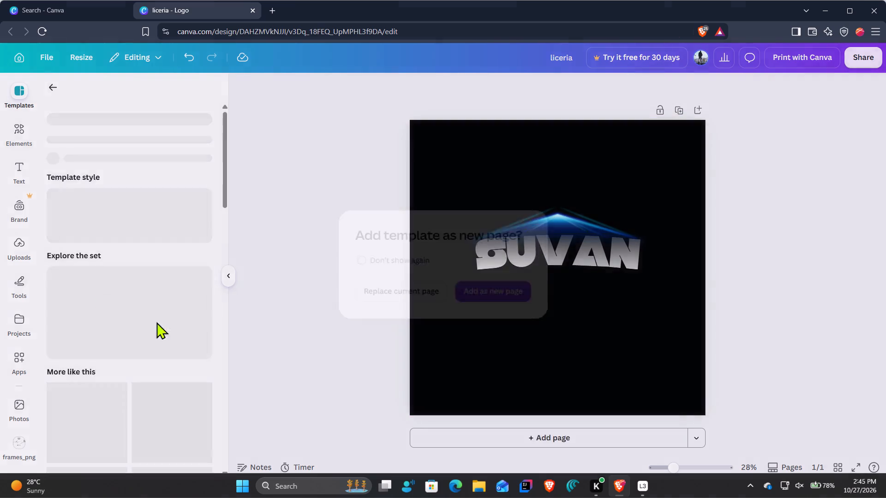
{"action": "left_click", "coordinate": [473, 289]}
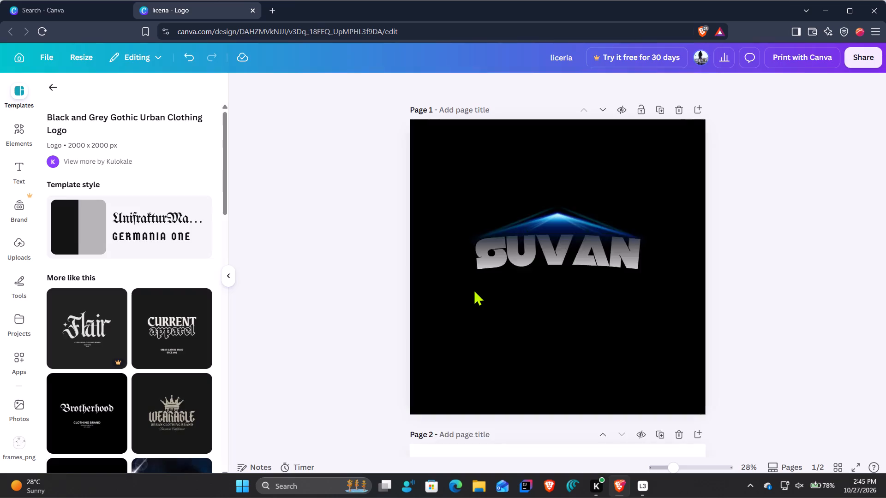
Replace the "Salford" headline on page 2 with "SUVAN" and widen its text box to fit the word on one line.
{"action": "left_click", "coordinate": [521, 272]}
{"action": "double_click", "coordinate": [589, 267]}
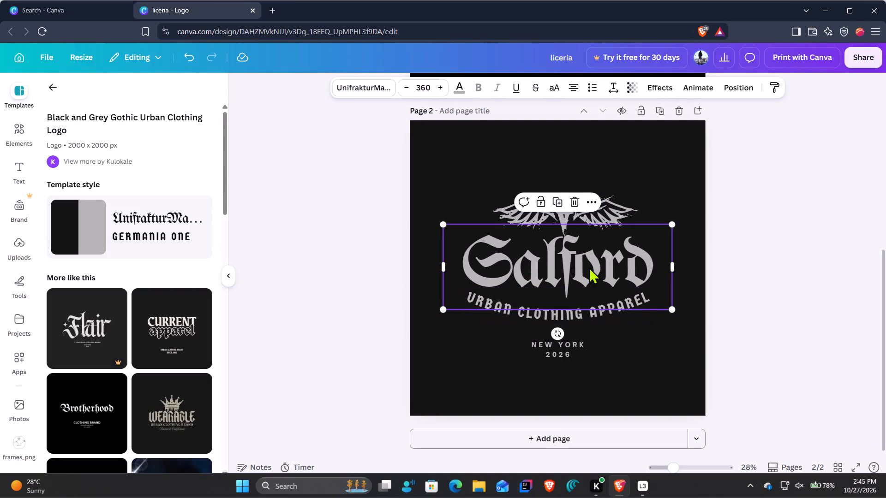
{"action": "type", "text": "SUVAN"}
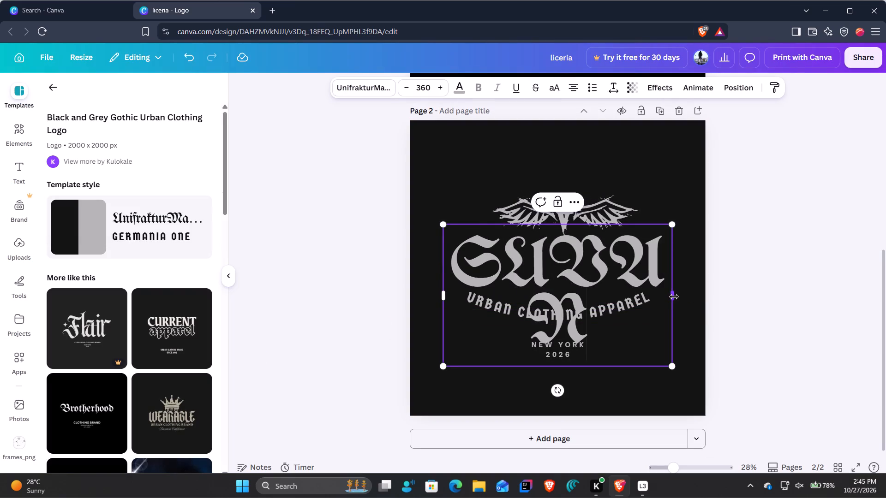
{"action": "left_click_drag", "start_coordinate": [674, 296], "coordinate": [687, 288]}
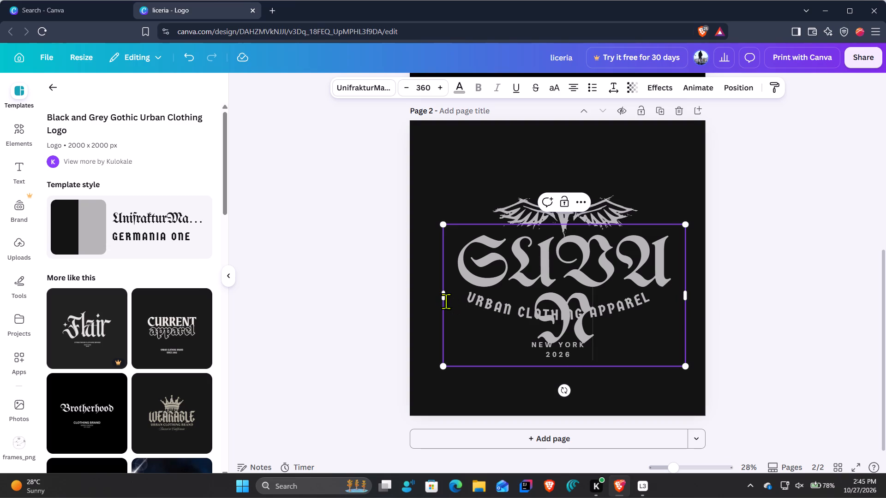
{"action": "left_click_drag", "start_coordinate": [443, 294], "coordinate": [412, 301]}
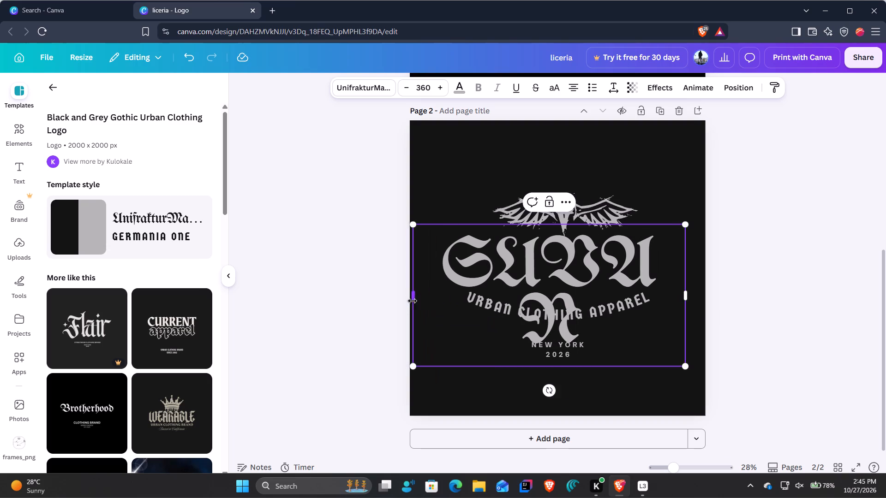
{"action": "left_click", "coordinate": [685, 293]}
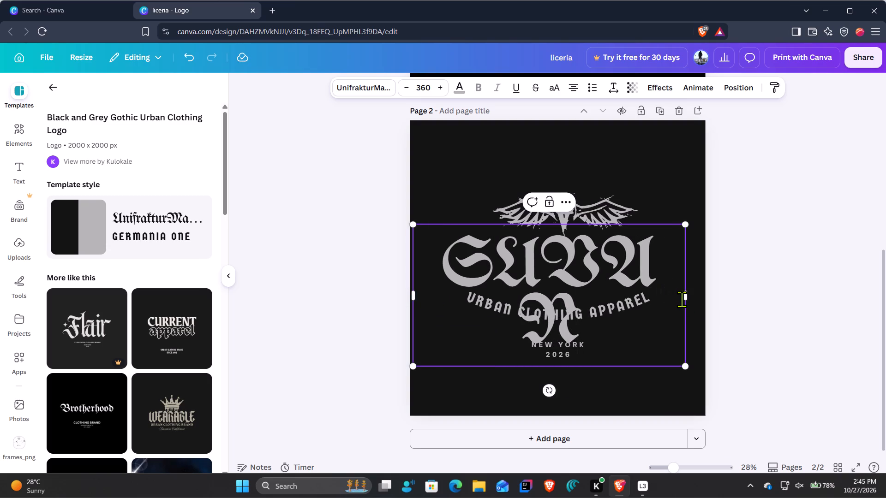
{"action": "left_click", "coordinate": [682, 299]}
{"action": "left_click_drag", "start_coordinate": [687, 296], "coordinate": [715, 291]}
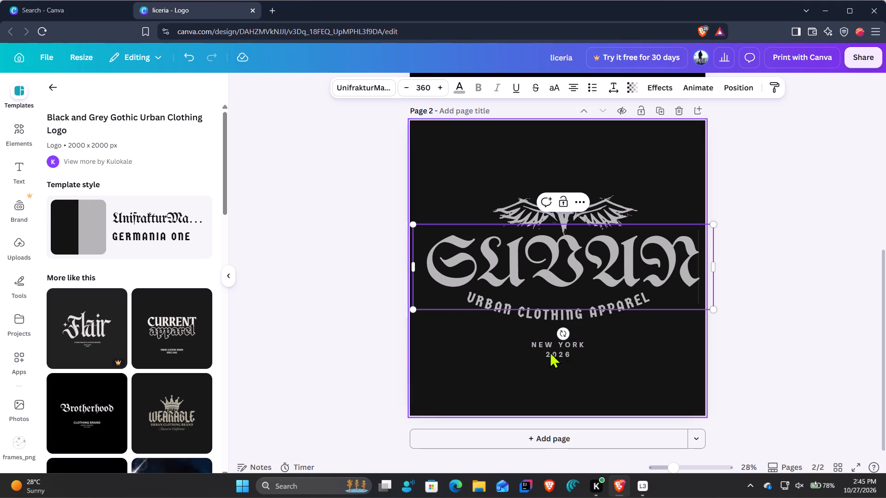
Delete the gothic-lettered headline text from page 2.
{"action": "key", "text": "Delete"}
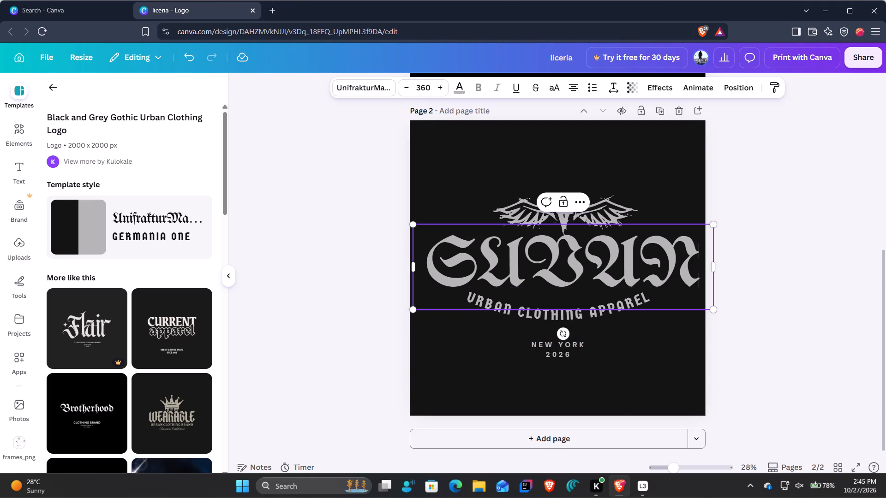
{"action": "double_click", "coordinate": [650, 270]}
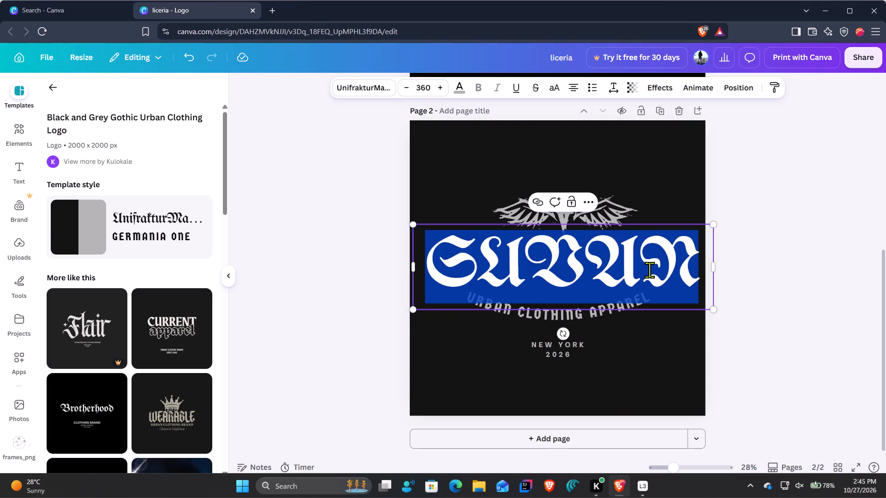
{"action": "left_click", "coordinate": [676, 368]}
{"action": "left_click", "coordinate": [624, 285]}
{"action": "key", "text": "Delete"}
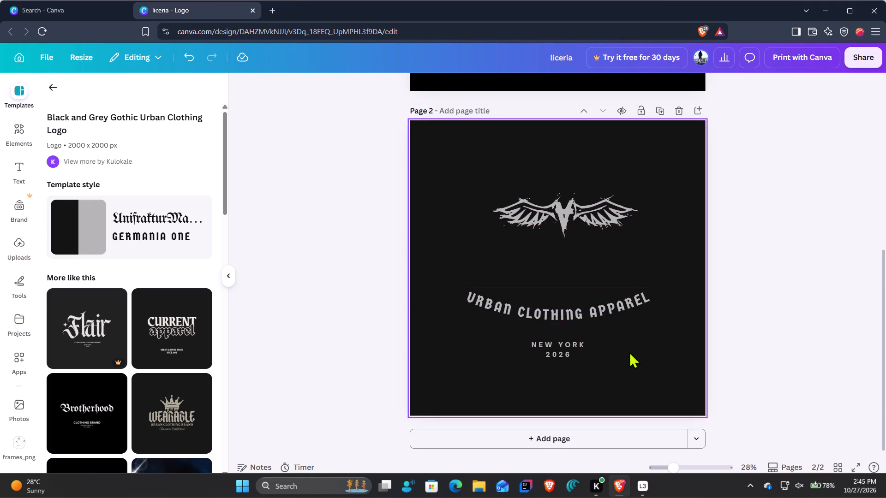
Copy the "SUVAN" headline from page 1 to page 2 and place it between the wings and "URBAN CLOTHING APPAREL".
{"action": "scroll", "coordinate": [515, 335], "scroll_direction": "up", "scroll_amount": 4}
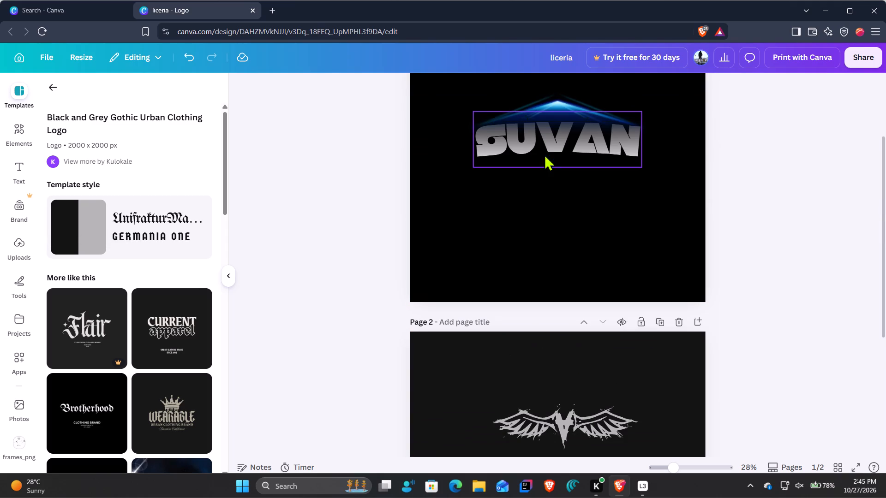
{"action": "left_click", "coordinate": [544, 146]}
{"action": "key", "text": "ctrl+c"}
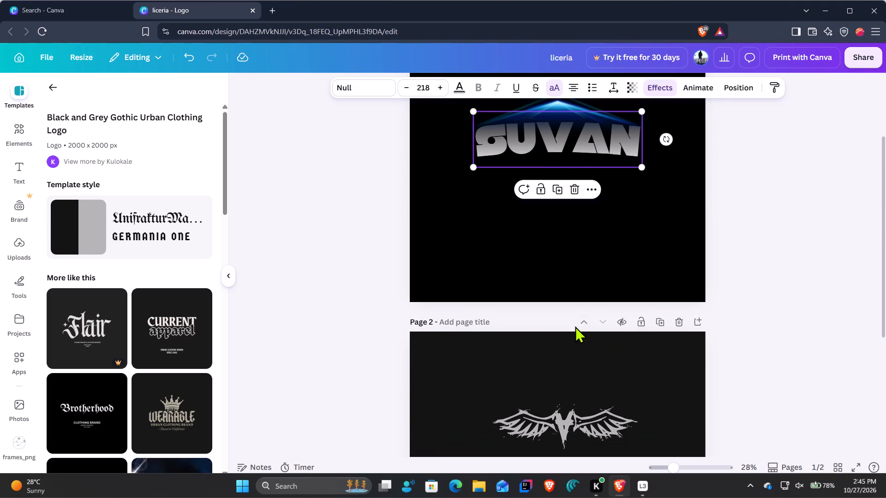
{"action": "scroll", "coordinate": [575, 326], "scroll_direction": "down", "scroll_amount": 3}
{"action": "left_click", "coordinate": [555, 313]}
{"action": "key", "text": "ctrl+v"}
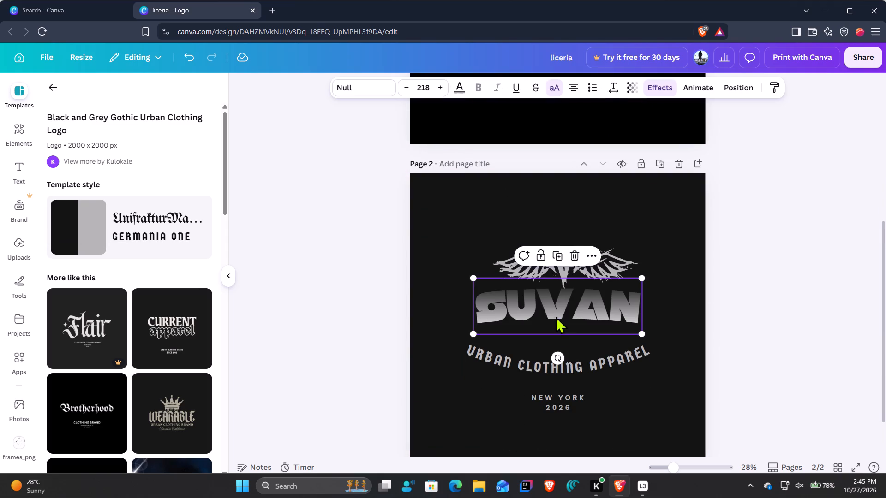
{"action": "left_click_drag", "start_coordinate": [569, 310], "coordinate": [569, 319]}
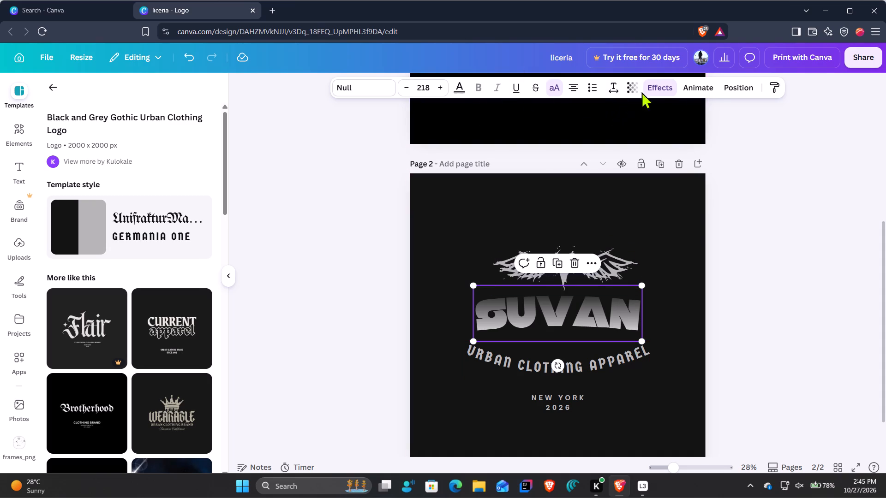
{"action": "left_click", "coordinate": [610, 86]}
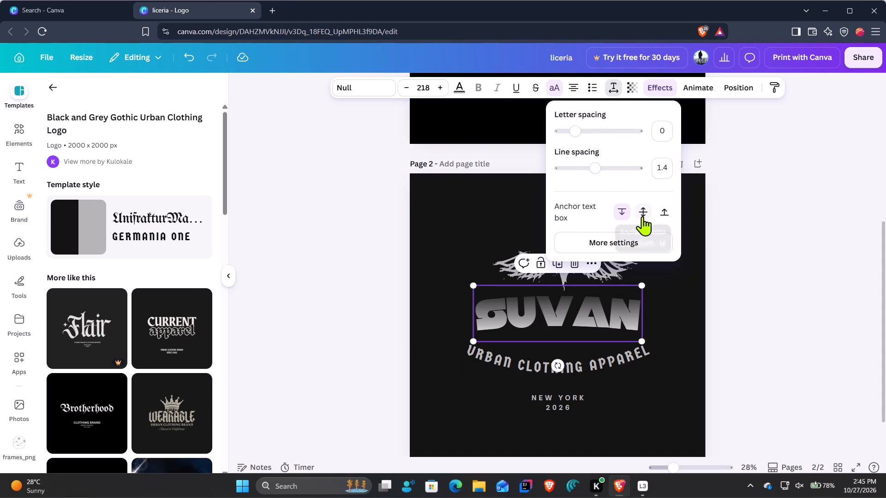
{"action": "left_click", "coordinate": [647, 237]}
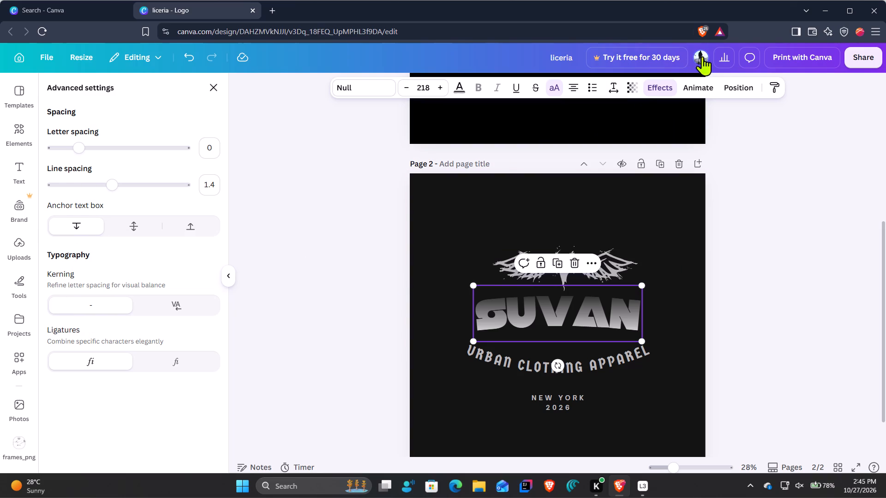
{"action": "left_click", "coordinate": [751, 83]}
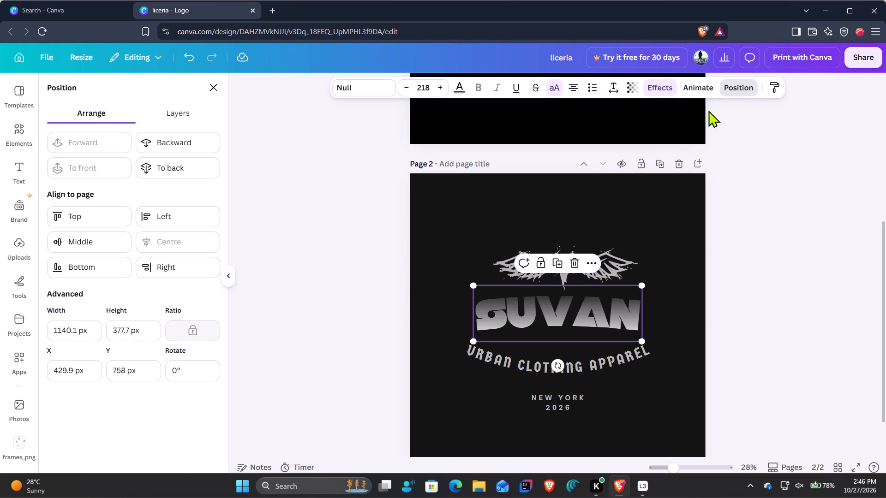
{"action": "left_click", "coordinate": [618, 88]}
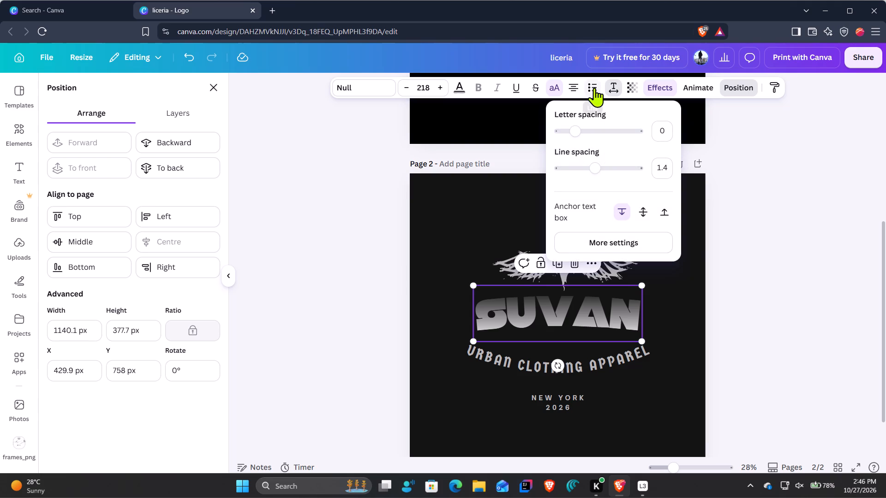
Straighten the "SUVAN" headline on page 2 by setting its Curve effect to 0.
{"action": "left_click", "coordinate": [673, 87]}
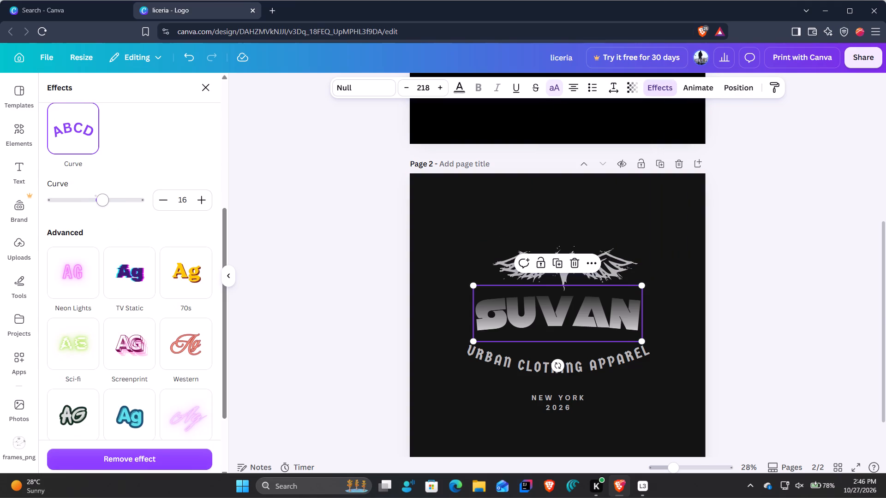
{"action": "left_click_drag", "start_coordinate": [100, 205], "coordinate": [87, 209]}
{"action": "left_click_drag", "start_coordinate": [563, 302], "coordinate": [561, 308]}
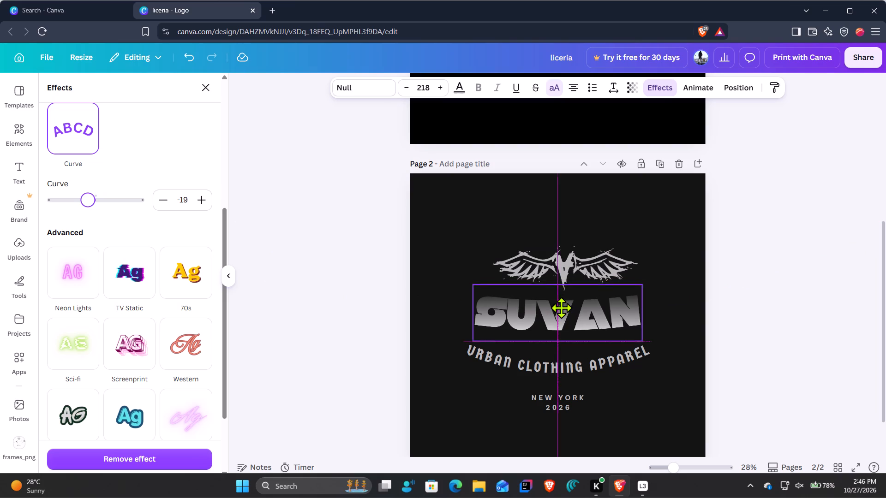
{"action": "left_click_drag", "start_coordinate": [561, 308], "coordinate": [570, 309]}
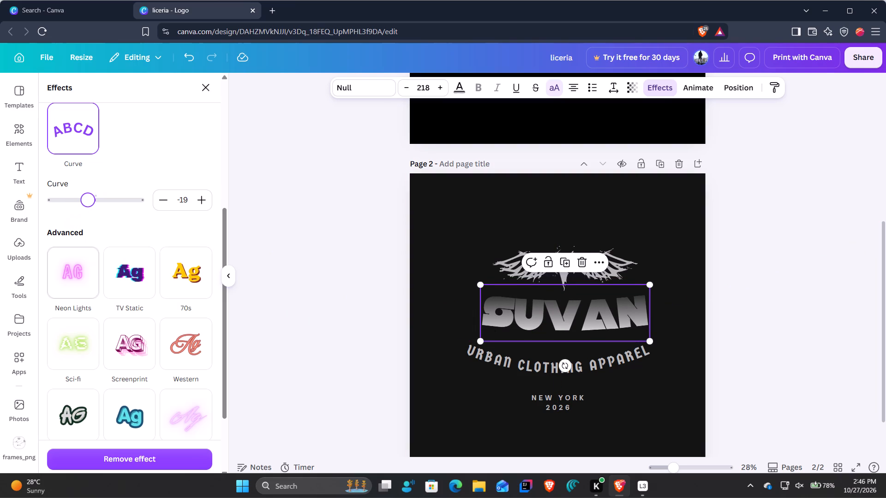
{"action": "left_click_drag", "start_coordinate": [88, 207], "coordinate": [83, 207]}
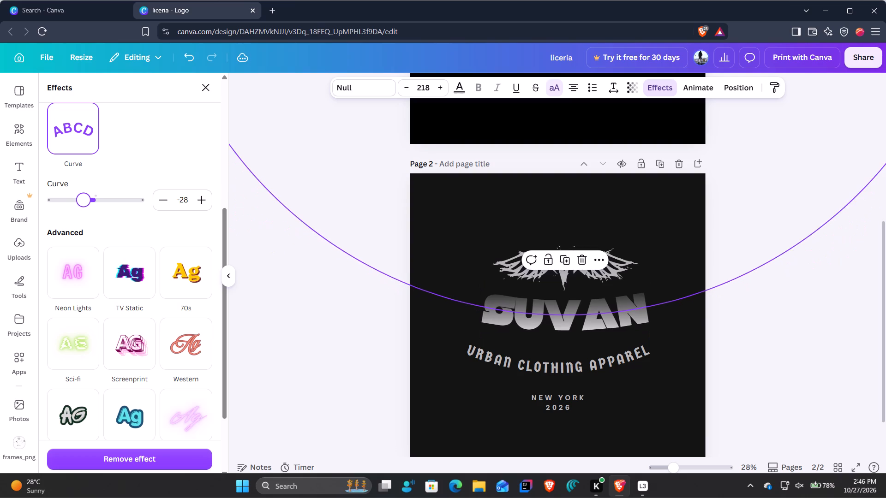
{"action": "left_click_drag", "start_coordinate": [83, 207], "coordinate": [92, 207]}
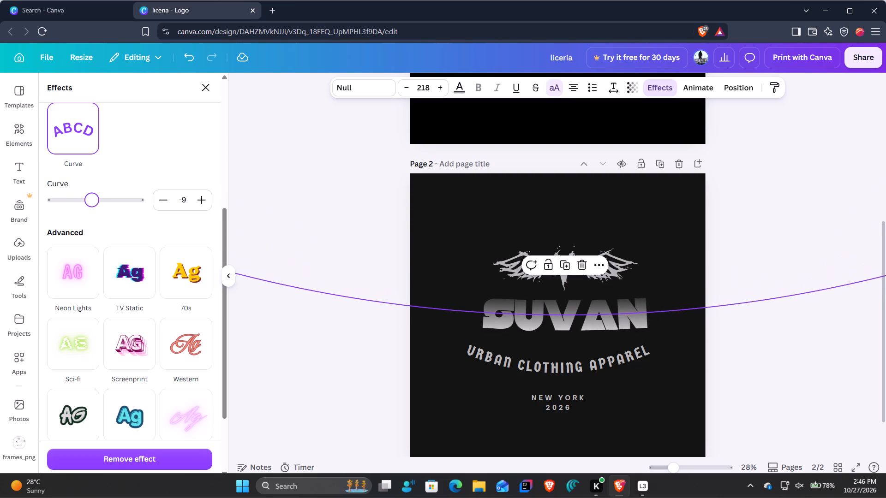
{"action": "left_click_drag", "start_coordinate": [92, 207], "coordinate": [96, 207]}
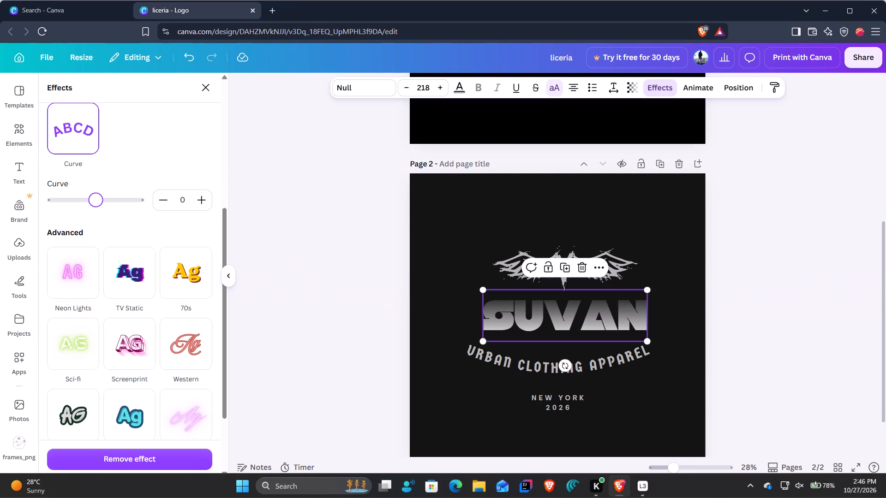
Nudge the "URBAN CLOTHING APPAREL" tagline, the "SUVAN" headline and the wings graphic into a tighter, centred arrangement.
{"action": "left_click_drag", "start_coordinate": [624, 367], "coordinate": [627, 362]}
{"action": "left_click_drag", "start_coordinate": [629, 314], "coordinate": [626, 313]}
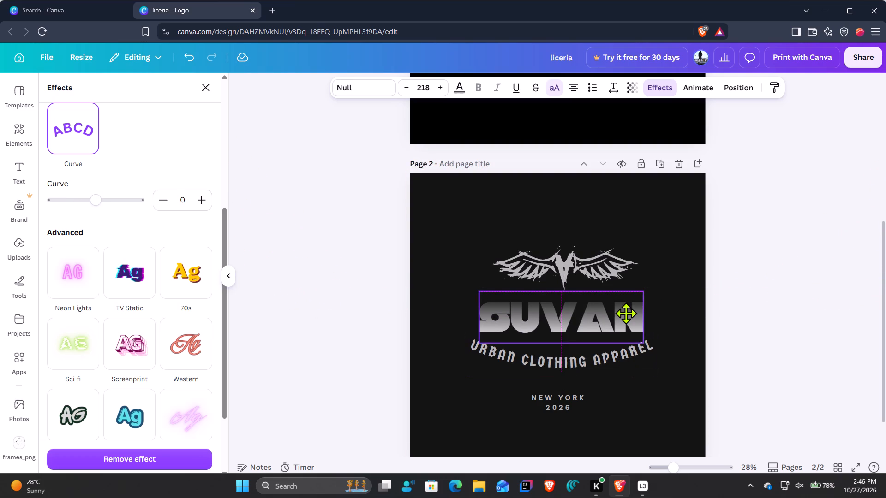
{"action": "left_click_drag", "start_coordinate": [626, 313], "coordinate": [623, 312]}
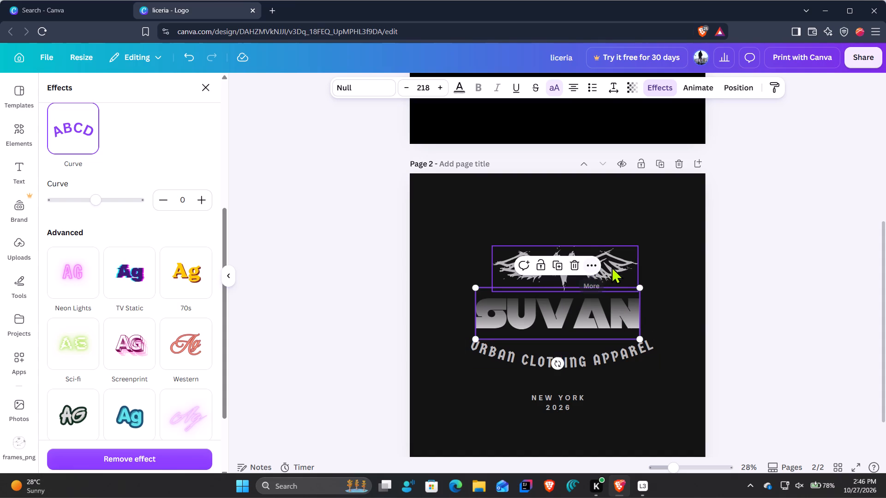
{"action": "left_click_drag", "start_coordinate": [615, 267], "coordinate": [610, 266]}
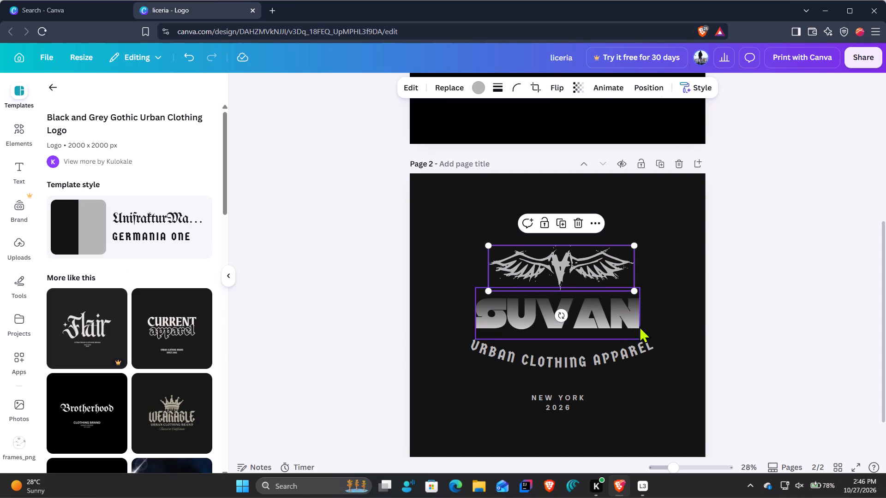
Replace the "URBAN CLOTHING APPAREL" tagline on page 2 with "BRING A NEW CHANGE" and nudge it slightly lower.
{"action": "left_click", "coordinate": [608, 349]}
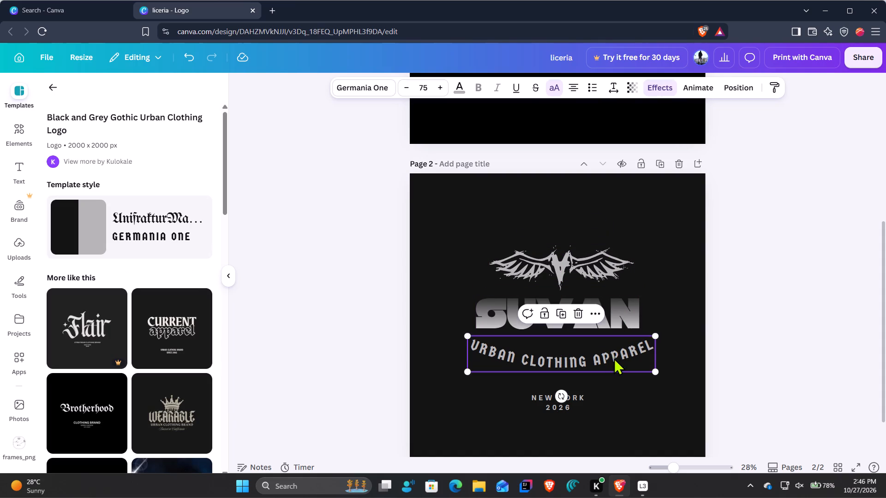
{"action": "double_click", "coordinate": [607, 350]}
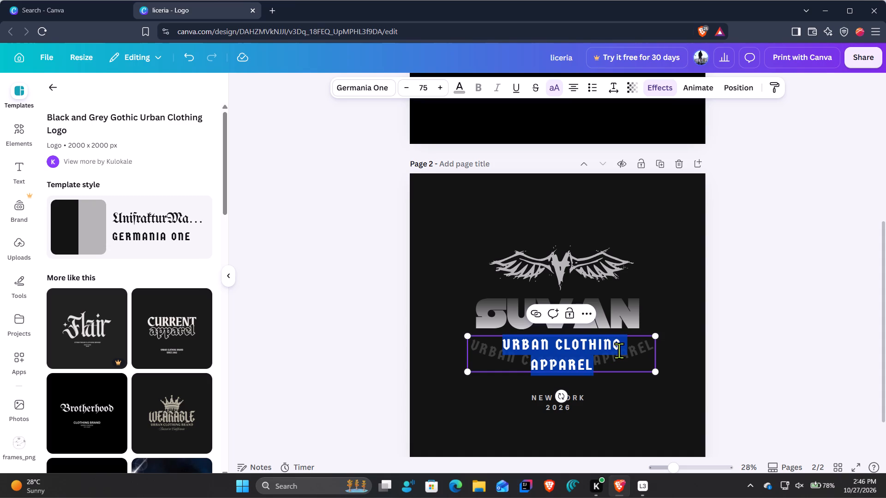
{"action": "type", "text": "BRING A NEW CHANF"}
{"action": "key", "text": "BackSpace"}
{"action": "type", "text": "GE"}
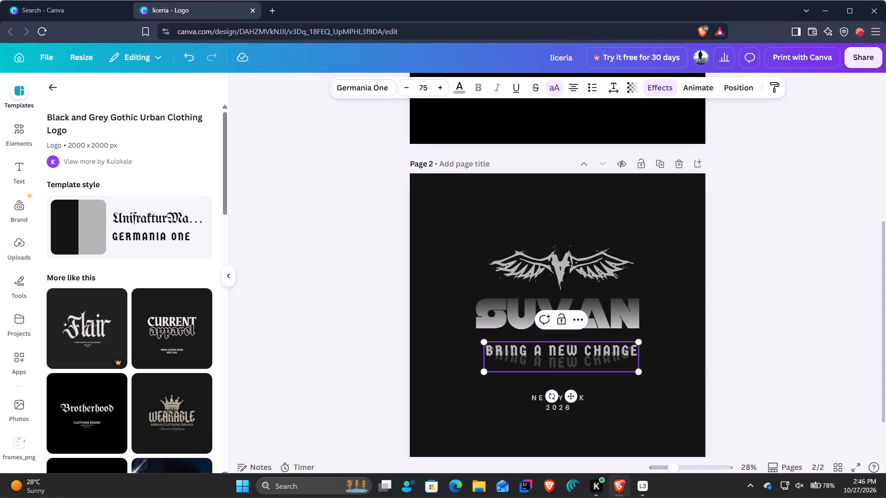
{"action": "left_click", "coordinate": [675, 411]}
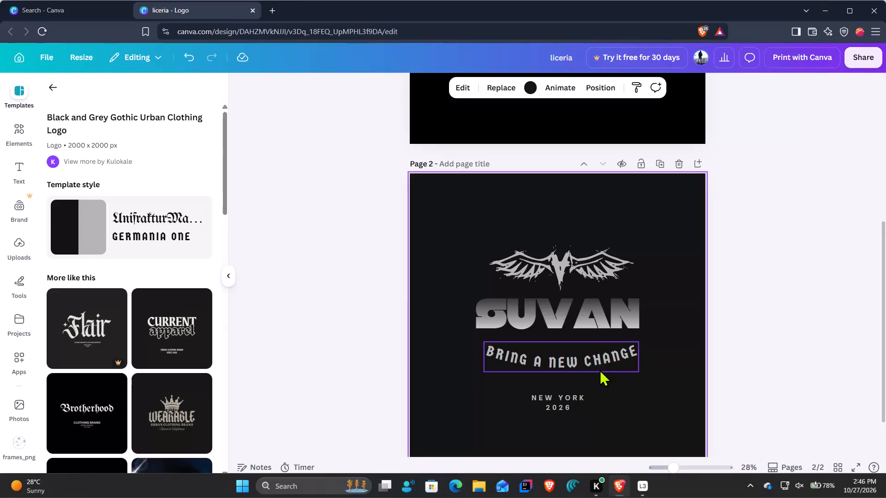
{"action": "left_click", "coordinate": [599, 362]}
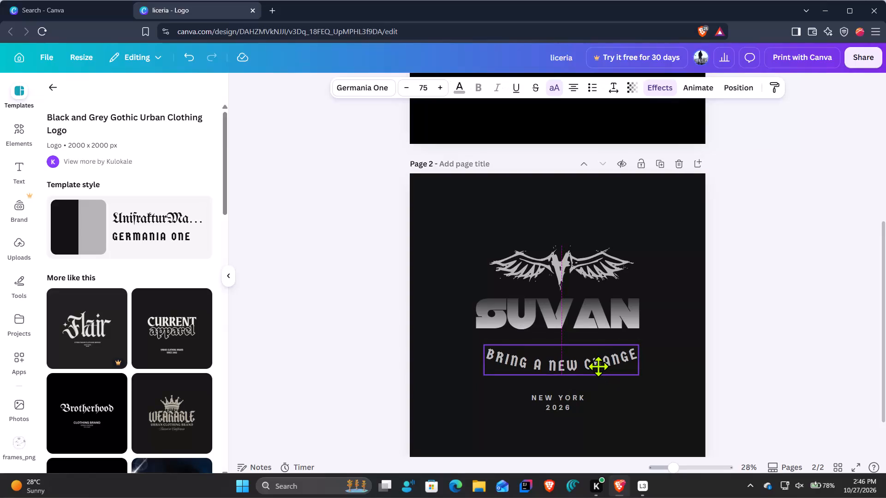
{"action": "left_click", "coordinate": [615, 421]}
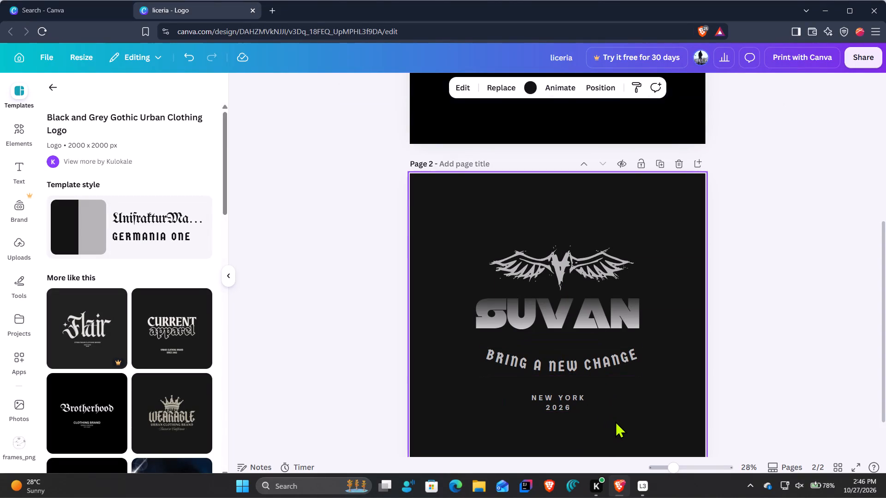
Delete the "NEW YORK 2026" text from page 2.
{"action": "left_click", "coordinate": [596, 403]}
{"action": "key", "text": "Delete"}
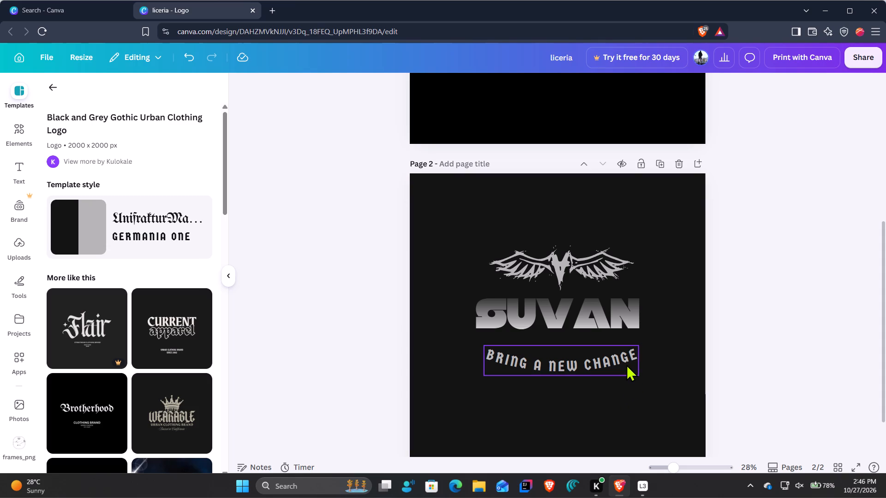
Add the Black Blue and White Modern Star Logo template as a new page.
{"action": "scroll", "coordinate": [586, 420], "scroll_direction": "down", "scroll_amount": 1}
{"action": "scroll", "coordinate": [164, 400], "scroll_direction": "down", "scroll_amount": 2}
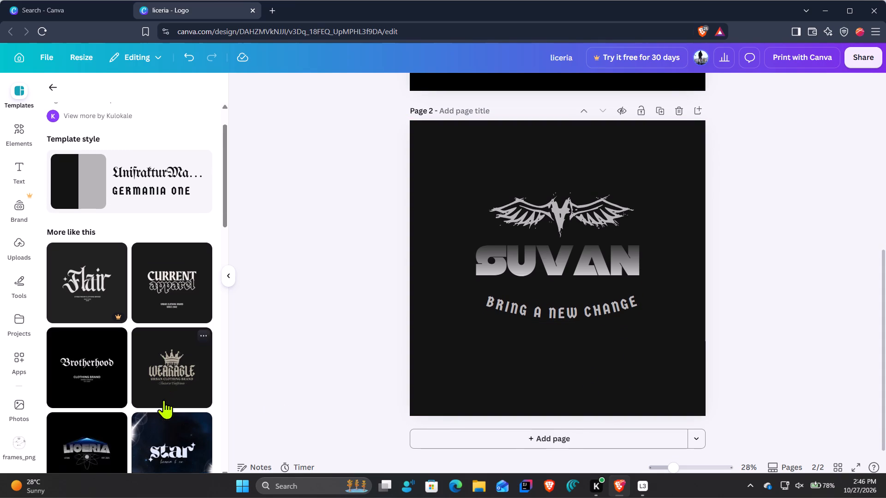
{"action": "left_click", "coordinate": [188, 415]}
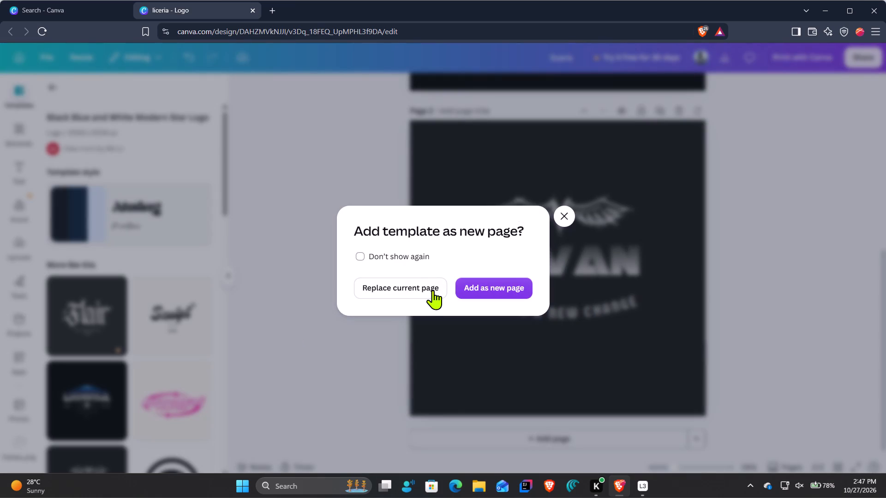
{"action": "left_click", "coordinate": [486, 290]}
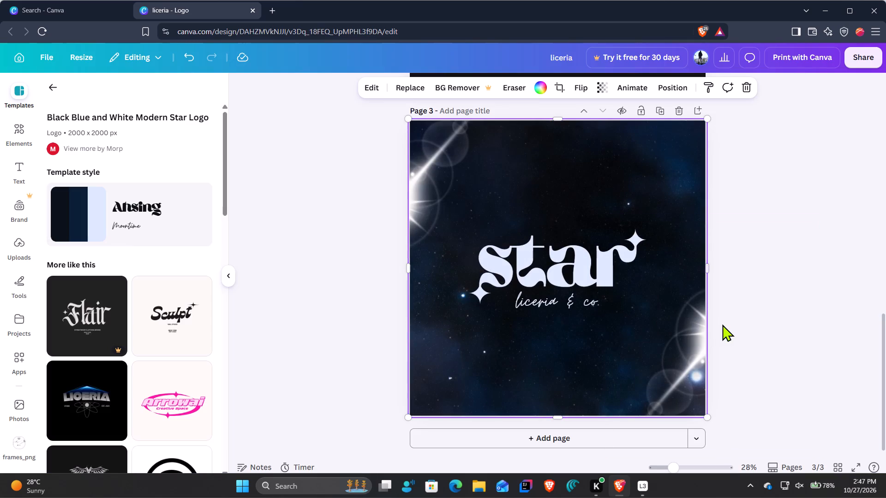
Delete the "star" headline and the "liceria & co." tagline from page 3.
{"action": "left_click", "coordinate": [684, 356]}
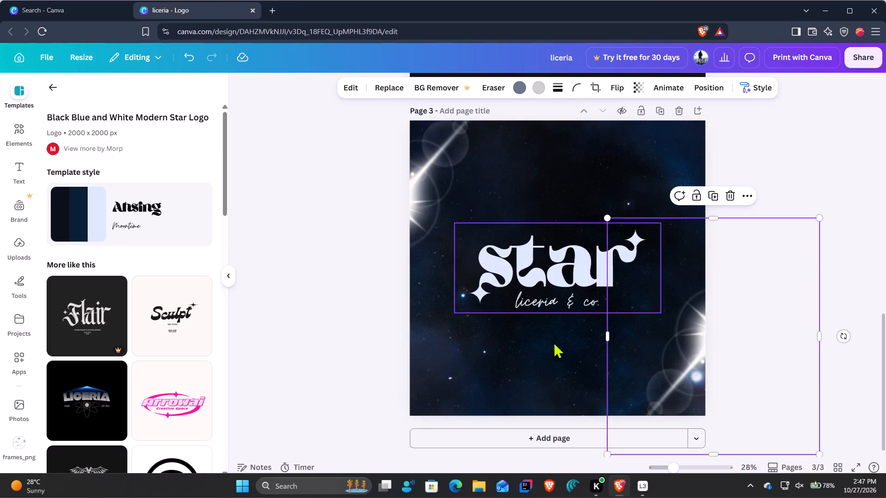
{"action": "scroll", "coordinate": [568, 357], "scroll_direction": "up", "scroll_amount": 3}
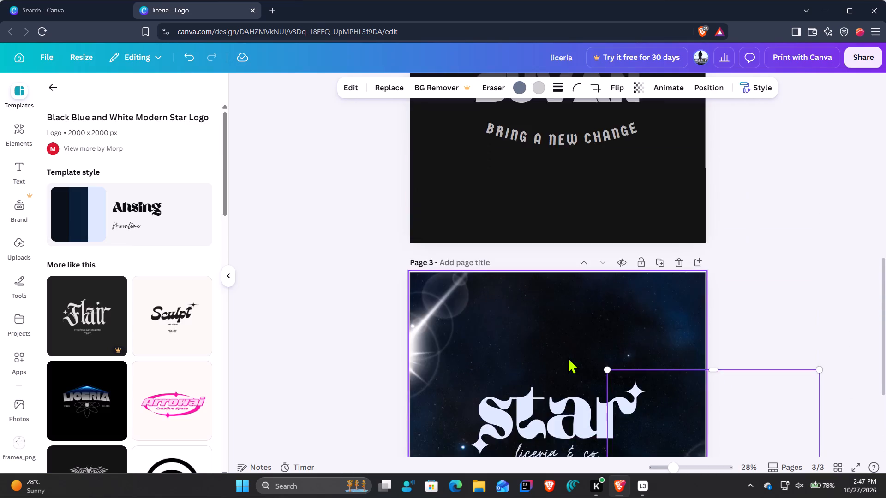
{"action": "scroll", "coordinate": [568, 357], "scroll_direction": "up", "scroll_amount": 3}
{"action": "scroll", "coordinate": [568, 357], "scroll_direction": "down", "scroll_amount": 4}
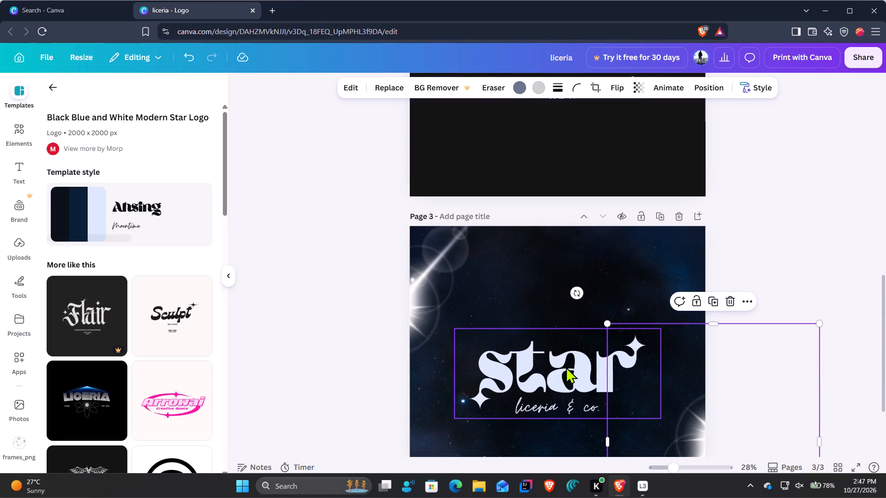
{"action": "scroll", "coordinate": [566, 367], "scroll_direction": "down", "scroll_amount": 2}
{"action": "left_click", "coordinate": [549, 285]}
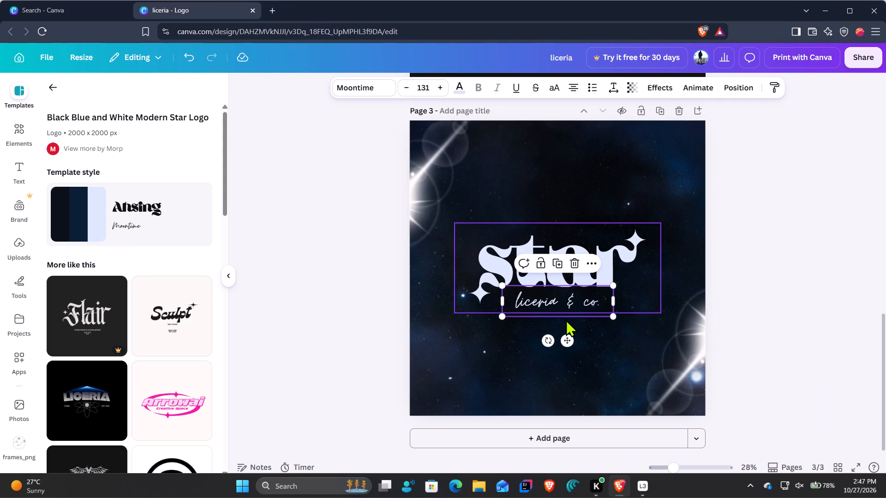
{"action": "key", "text": "Delete"}
{"action": "left_click", "coordinate": [548, 284]}
{"action": "key", "text": "Delete"}
Move the wings graphic and the "SUVAN" headline together from page 2 to the middle of page 3.
{"action": "scroll", "coordinate": [574, 336], "scroll_direction": "up", "scroll_amount": 1}
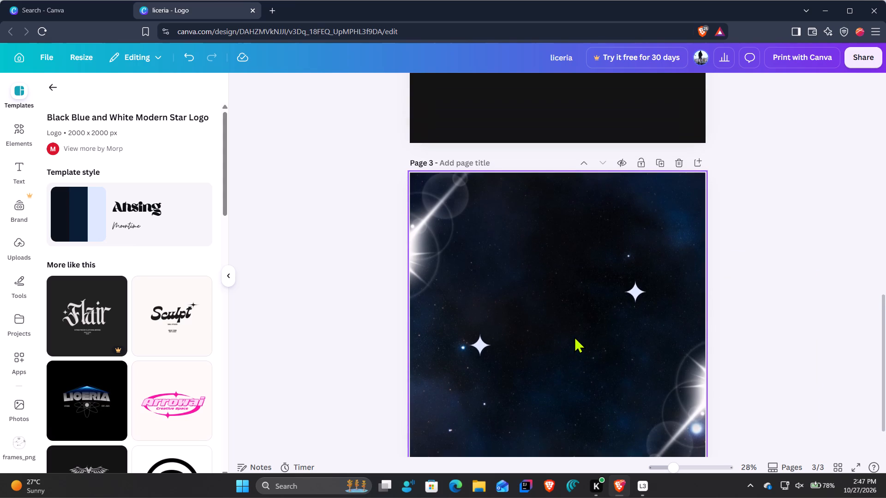
{"action": "scroll", "coordinate": [574, 336], "scroll_direction": "up", "scroll_amount": 5}
{"action": "left_click", "coordinate": [568, 245]}
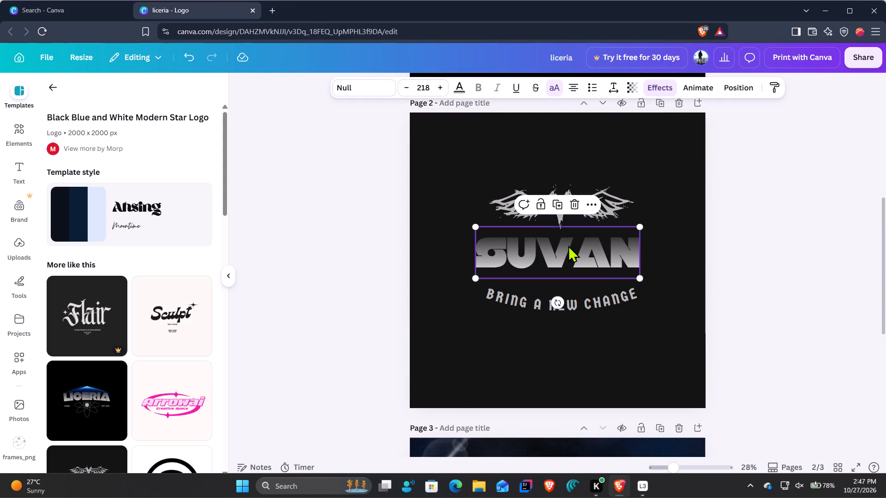
{"action": "left_click", "coordinate": [613, 203], "text": "ctrl"}
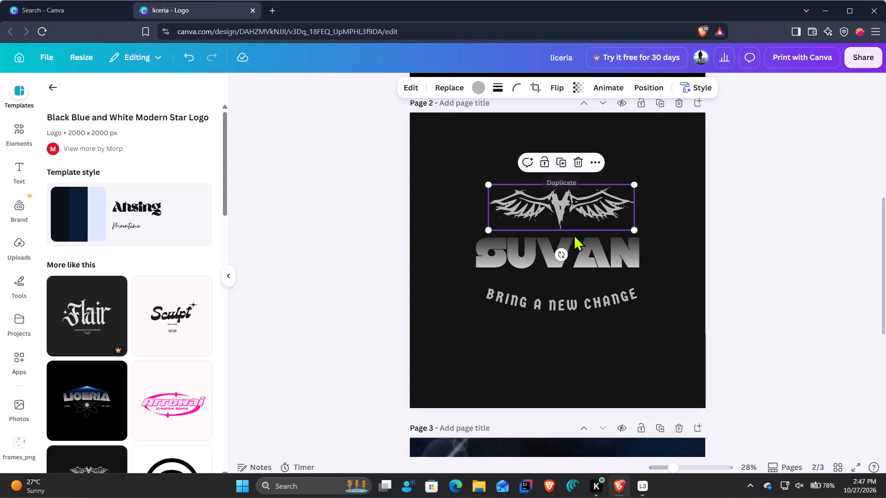
{"action": "left_click", "coordinate": [589, 265], "text": "ctrl"}
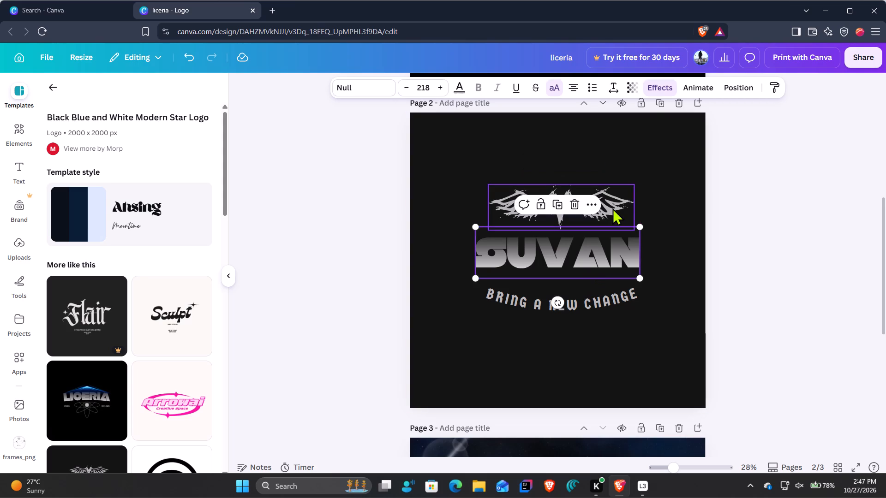
{"action": "left_click", "coordinate": [612, 208], "text": "ctrl"}
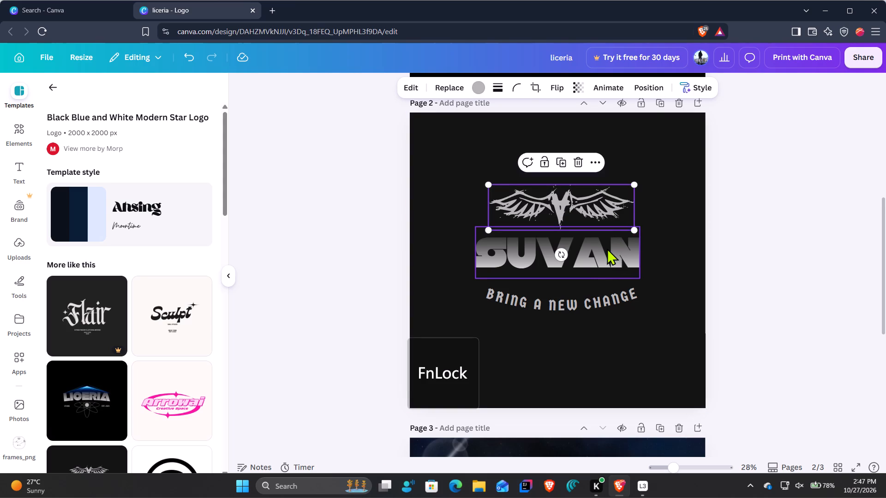
{"action": "left_click", "coordinate": [607, 248], "text": "ctrl"}
{"action": "left_click", "coordinate": [605, 213], "text": "ctrl"}
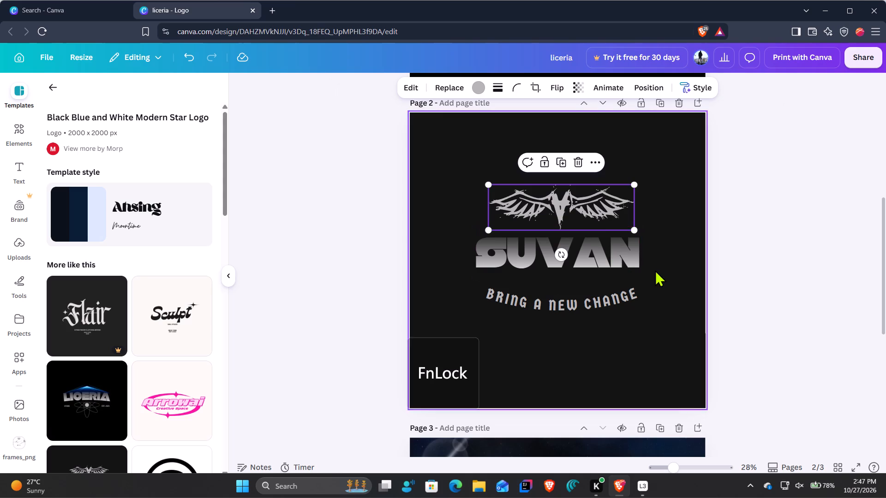
{"action": "left_click_drag", "start_coordinate": [656, 270], "coordinate": [580, 198]}
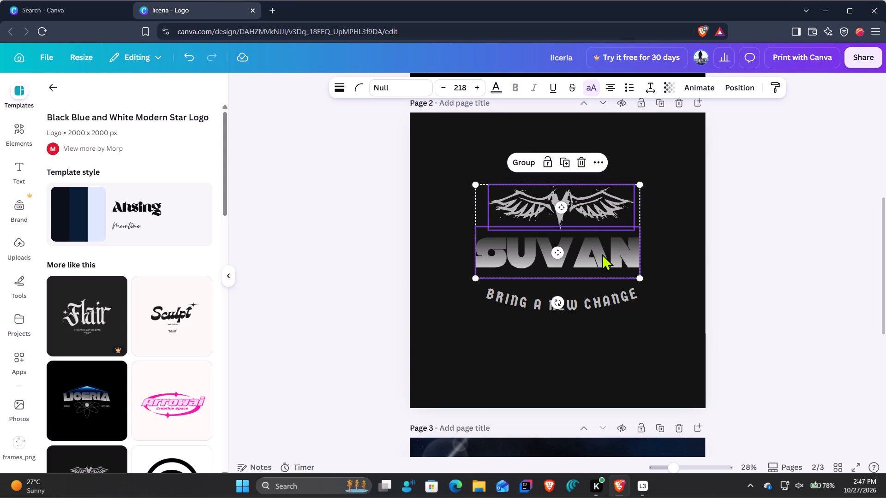
{"action": "left_click_drag", "start_coordinate": [602, 254], "coordinate": [611, 256], "text": "ctrl"}
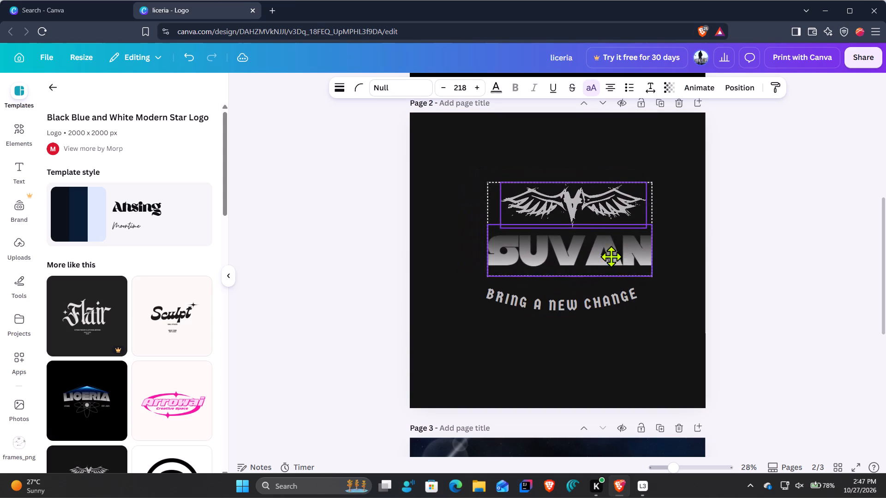
{"action": "left_click_drag", "start_coordinate": [611, 256], "coordinate": [618, 488], "text": "ctrl"}
{"action": "scroll", "coordinate": [586, 432], "scroll_direction": "down", "scroll_amount": 3}
{"action": "left_click_drag", "start_coordinate": [610, 319], "coordinate": [608, 406], "text": "ctrl"}
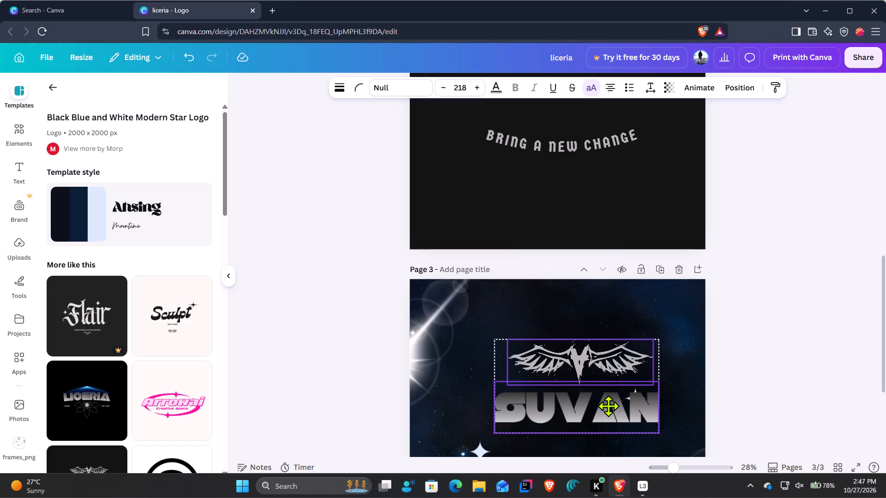
{"action": "left_click_drag", "start_coordinate": [608, 406], "coordinate": [594, 422], "text": "ctrl"}
{"action": "scroll", "coordinate": [599, 408], "scroll_direction": "down", "scroll_amount": 4}
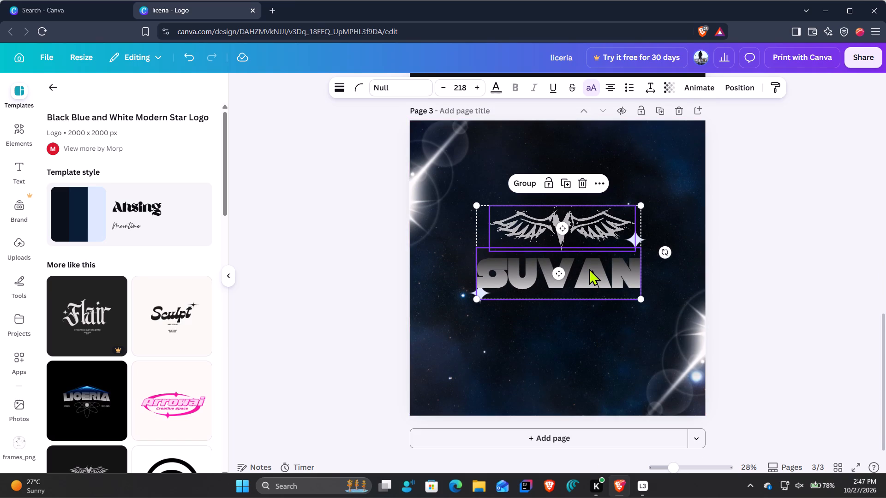
{"action": "left_click_drag", "start_coordinate": [589, 268], "coordinate": [588, 264], "text": "ctrl"}
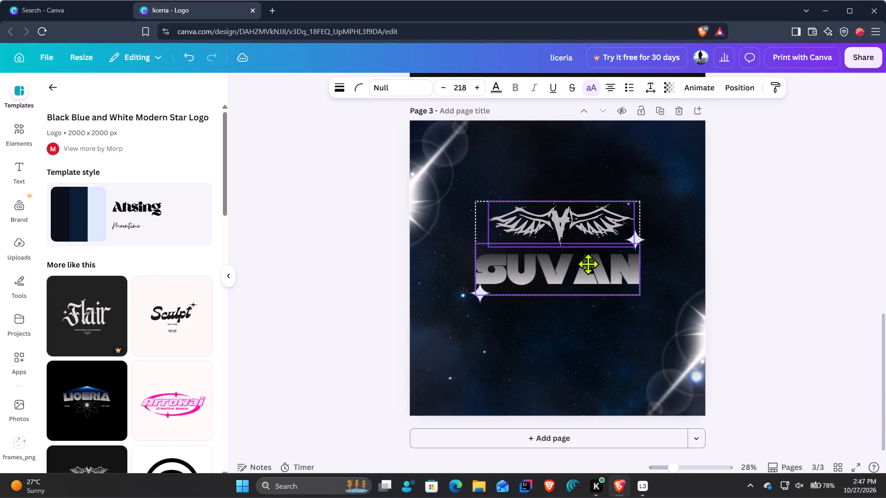
{"action": "left_click_drag", "start_coordinate": [588, 264], "coordinate": [584, 275], "text": "ctrl"}
{"action": "left_click", "coordinate": [584, 275]}
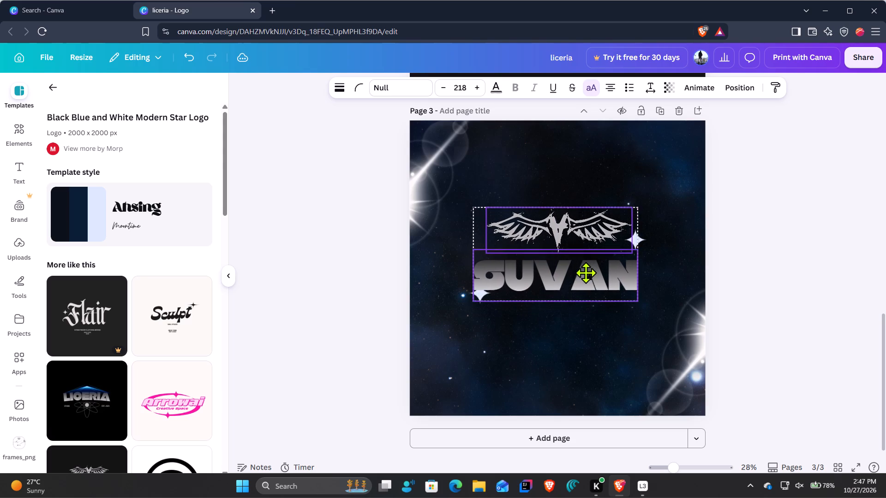
Delete both four-pointed sparkles beside the "SUVAN" headline on page 3, shifting the headline aside to reach the lower one.
{"action": "left_click", "coordinate": [643, 245]}
{"action": "left_click_drag", "start_coordinate": [637, 242], "coordinate": [668, 201]}
{"action": "key", "text": "Delete"}
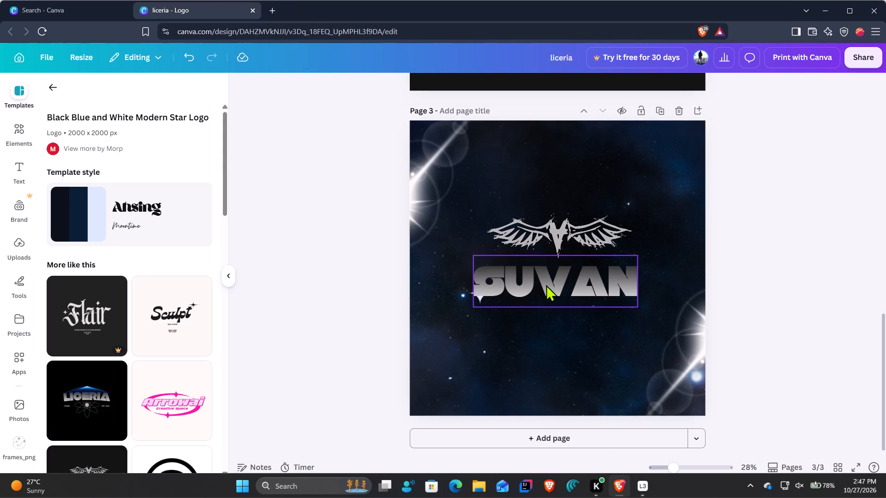
{"action": "left_click_drag", "start_coordinate": [488, 293], "coordinate": [495, 295]}
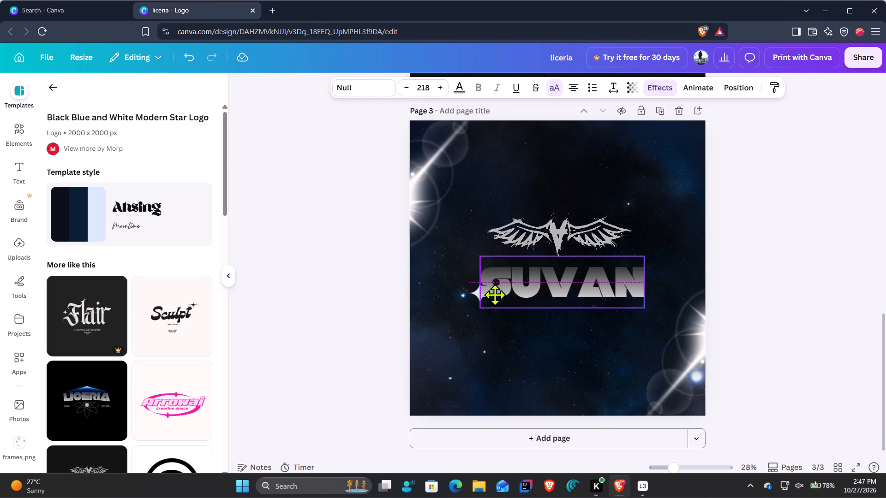
{"action": "left_click_drag", "start_coordinate": [495, 295], "coordinate": [501, 295]}
{"action": "left_click", "coordinate": [477, 296]}
{"action": "left_click", "coordinate": [498, 262]}
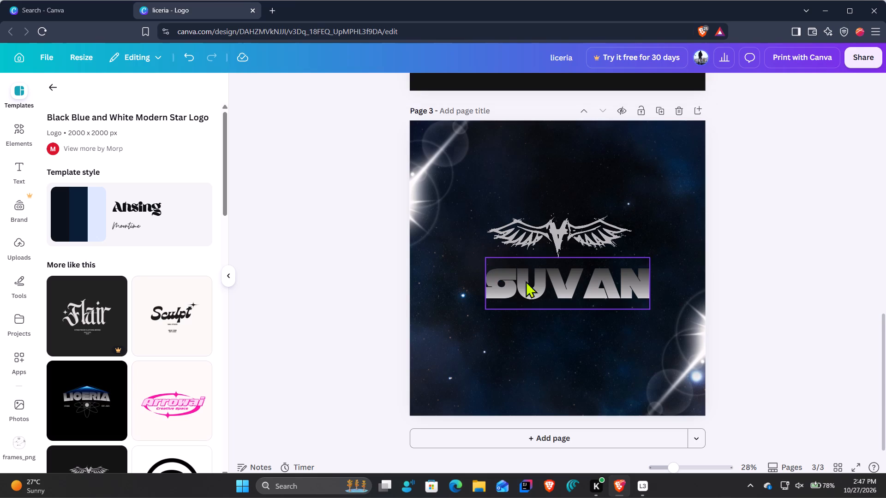
Reposition the "SUVAN" headline and the wings graphic on page 3, centring both with the wings just above the headline.
{"action": "left_click_drag", "start_coordinate": [533, 281], "coordinate": [522, 281]}
{"action": "left_click_drag", "start_coordinate": [605, 242], "coordinate": [601, 234]}
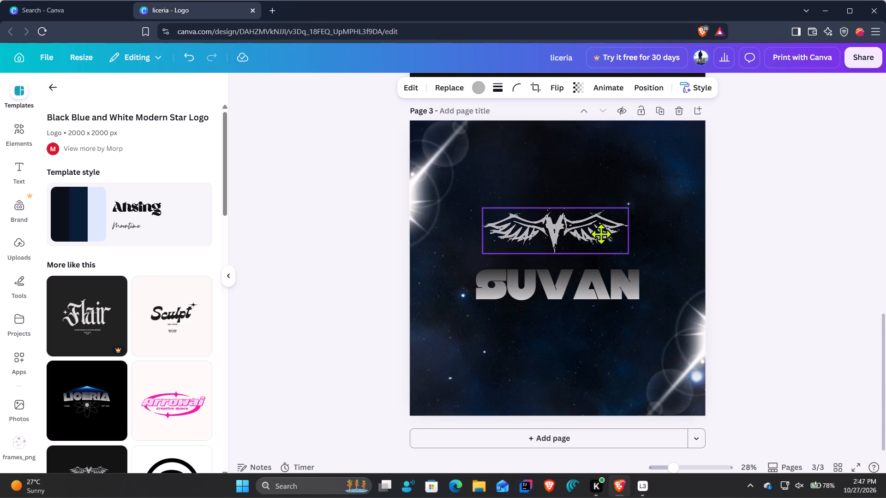
{"action": "left_click_drag", "start_coordinate": [601, 234], "coordinate": [602, 231]}
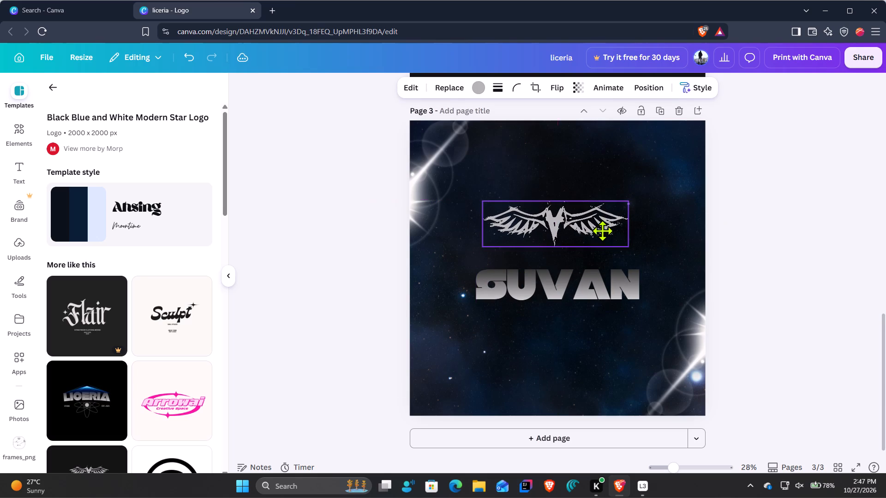
{"action": "left_click_drag", "start_coordinate": [602, 231], "coordinate": [604, 227]}
{"action": "left_click_drag", "start_coordinate": [609, 269], "coordinate": [609, 257]}
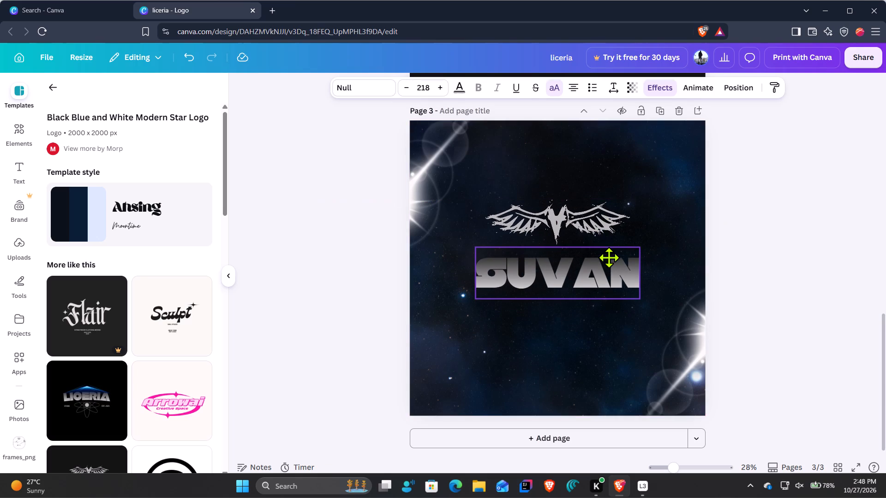
{"action": "left_click_drag", "start_coordinate": [609, 257], "coordinate": [609, 254]}
{"action": "left_click_drag", "start_coordinate": [587, 277], "coordinate": [590, 290]}
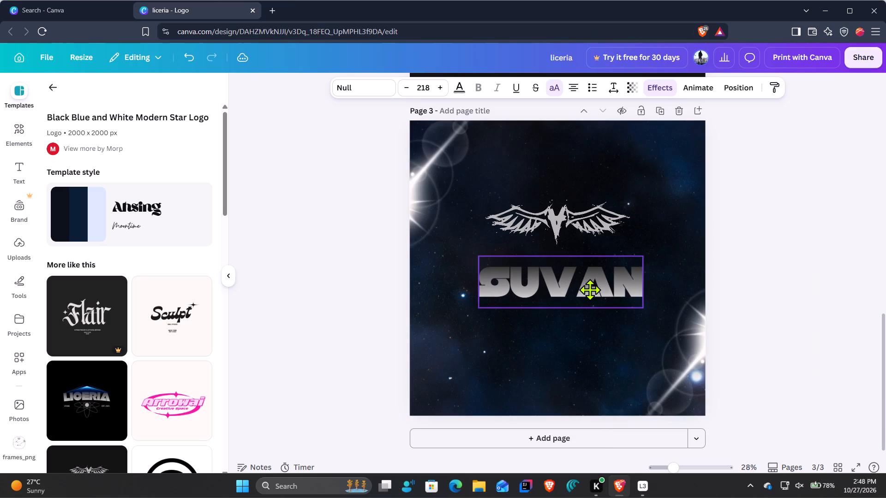
{"action": "left_click_drag", "start_coordinate": [590, 290], "coordinate": [588, 290]}
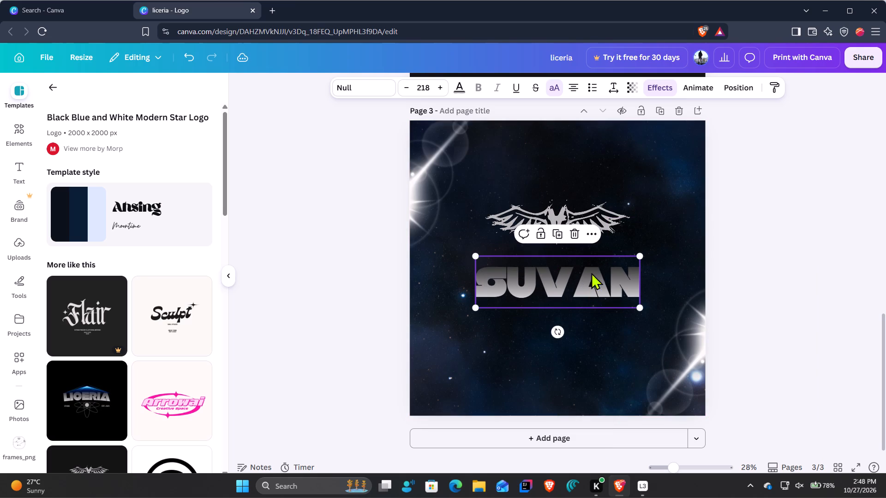
{"action": "left_click_drag", "start_coordinate": [604, 234], "coordinate": [604, 246]}
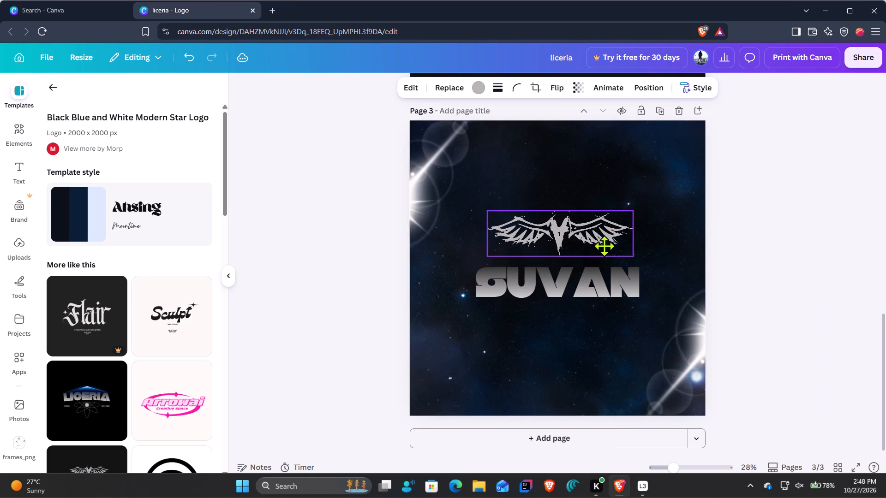
{"action": "left_click_drag", "start_coordinate": [604, 246], "coordinate": [604, 242]}
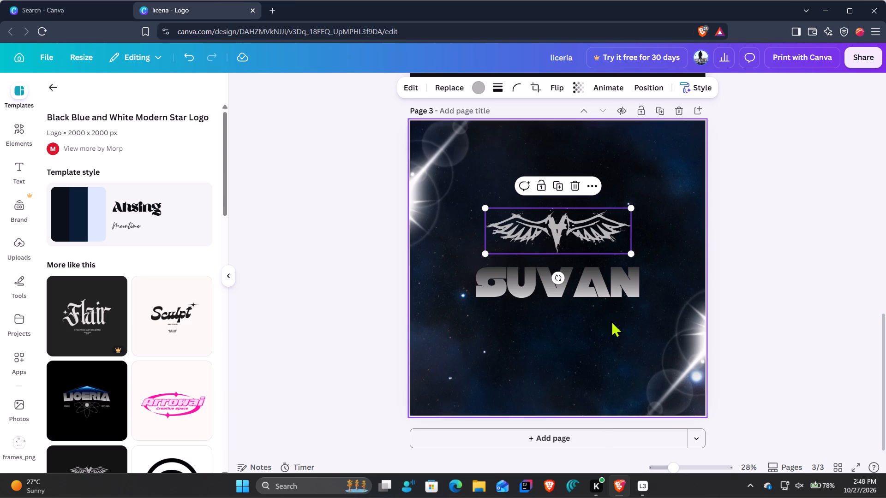
{"action": "left_click", "coordinate": [743, 293]}
Copy the blue glow graphic from page 1 to page 3, enlarge it slightly and centre it behind the top of the wings.
{"action": "scroll", "coordinate": [701, 330], "scroll_direction": "up", "scroll_amount": 17}
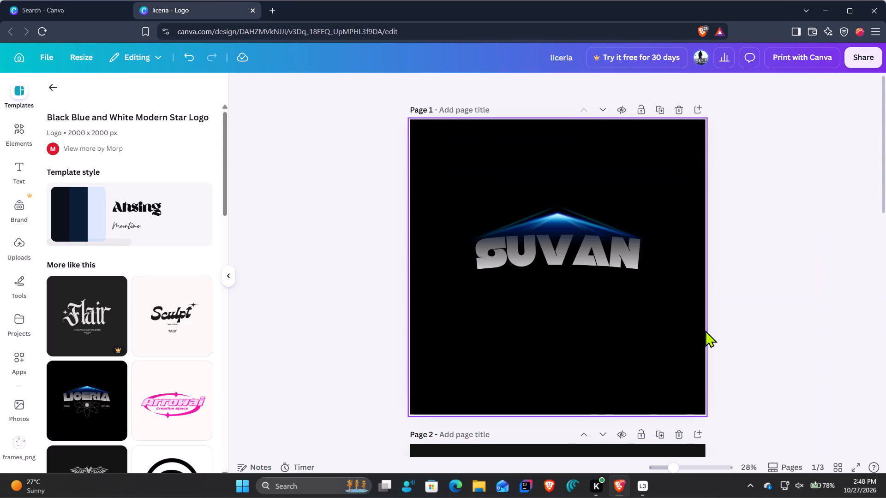
{"action": "left_click", "coordinate": [565, 215]}
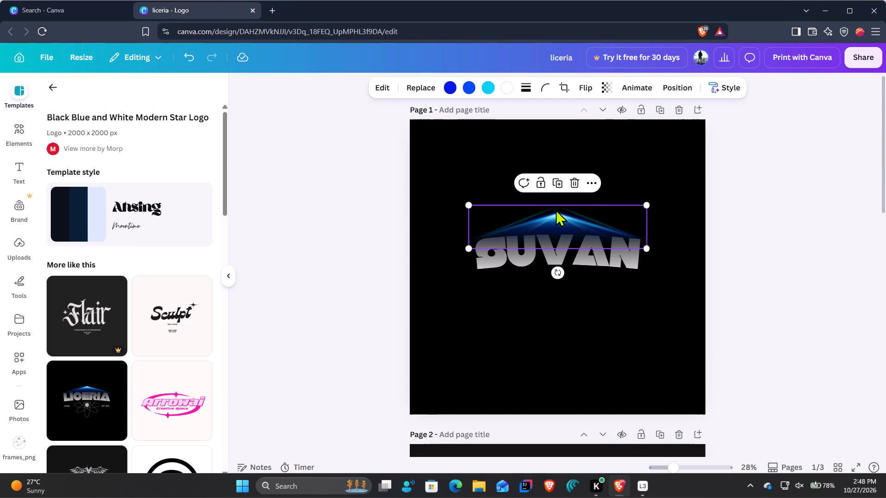
{"action": "key", "text": "ctrl+c"}
{"action": "scroll", "coordinate": [608, 354], "scroll_direction": "down", "scroll_amount": 10}
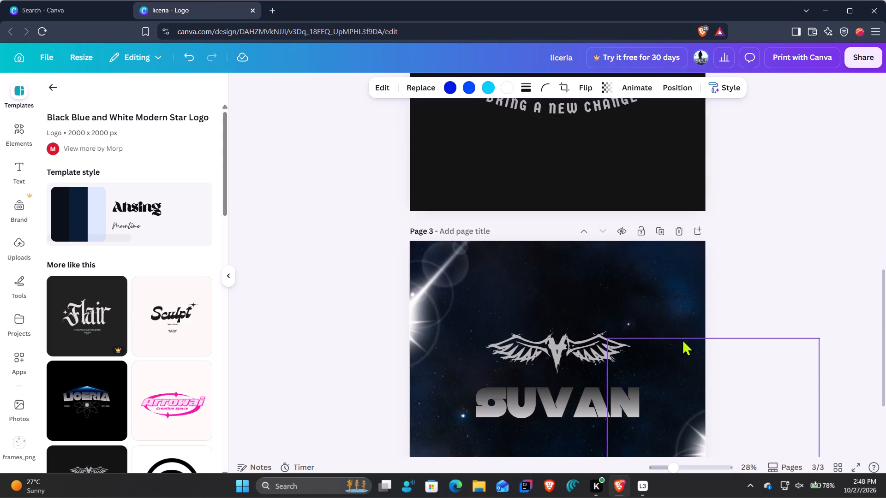
{"action": "key", "text": "ctrl+v"}
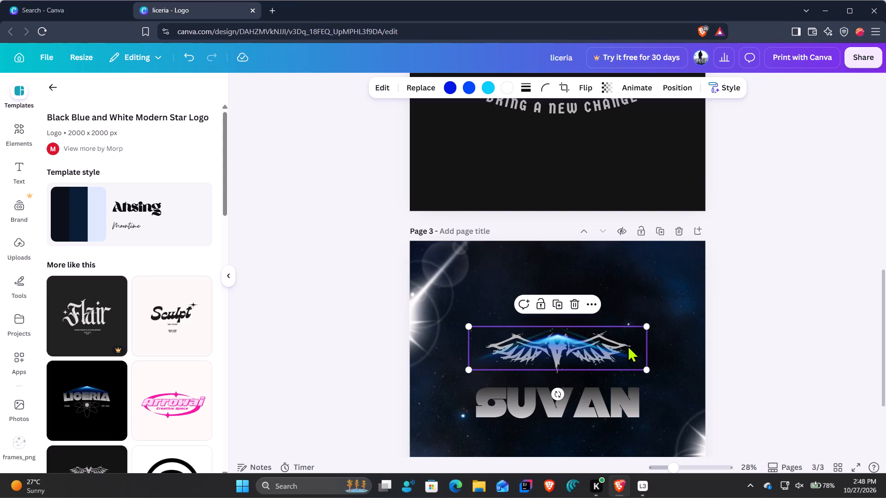
{"action": "left_click_drag", "start_coordinate": [634, 344], "coordinate": [632, 335]}
{"action": "left_click_drag", "start_coordinate": [648, 357], "coordinate": [669, 372]}
{"action": "left_click_drag", "start_coordinate": [627, 345], "coordinate": [610, 338]}
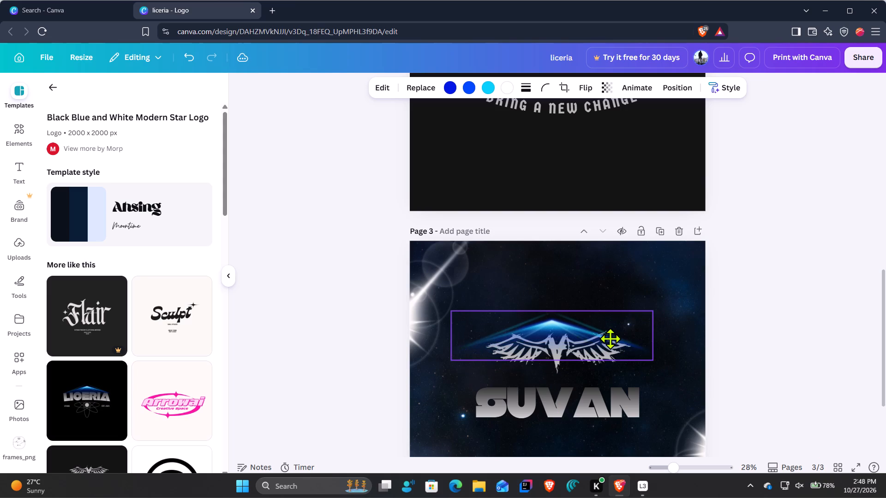
{"action": "left_click_drag", "start_coordinate": [610, 338], "coordinate": [615, 337]}
{"action": "scroll", "coordinate": [654, 386], "scroll_direction": "down", "scroll_amount": 3}
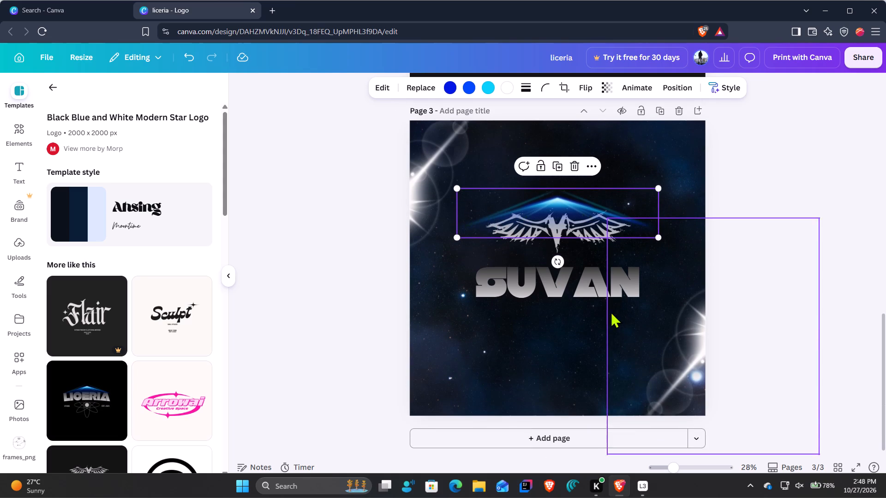
{"action": "left_click", "coordinate": [579, 295]}
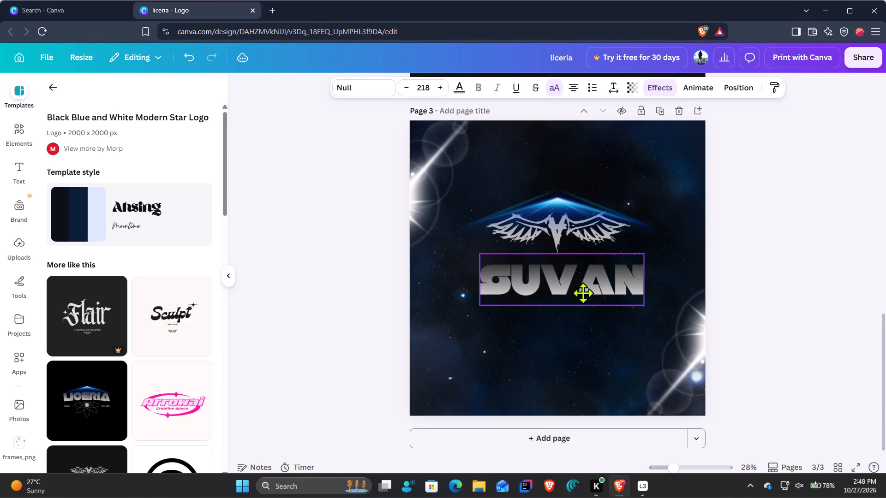
{"action": "left_click", "coordinate": [816, 275]}
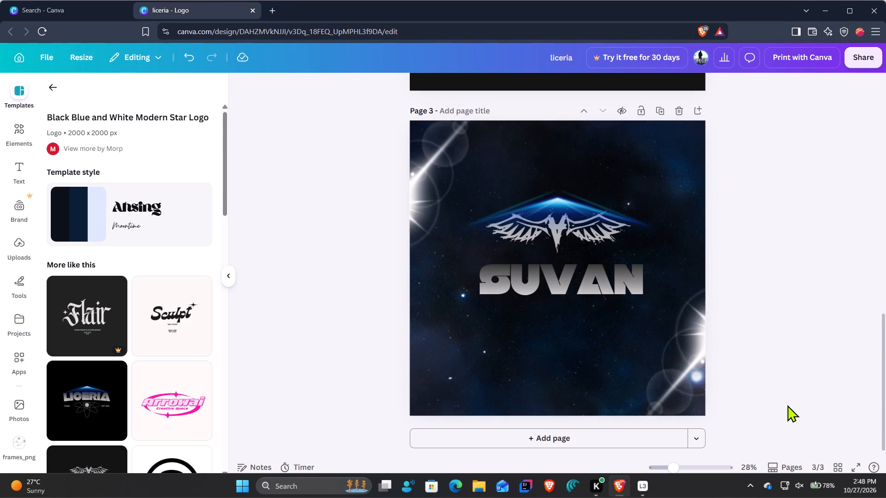
Nudge the blue glow on page 3 slightly upward and set its transparency to 38.
{"action": "left_click", "coordinate": [611, 225]}
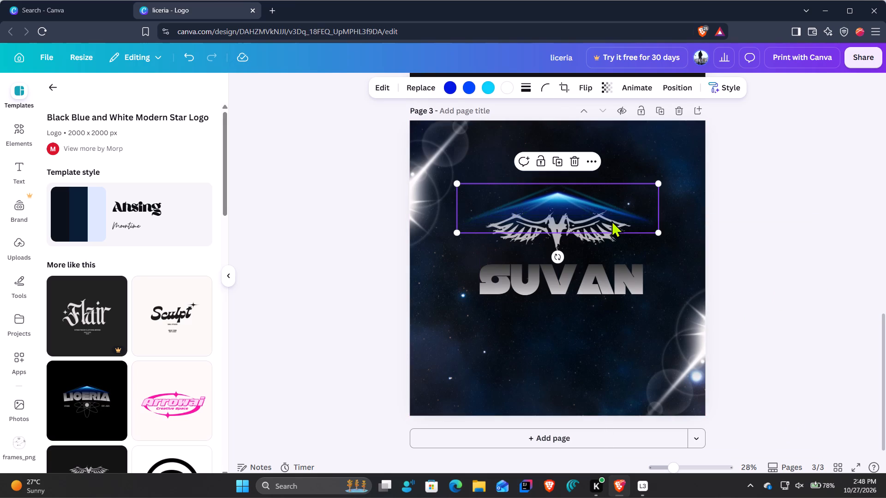
{"action": "left_click", "coordinate": [611, 89]}
{"action": "left_click", "coordinate": [630, 128]}
{"action": "left_click_drag", "start_coordinate": [635, 132], "coordinate": [604, 133]}
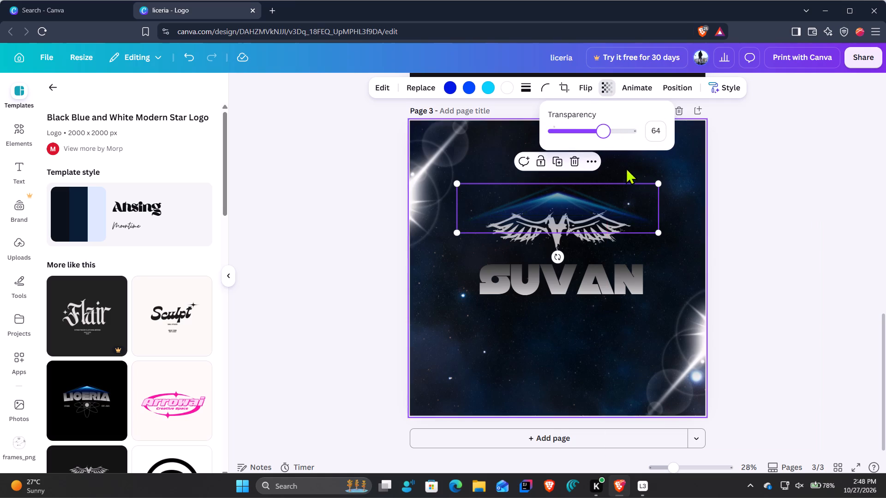
{"action": "left_click", "coordinate": [609, 237]}
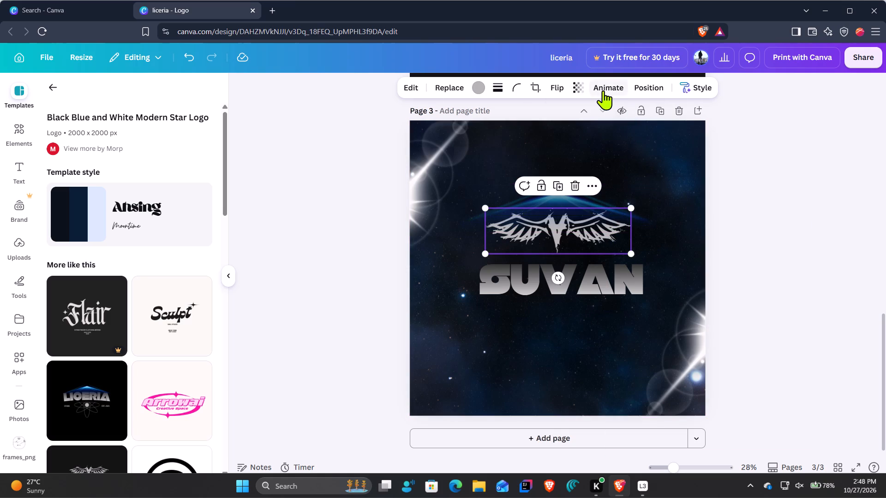
{"action": "left_click", "coordinate": [584, 89]}
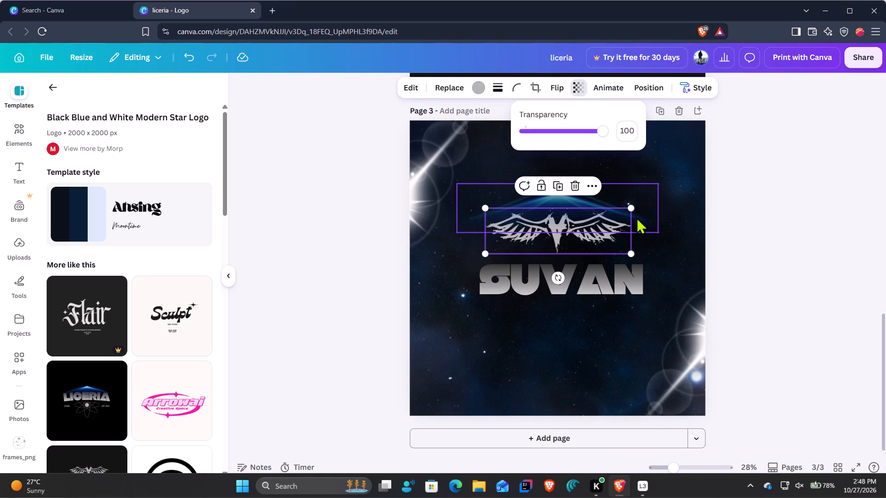
{"action": "left_click", "coordinate": [617, 199]}
{"action": "left_click", "coordinate": [598, 89]}
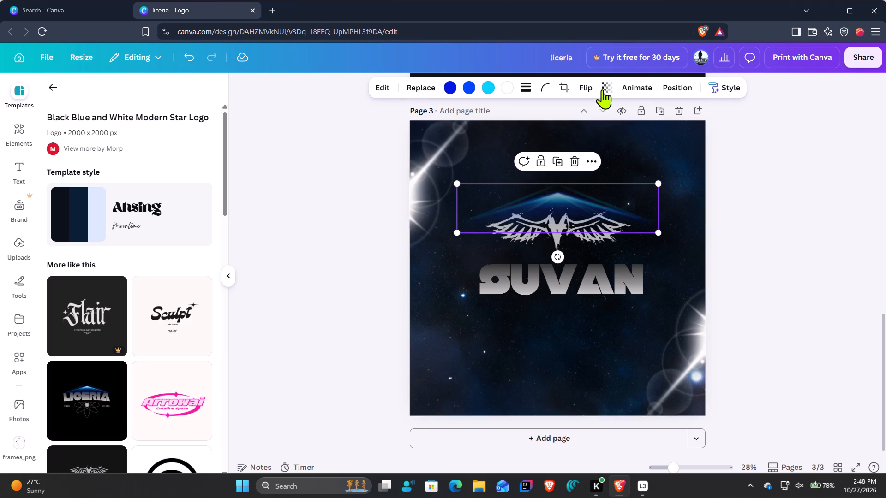
{"action": "left_click", "coordinate": [605, 89]}
{"action": "left_click_drag", "start_coordinate": [601, 130], "coordinate": [578, 131]}
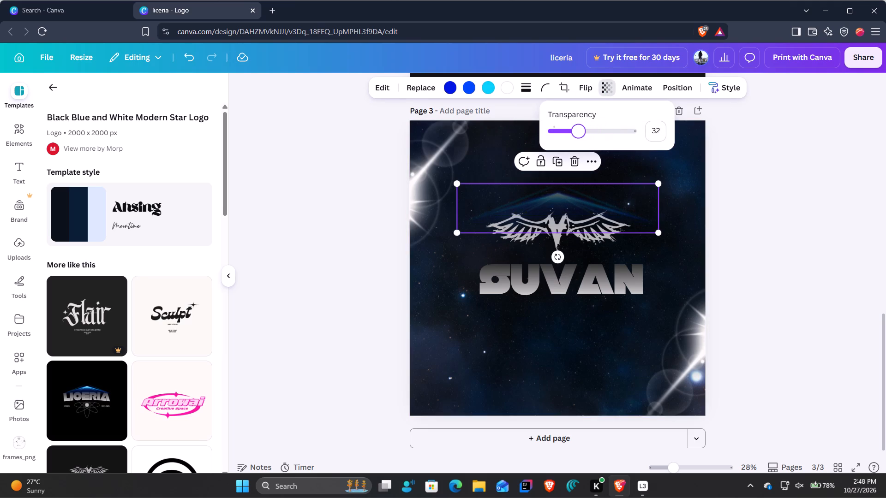
{"action": "left_click_drag", "start_coordinate": [578, 131], "coordinate": [582, 131]}
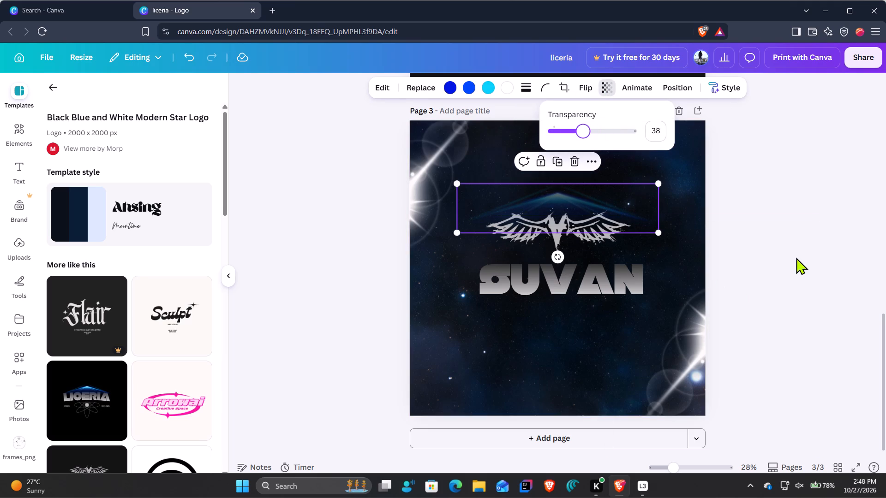
{"action": "left_click", "coordinate": [796, 256]}
Lower the wings graphic closer to the "SUVAN" headline and centre both horizontally on page 3.
{"action": "left_click", "coordinate": [590, 254]}
{"action": "left_click_drag", "start_coordinate": [608, 238], "coordinate": [611, 244]}
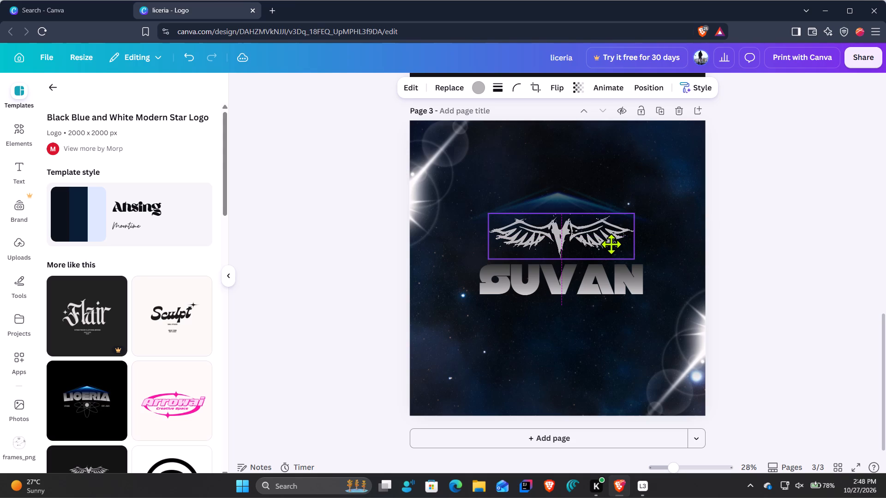
{"action": "left_click_drag", "start_coordinate": [611, 244], "coordinate": [609, 244]}
{"action": "left_click", "coordinate": [612, 290]}
{"action": "left_click", "coordinate": [608, 283]}
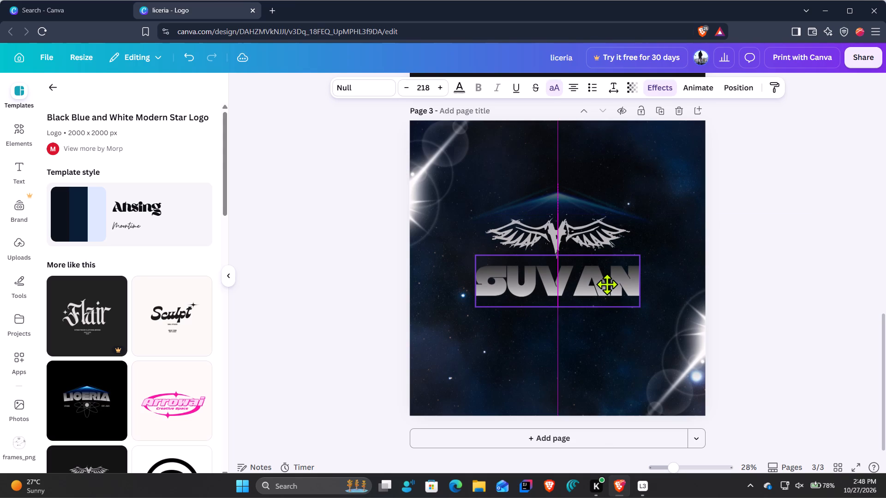
{"action": "left_click", "coordinate": [796, 246]}
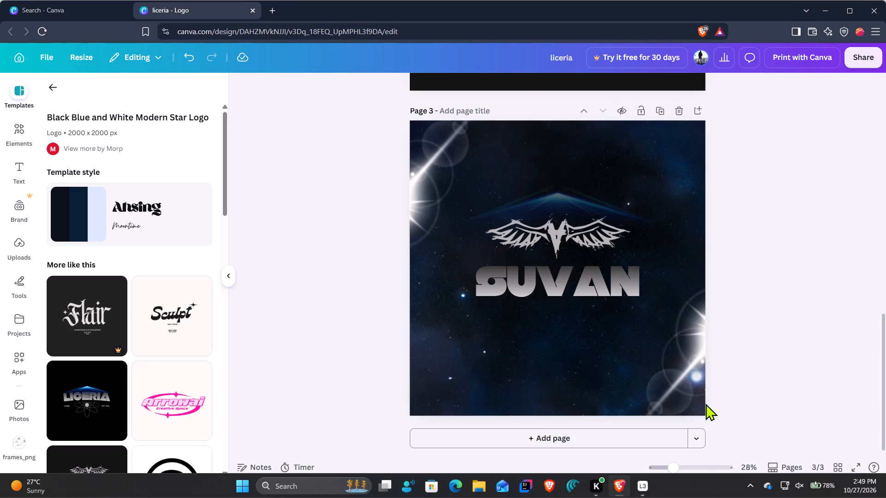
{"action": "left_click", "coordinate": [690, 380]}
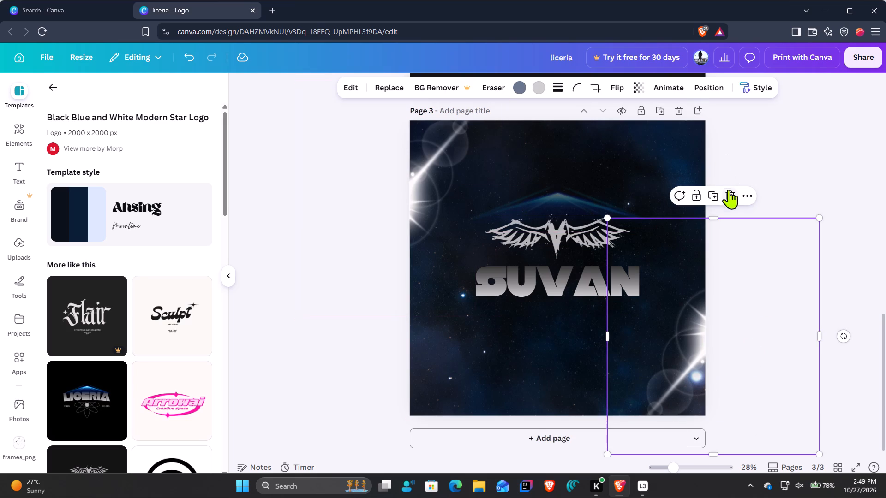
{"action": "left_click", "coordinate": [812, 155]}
Delete the first two pages, keeping only the starry page with the wings and "SUVAN" headline.
{"action": "scroll", "coordinate": [605, 257], "scroll_direction": "up", "scroll_amount": 5}
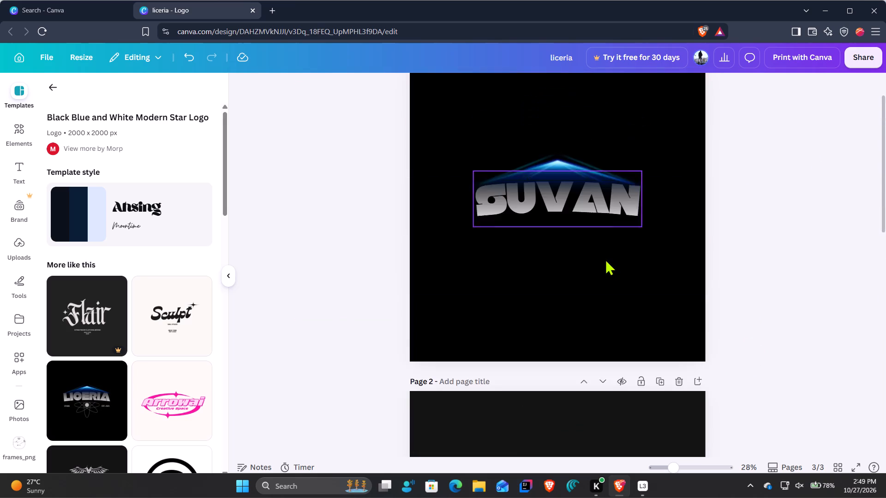
{"action": "scroll", "coordinate": [605, 259], "scroll_direction": "up", "scroll_amount": 5}
{"action": "left_click", "coordinate": [679, 107]}
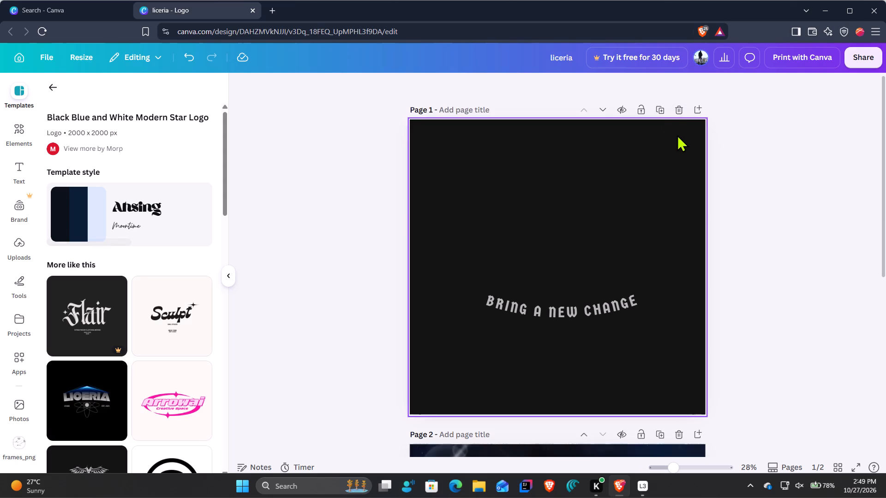
{"action": "left_click", "coordinate": [677, 109]}
{"action": "left_click", "coordinate": [682, 333]}
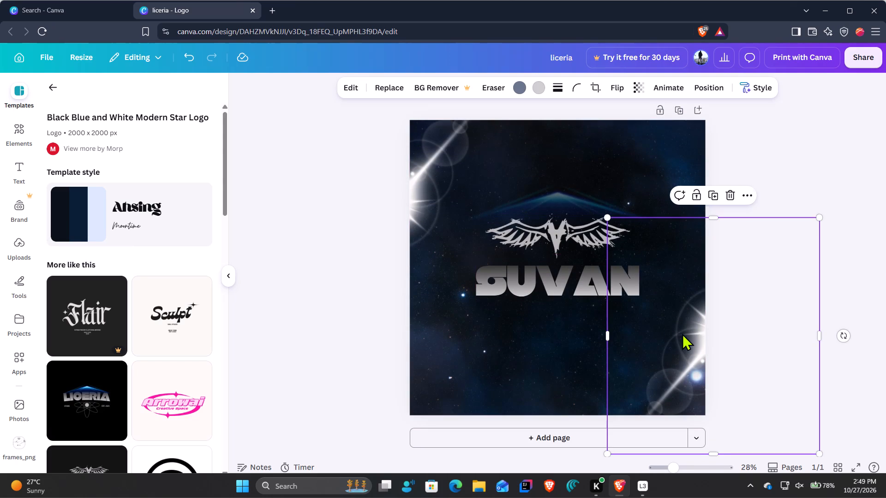
{"action": "left_click", "coordinate": [830, 148]}
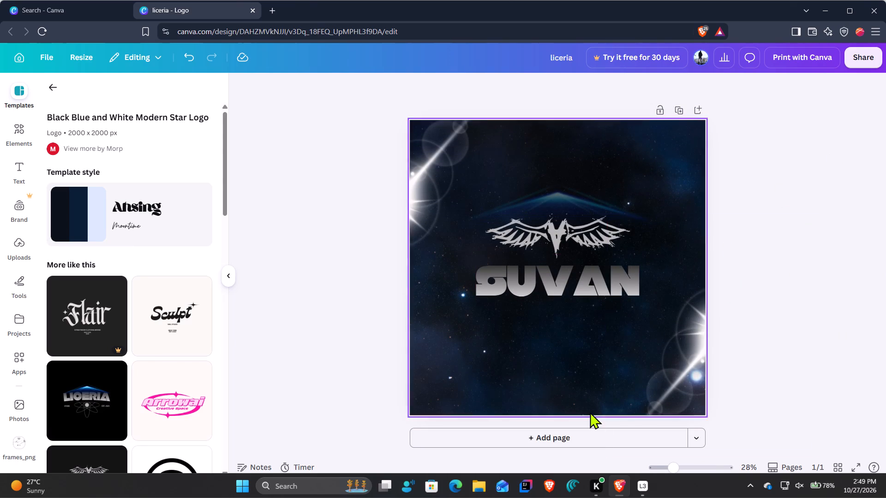
Duplicate the starry "SUVAN" logo page.
{"action": "left_click", "coordinate": [702, 437]}
{"action": "left_click", "coordinate": [701, 437]}
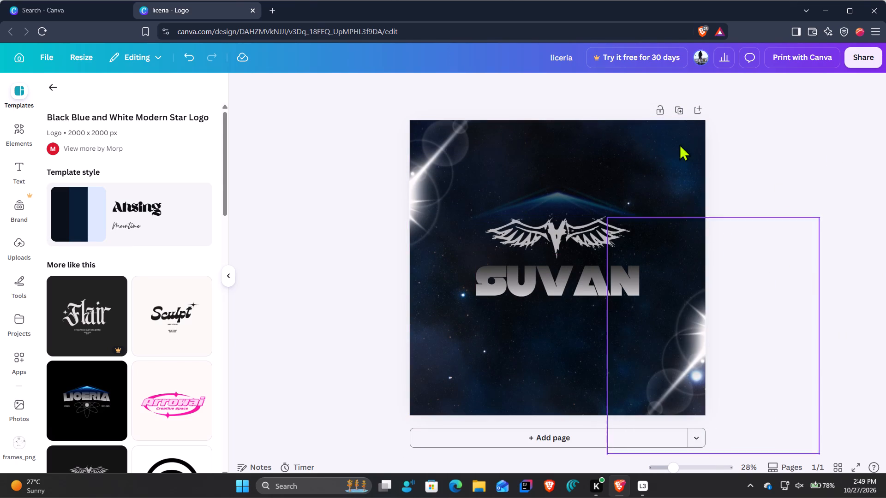
{"action": "left_click", "coordinate": [682, 107]}
Delete both corner lens flares from the duplicated page 2.
{"action": "left_click", "coordinate": [672, 304]}
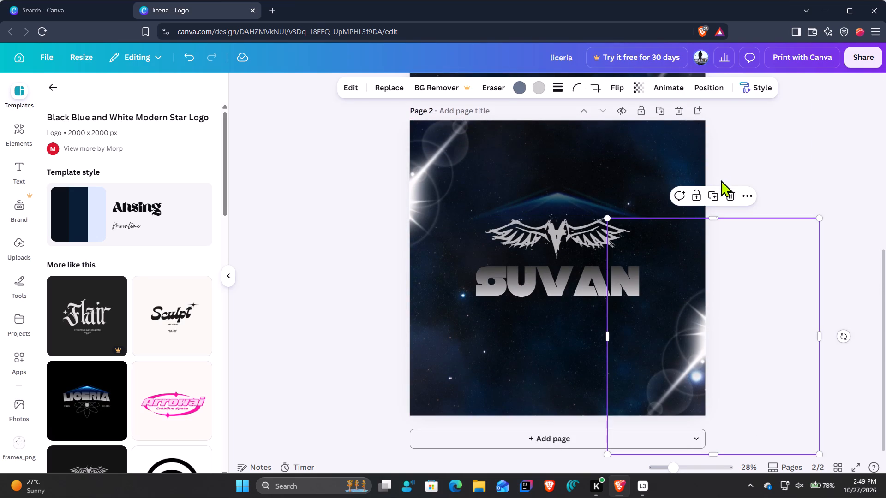
{"action": "left_click", "coordinate": [729, 193]}
{"action": "left_click", "coordinate": [432, 176]}
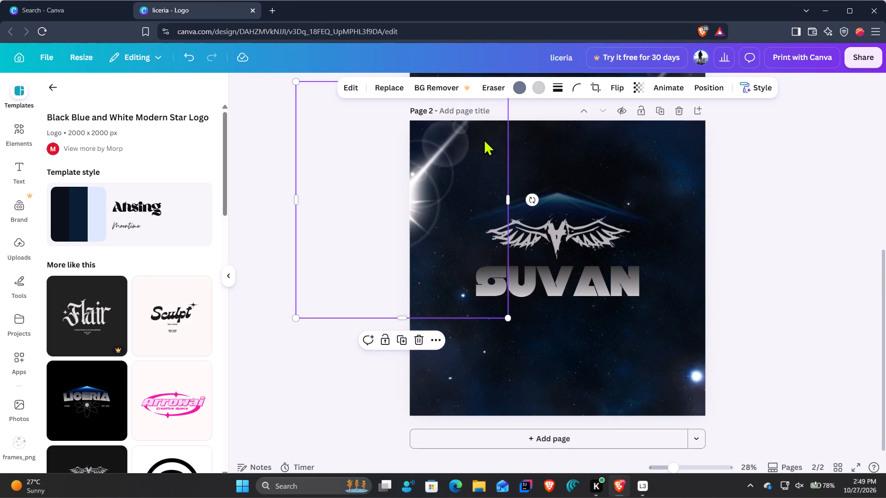
{"action": "left_click", "coordinate": [418, 341]}
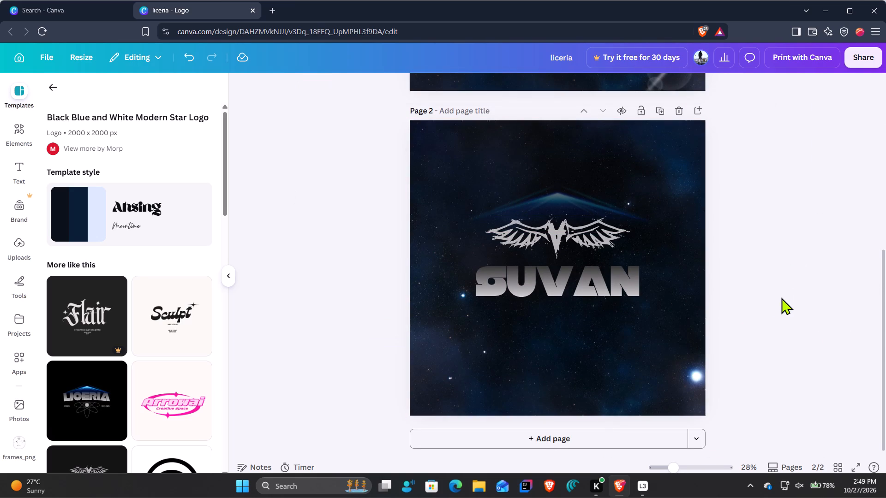
{"action": "left_click", "coordinate": [751, 260]}
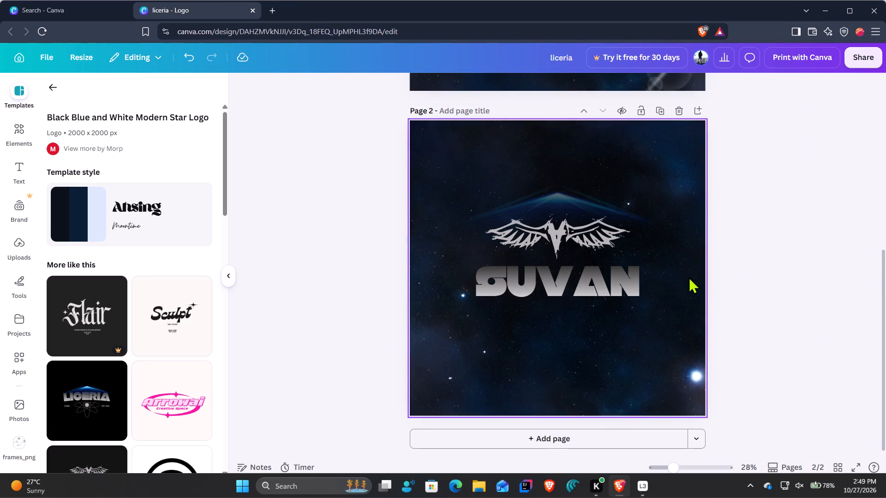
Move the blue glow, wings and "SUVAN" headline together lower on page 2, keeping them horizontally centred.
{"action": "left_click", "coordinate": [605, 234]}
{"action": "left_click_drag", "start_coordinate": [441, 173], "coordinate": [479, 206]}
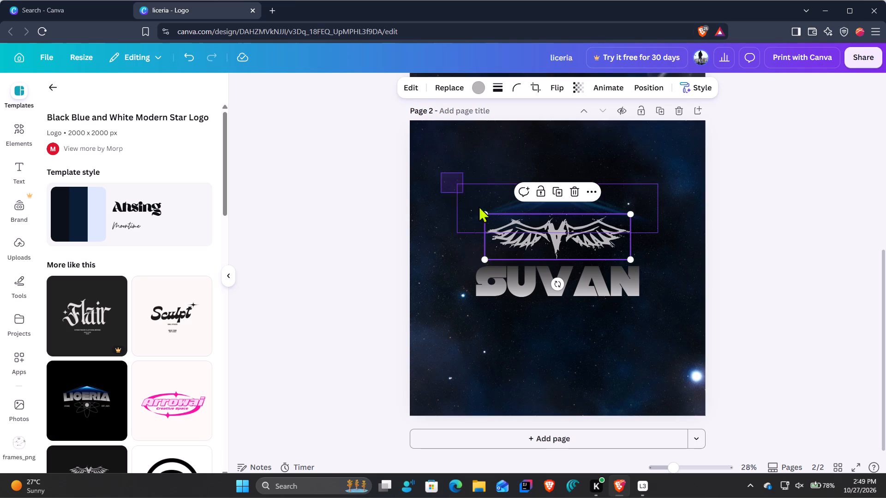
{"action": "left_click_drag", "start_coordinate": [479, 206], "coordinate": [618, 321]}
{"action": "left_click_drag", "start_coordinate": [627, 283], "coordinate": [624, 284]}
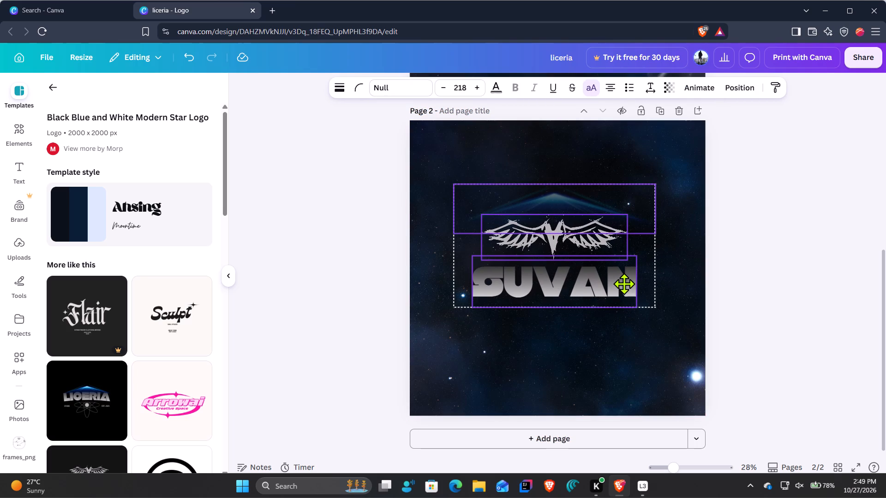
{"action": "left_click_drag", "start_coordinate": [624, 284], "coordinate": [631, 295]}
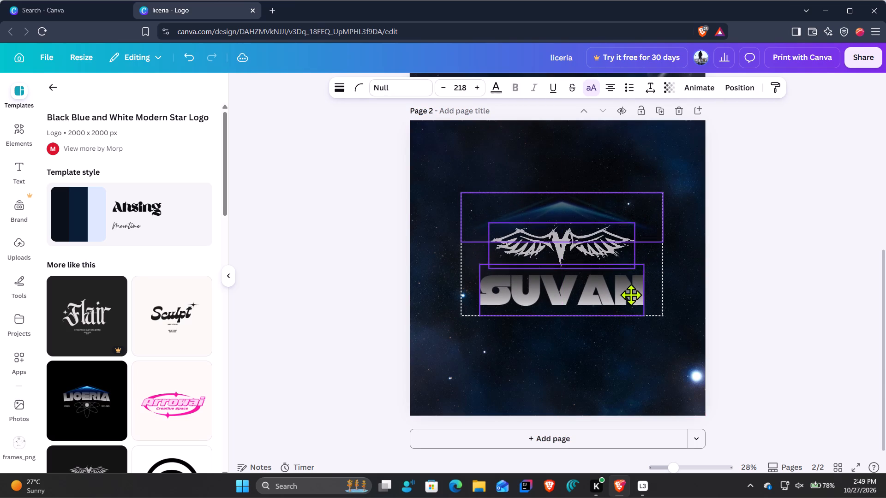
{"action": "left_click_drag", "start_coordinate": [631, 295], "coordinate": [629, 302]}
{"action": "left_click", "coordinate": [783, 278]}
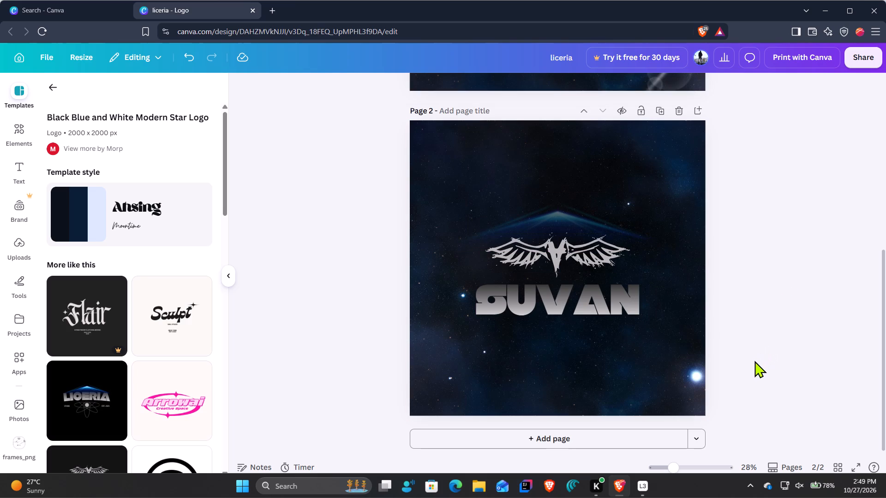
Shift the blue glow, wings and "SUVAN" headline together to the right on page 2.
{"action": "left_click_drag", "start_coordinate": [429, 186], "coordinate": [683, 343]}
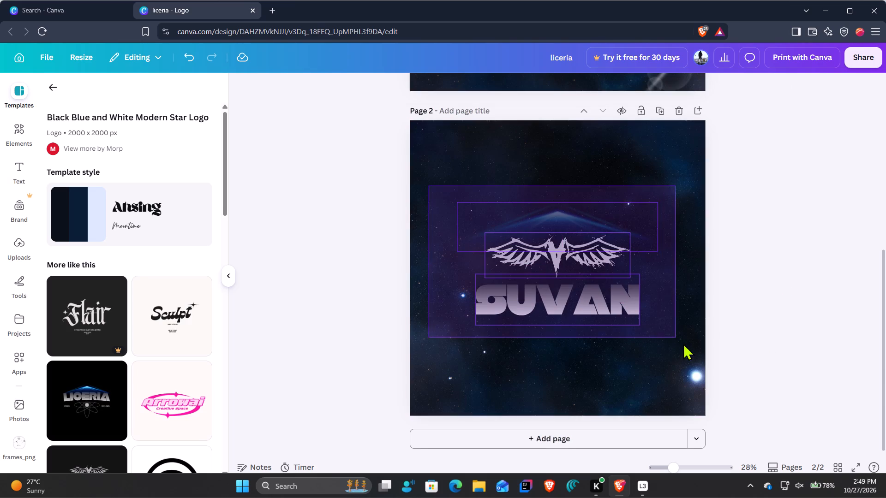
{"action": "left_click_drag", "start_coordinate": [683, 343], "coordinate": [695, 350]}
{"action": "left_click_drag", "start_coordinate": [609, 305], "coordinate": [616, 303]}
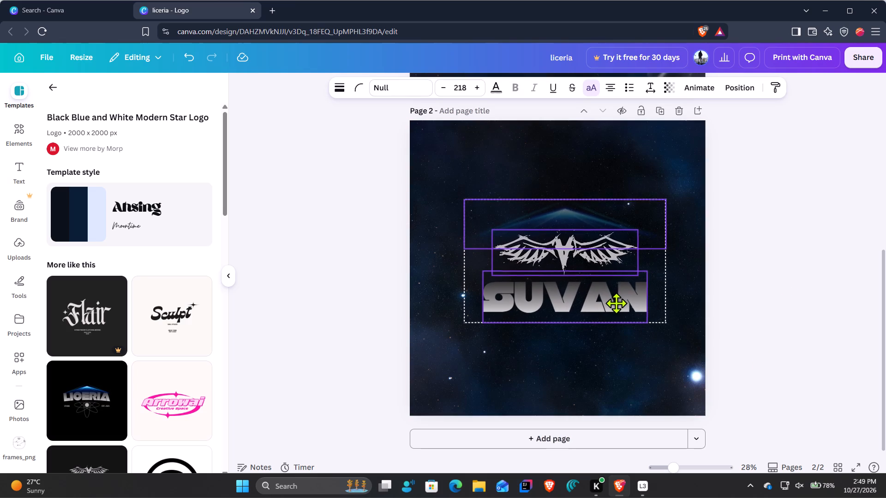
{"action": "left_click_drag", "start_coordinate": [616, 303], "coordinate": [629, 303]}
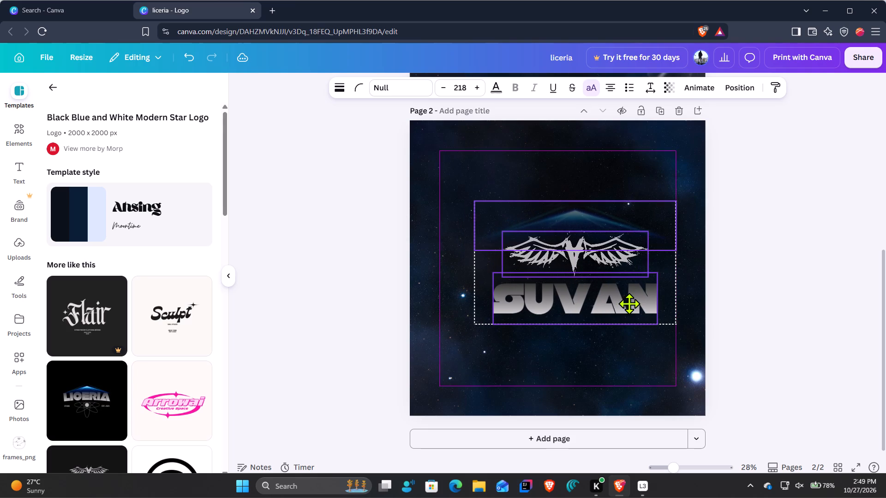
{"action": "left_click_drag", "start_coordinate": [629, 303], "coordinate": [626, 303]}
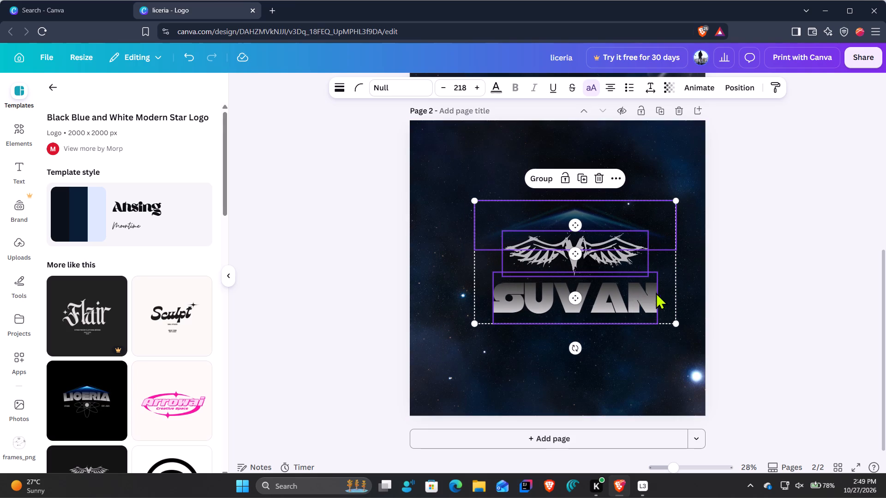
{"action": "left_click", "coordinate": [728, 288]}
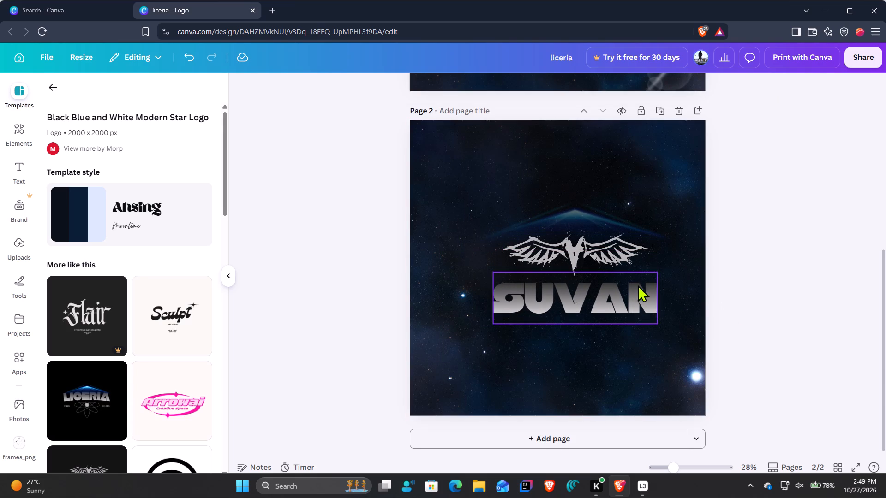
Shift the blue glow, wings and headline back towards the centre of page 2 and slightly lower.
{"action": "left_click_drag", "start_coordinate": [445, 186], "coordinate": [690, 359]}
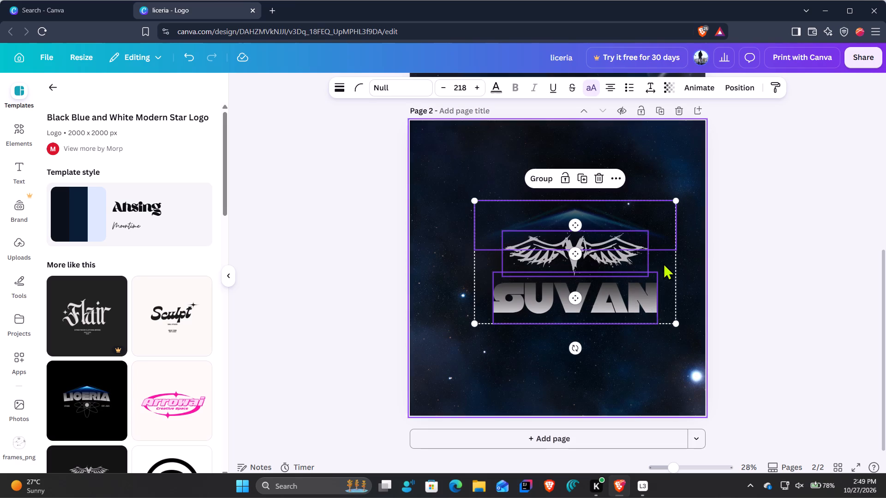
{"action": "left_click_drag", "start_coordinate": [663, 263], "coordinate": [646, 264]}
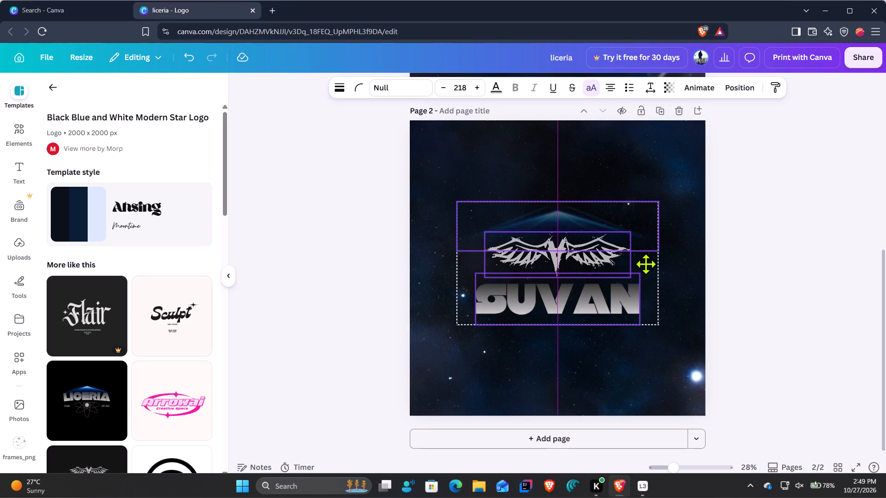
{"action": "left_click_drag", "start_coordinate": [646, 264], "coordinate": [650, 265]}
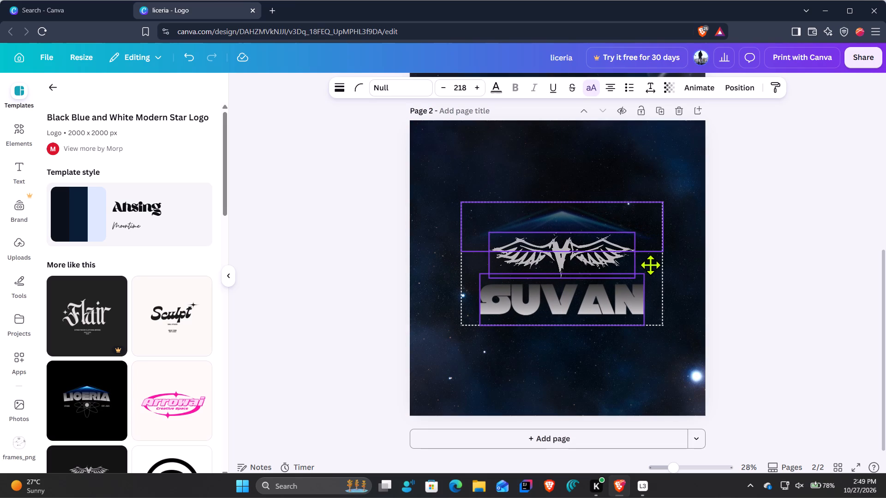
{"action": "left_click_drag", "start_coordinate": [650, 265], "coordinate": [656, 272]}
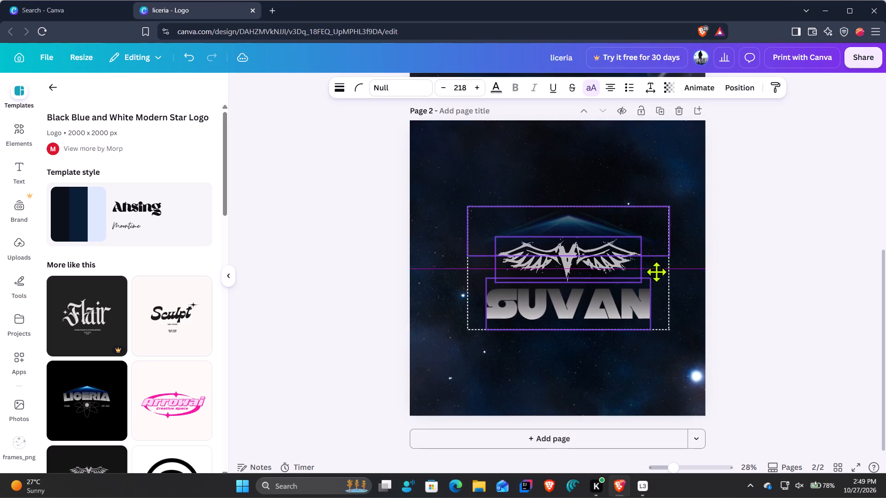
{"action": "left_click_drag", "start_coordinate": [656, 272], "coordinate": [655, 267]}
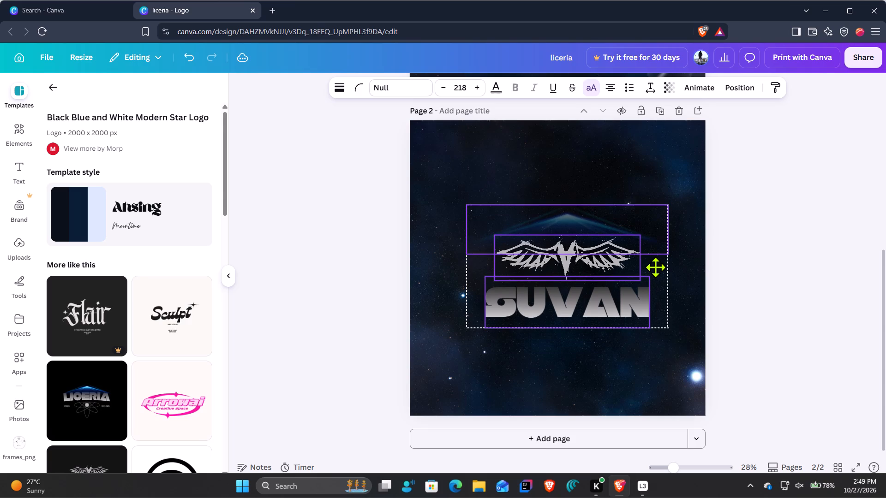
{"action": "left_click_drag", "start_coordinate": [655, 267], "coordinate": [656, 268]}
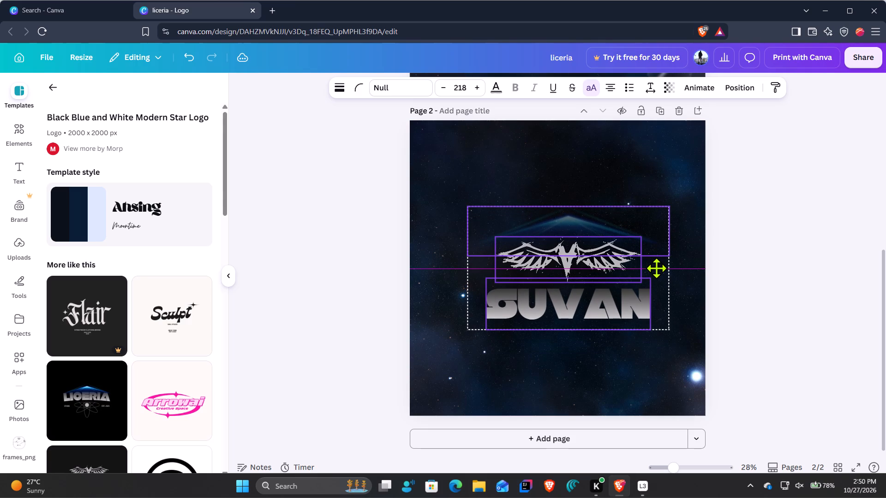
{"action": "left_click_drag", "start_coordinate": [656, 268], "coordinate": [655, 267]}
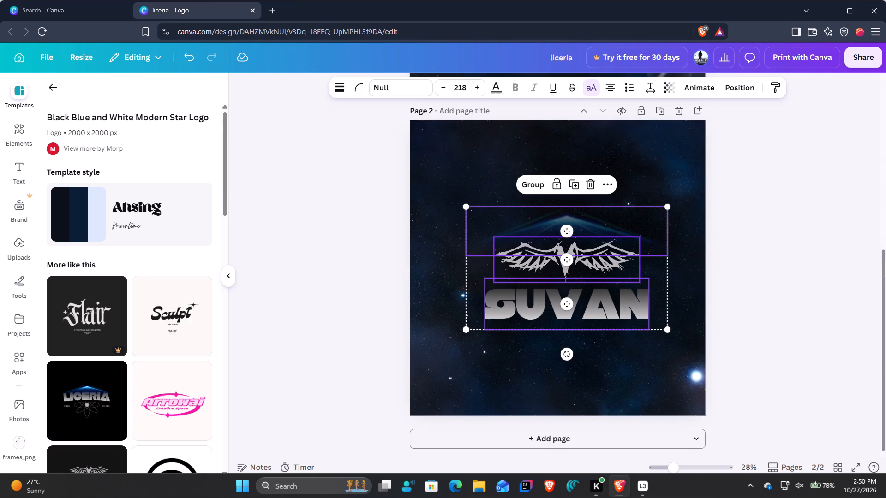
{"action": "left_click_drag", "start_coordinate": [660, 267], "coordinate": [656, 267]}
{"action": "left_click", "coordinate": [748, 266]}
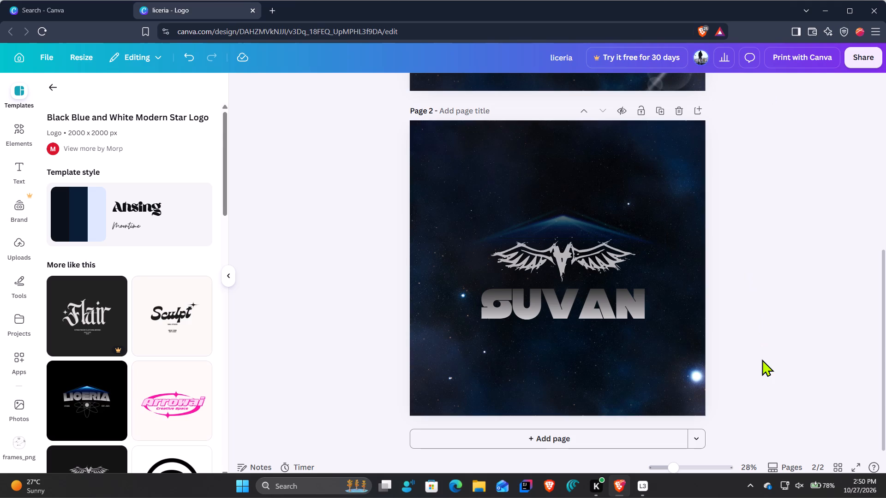
Browse the similar logo templates for further design ideas.
{"action": "scroll", "coordinate": [137, 383], "scroll_direction": "down", "scroll_amount": 4}
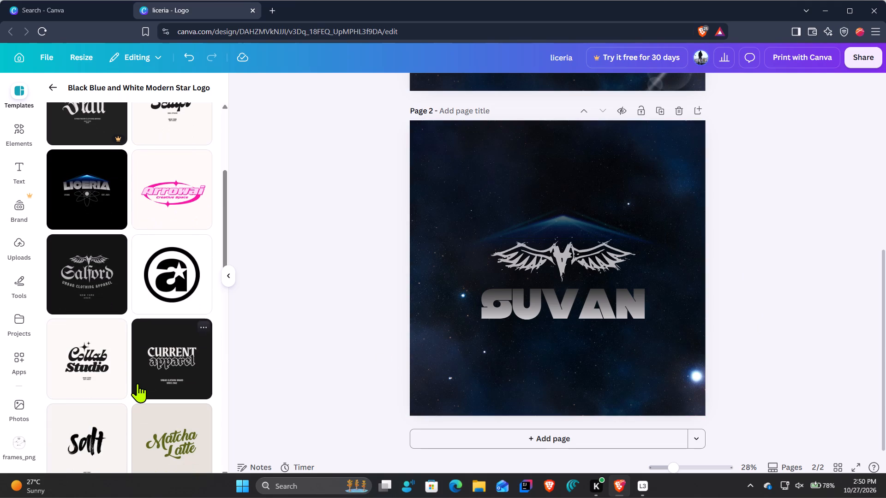
{"action": "scroll", "coordinate": [138, 383], "scroll_direction": "down", "scroll_amount": 3}
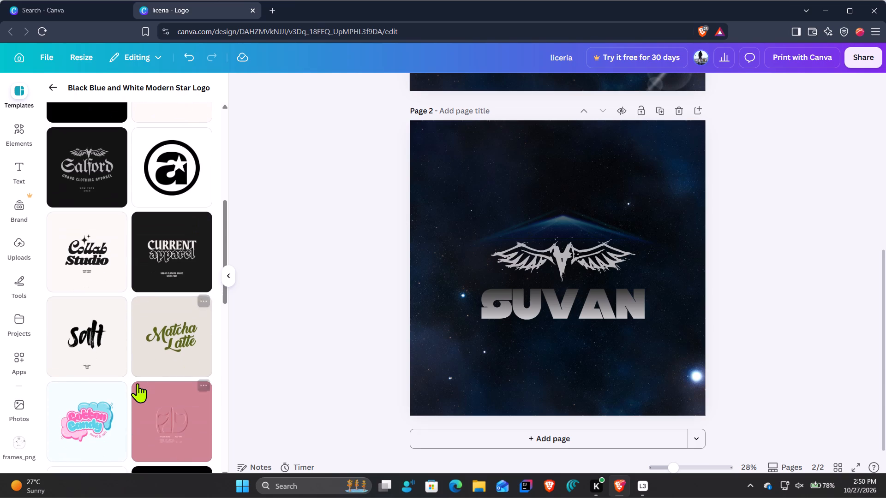
{"action": "scroll", "coordinate": [138, 383], "scroll_direction": "down", "scroll_amount": 3}
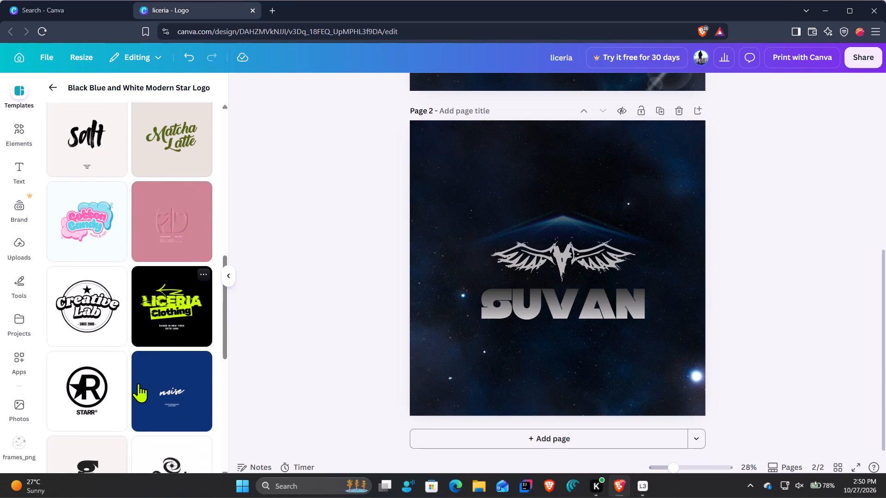
{"action": "scroll", "coordinate": [138, 383], "scroll_direction": "down", "scroll_amount": 7}
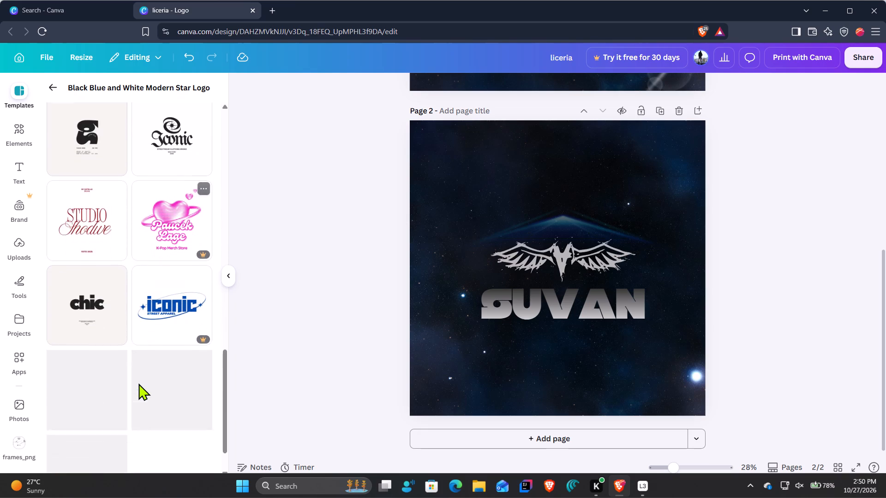
{"action": "scroll", "coordinate": [138, 383], "scroll_direction": "down", "scroll_amount": 2}
{"action": "left_click", "coordinate": [760, 219]}
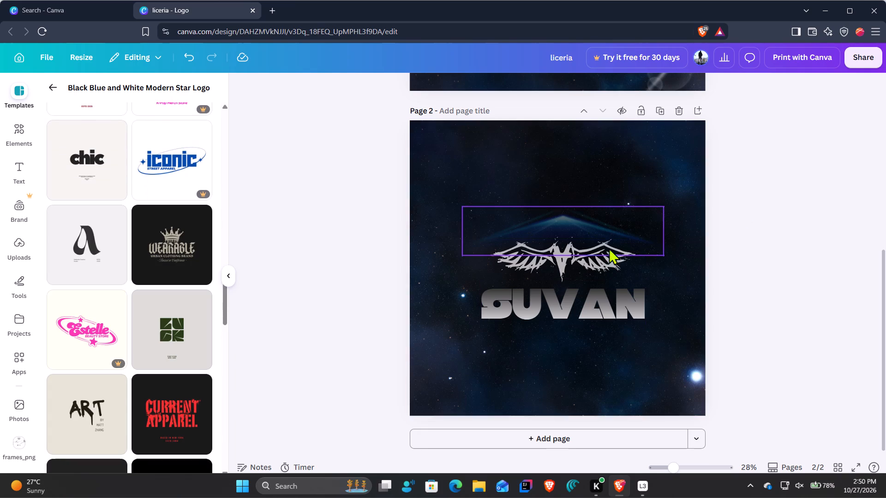
Position the blue glow, wings and headline together, centred horizontally and slightly above the vertical middle of page 2.
{"action": "left_click_drag", "start_coordinate": [454, 173], "coordinate": [684, 336]}
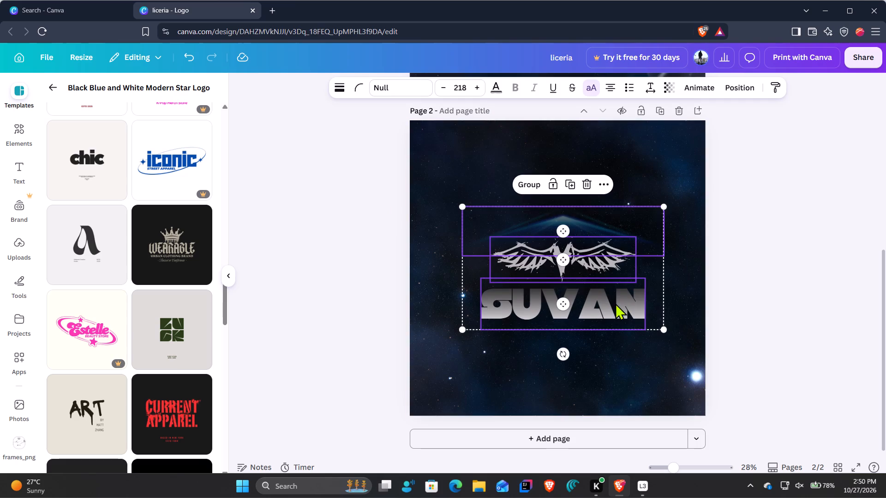
{"action": "left_click_drag", "start_coordinate": [615, 303], "coordinate": [612, 286]}
{"action": "left_click", "coordinate": [757, 274]}
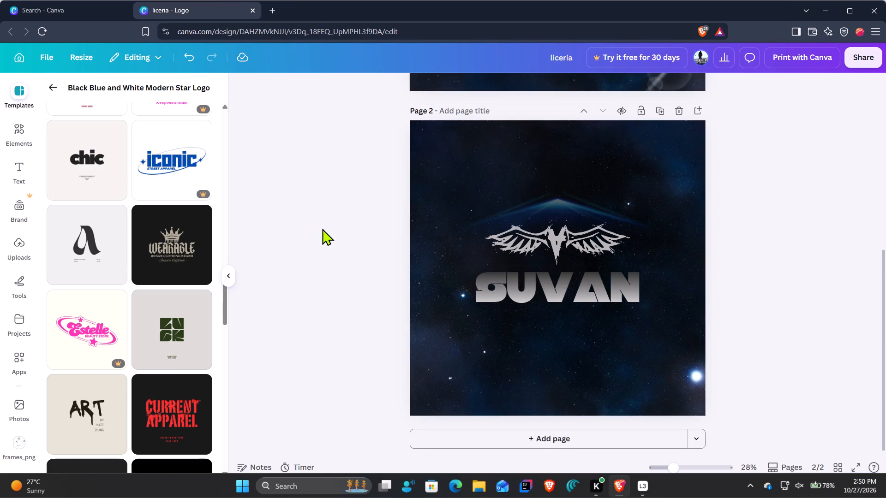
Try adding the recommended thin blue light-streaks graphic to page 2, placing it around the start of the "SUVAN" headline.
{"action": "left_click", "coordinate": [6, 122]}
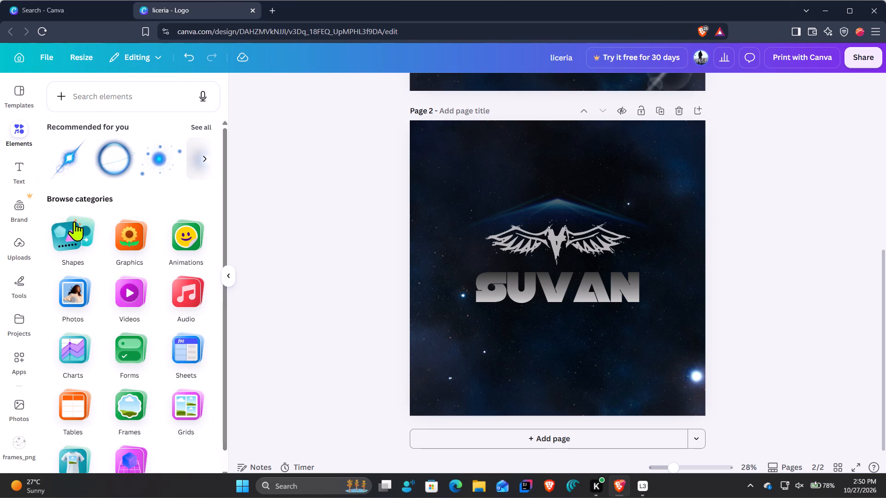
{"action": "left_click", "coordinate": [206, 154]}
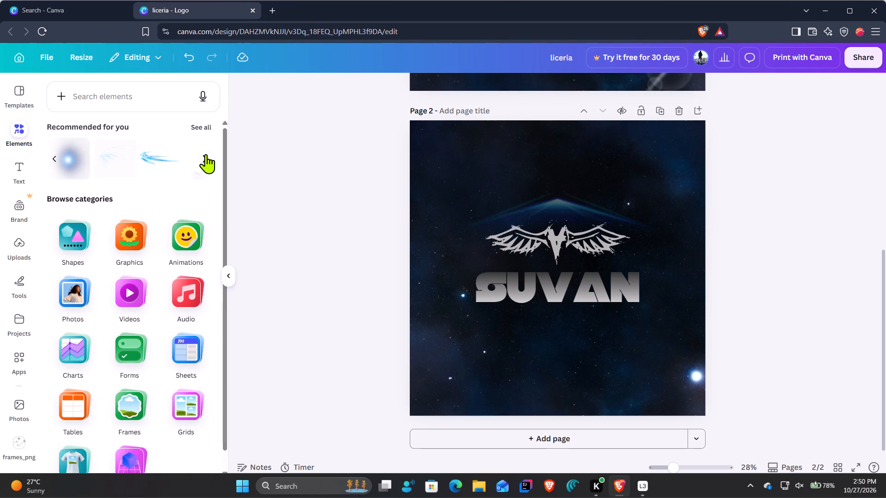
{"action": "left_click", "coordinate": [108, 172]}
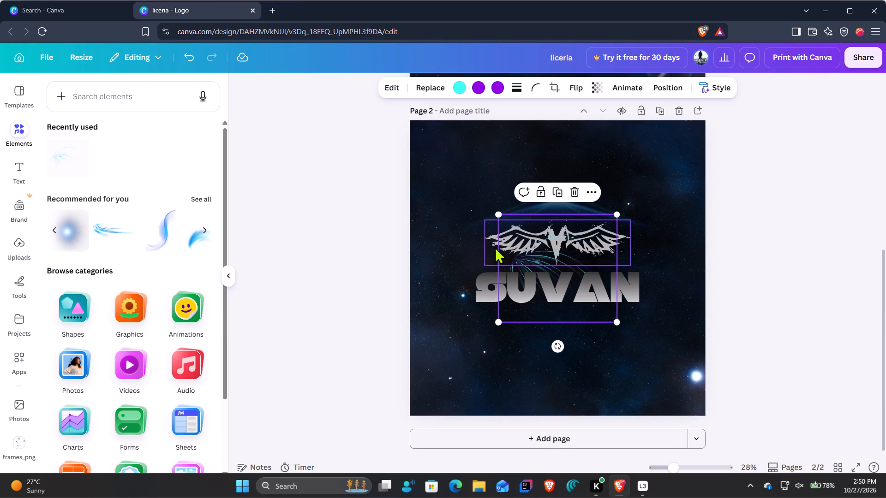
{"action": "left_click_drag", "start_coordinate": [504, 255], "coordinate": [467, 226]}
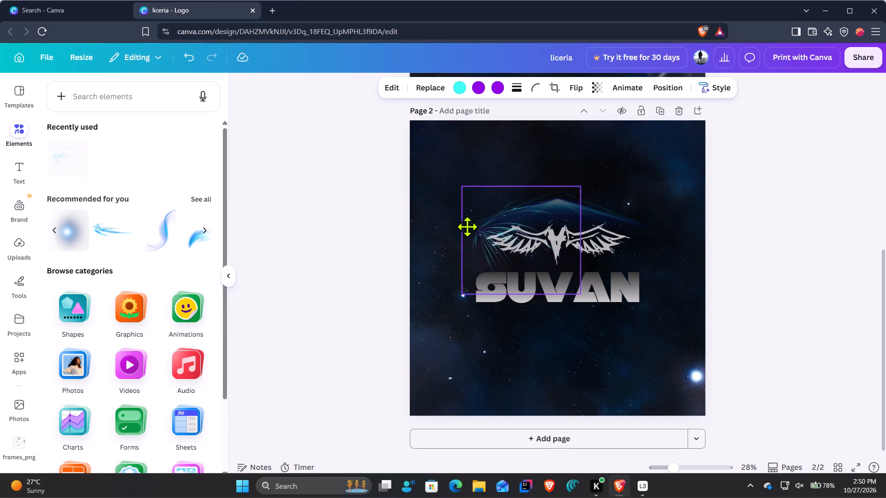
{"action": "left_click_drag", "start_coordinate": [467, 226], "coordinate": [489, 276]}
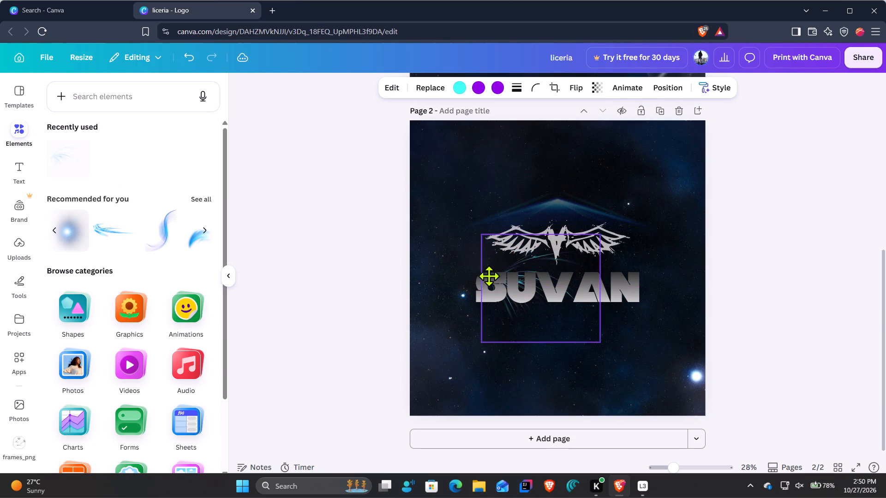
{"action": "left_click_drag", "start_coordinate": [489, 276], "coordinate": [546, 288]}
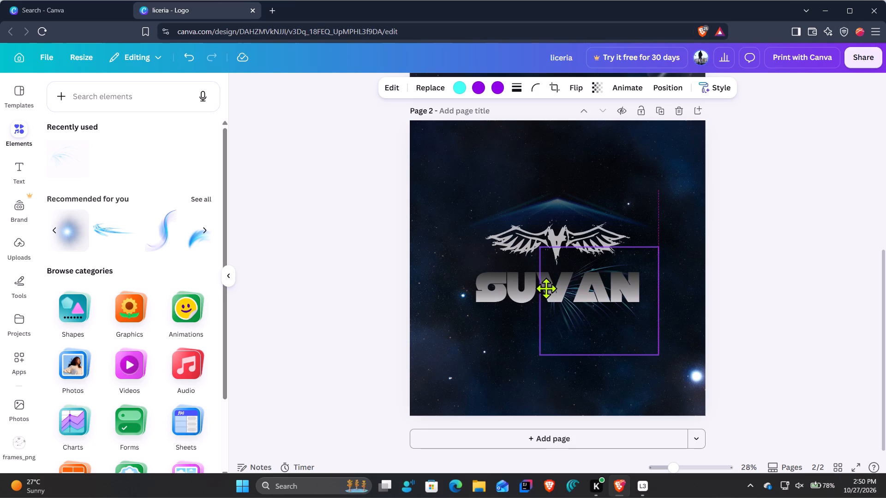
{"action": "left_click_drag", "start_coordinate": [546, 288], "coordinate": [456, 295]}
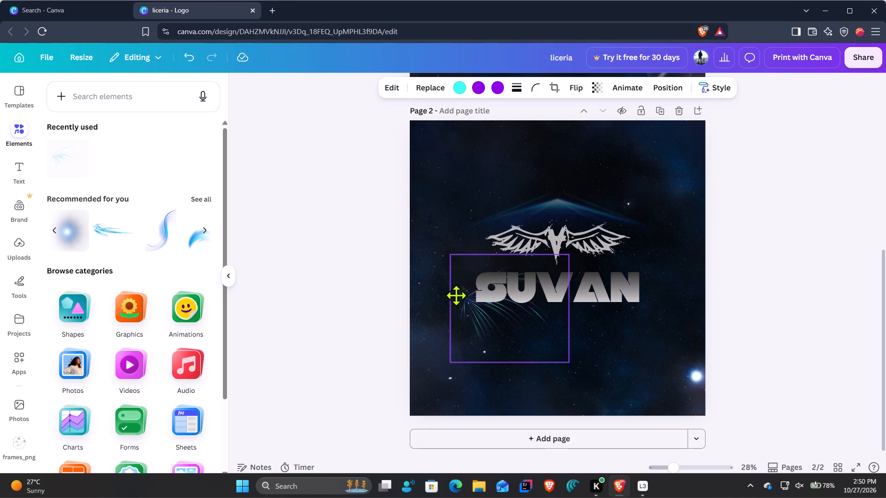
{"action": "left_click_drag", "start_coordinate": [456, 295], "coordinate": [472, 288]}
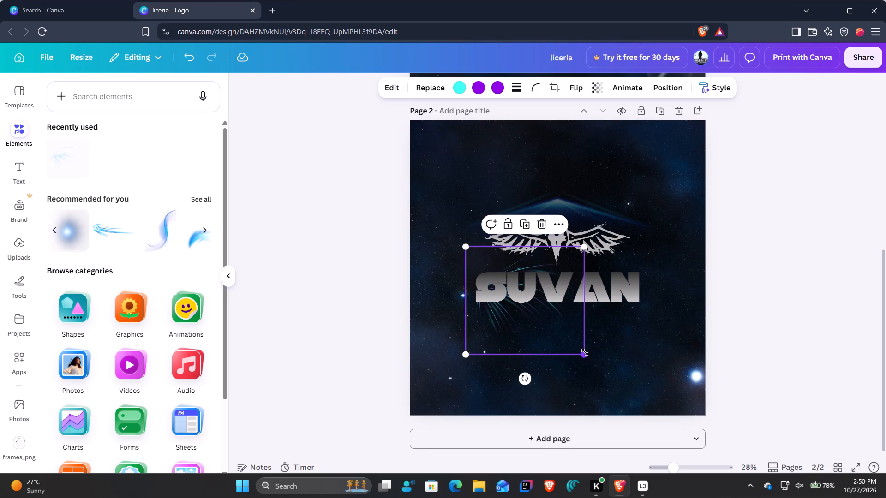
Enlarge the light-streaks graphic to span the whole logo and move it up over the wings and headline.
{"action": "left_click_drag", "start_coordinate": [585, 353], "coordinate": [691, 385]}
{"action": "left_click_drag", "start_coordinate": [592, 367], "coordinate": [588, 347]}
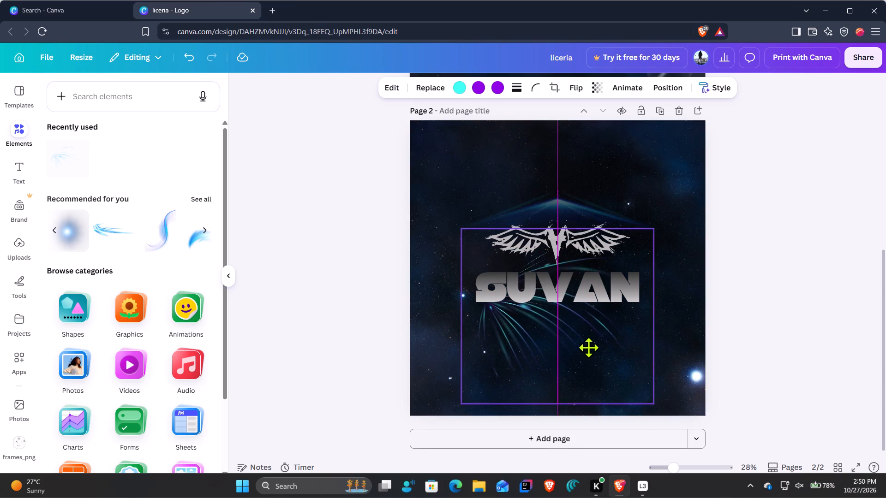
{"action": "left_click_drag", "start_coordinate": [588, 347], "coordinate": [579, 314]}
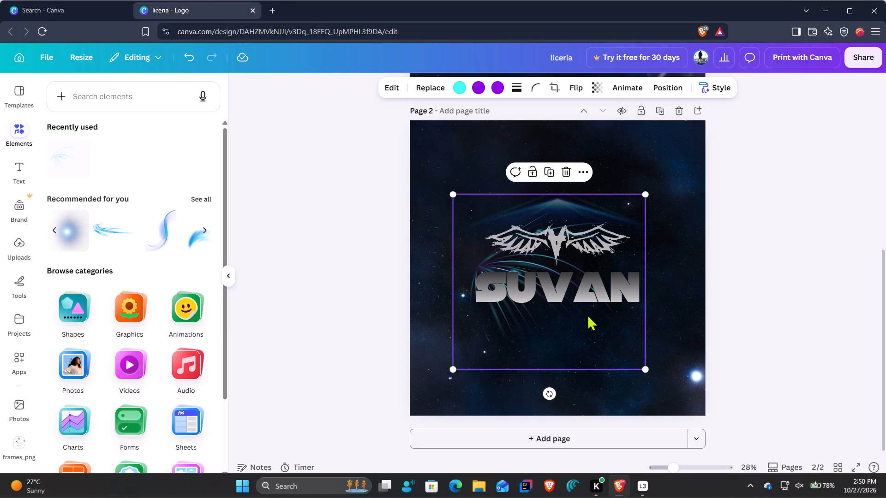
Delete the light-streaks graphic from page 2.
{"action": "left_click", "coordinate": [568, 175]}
Add the recommended blue flame-swirl graphic to page 2 and size it to about 1,445 × 1,351 around the logo.
{"action": "left_click", "coordinate": [204, 230]}
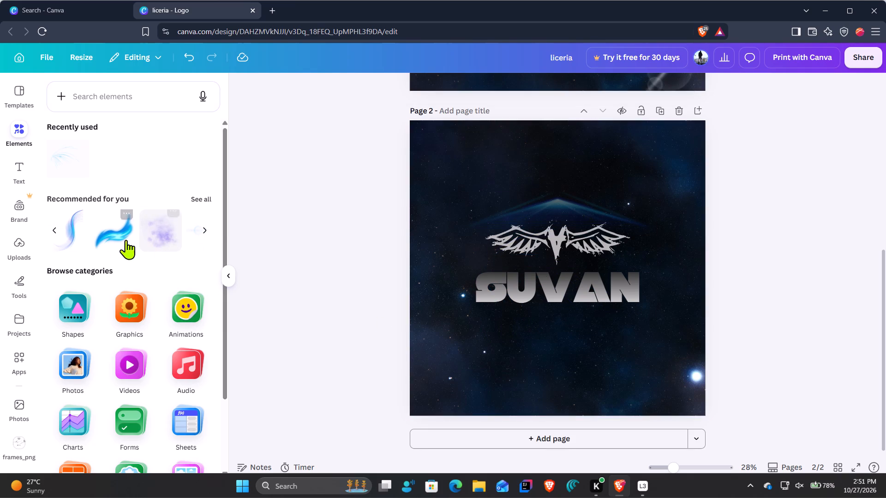
{"action": "left_click", "coordinate": [117, 238]}
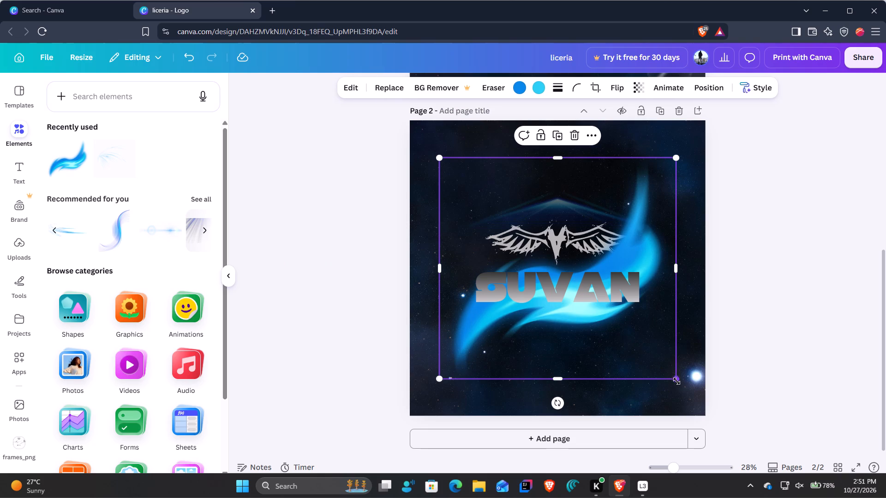
{"action": "left_click_drag", "start_coordinate": [677, 381], "coordinate": [646, 355]}
{"action": "left_click_drag", "start_coordinate": [588, 323], "coordinate": [593, 338]}
{"action": "left_click_drag", "start_coordinate": [650, 362], "coordinate": [660, 373]}
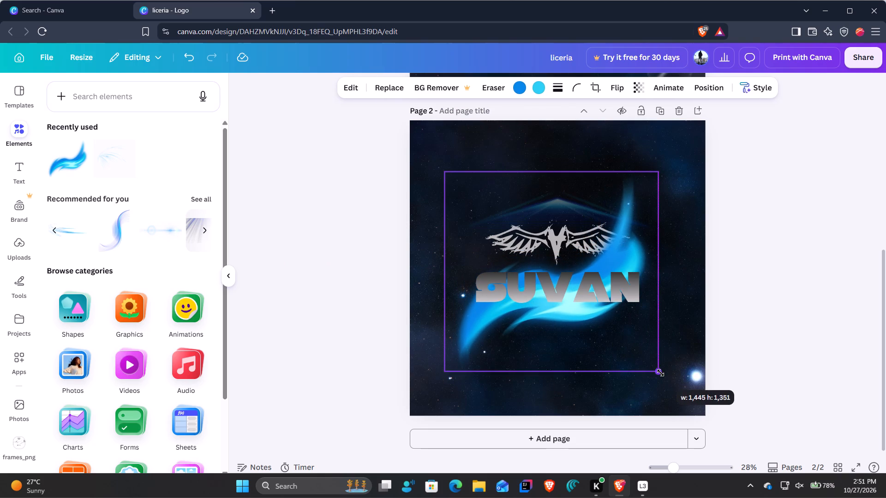
{"action": "left_click_drag", "start_coordinate": [660, 373], "coordinate": [655, 369]}
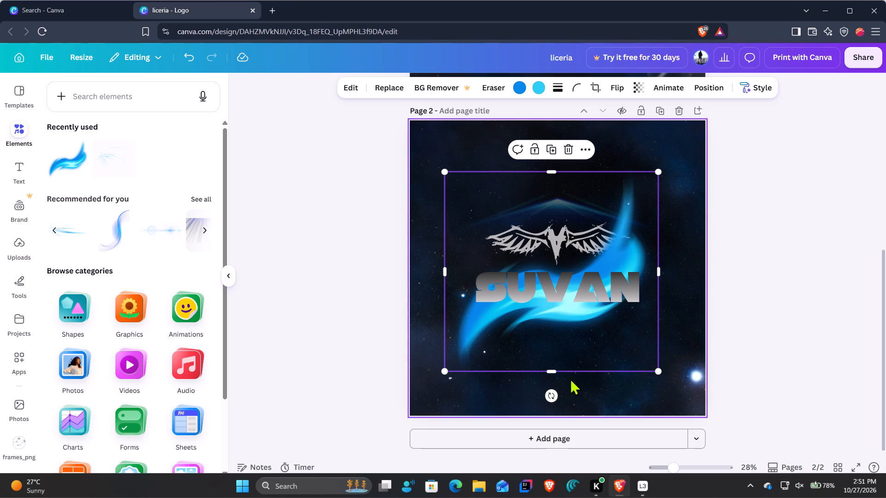
Crop the swirl graphic slightly along its bottom edge and scale it down closer to the logo's size.
{"action": "left_click_drag", "start_coordinate": [550, 371], "coordinate": [548, 361]}
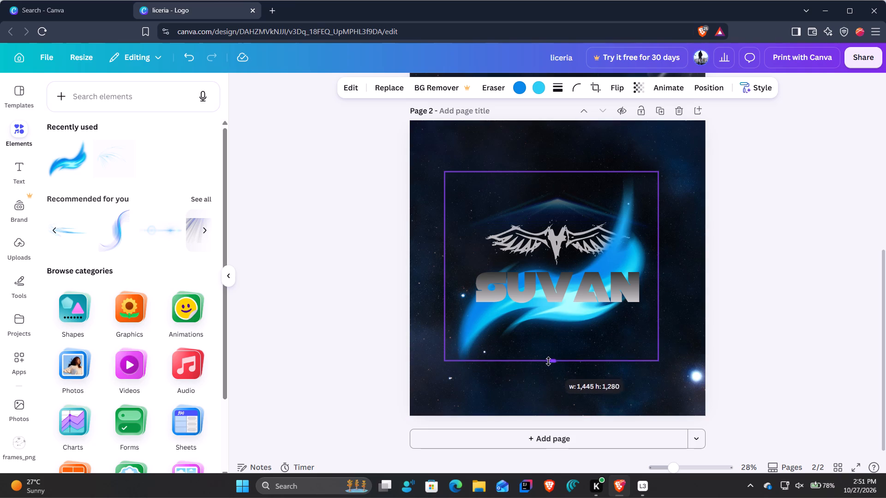
{"action": "left_click_drag", "start_coordinate": [548, 361], "coordinate": [548, 365]}
{"action": "left_click_drag", "start_coordinate": [658, 365], "coordinate": [624, 346]}
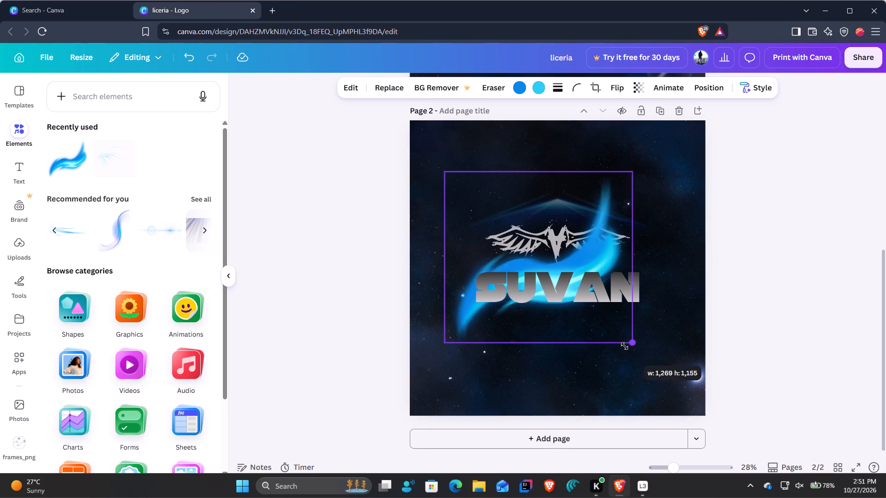
{"action": "left_click_drag", "start_coordinate": [624, 346], "coordinate": [605, 332]}
Move the swirl down behind the "SUVAN" headline and widen it to extend just past the final letter.
{"action": "left_click", "coordinate": [573, 310]}
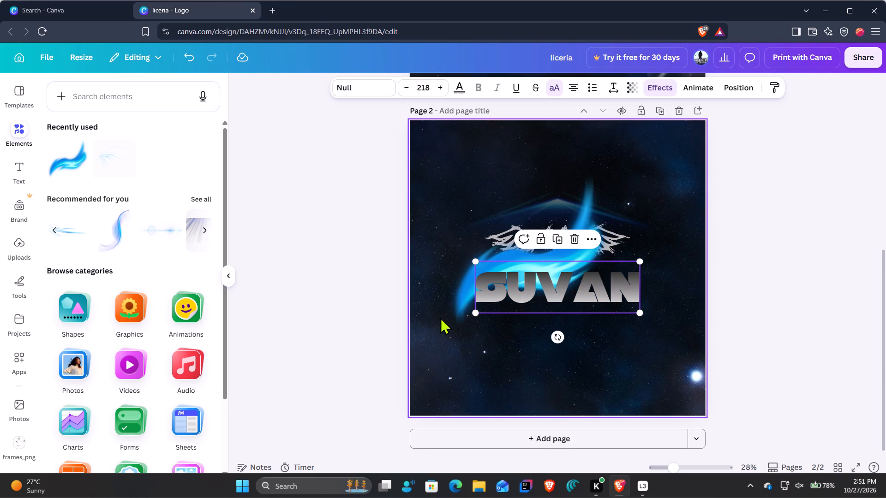
{"action": "left_click_drag", "start_coordinate": [457, 310], "coordinate": [472, 333]}
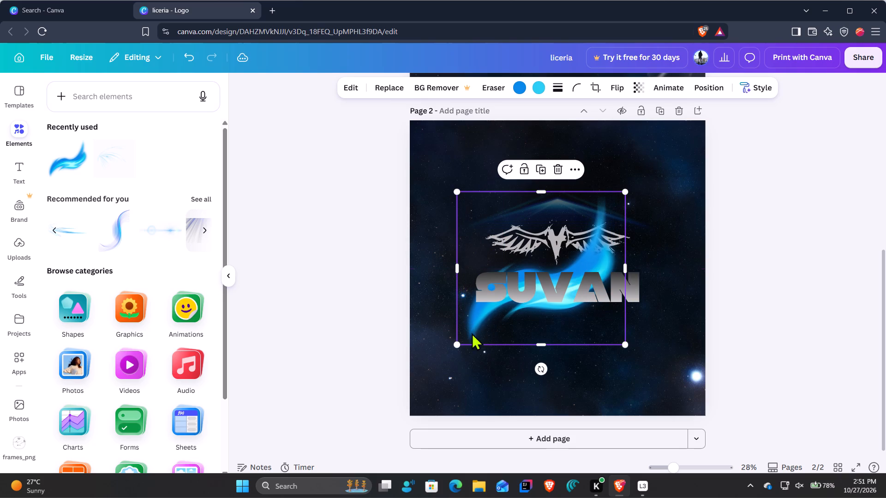
{"action": "left_click_drag", "start_coordinate": [623, 266], "coordinate": [660, 275]}
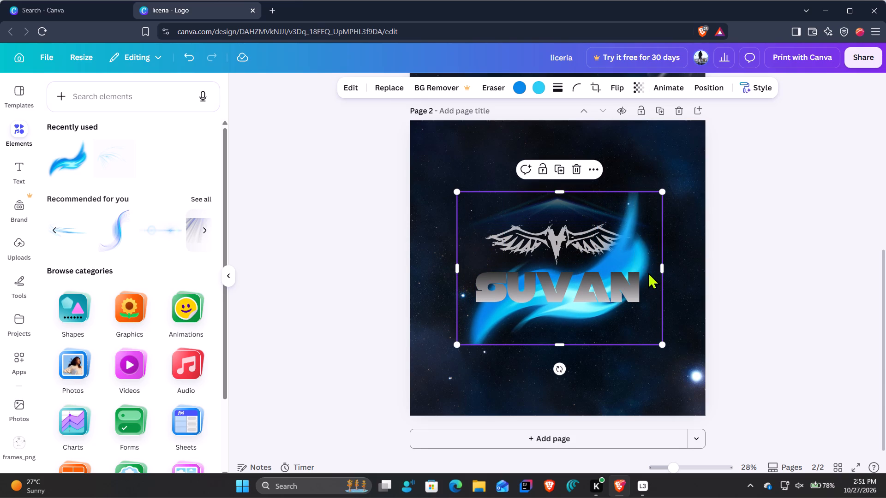
Look through the photo animation effects available for the blue swirl graphic.
{"action": "left_click", "coordinate": [593, 172]}
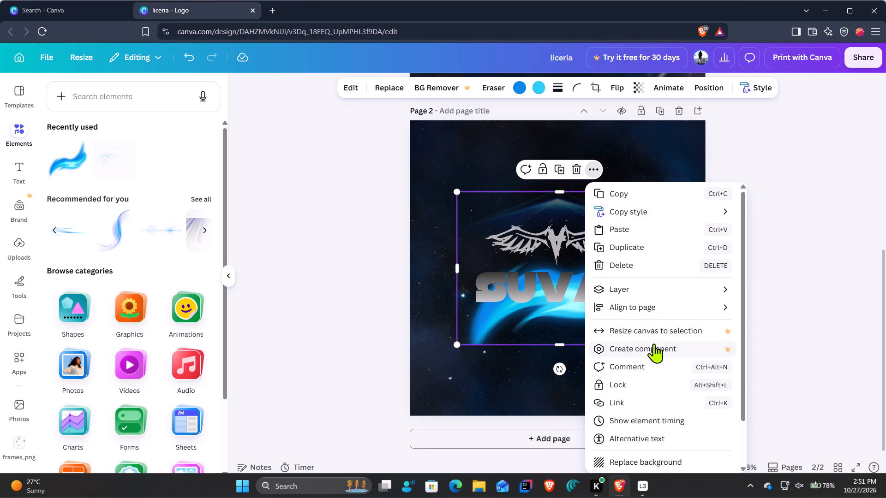
{"action": "left_click", "coordinate": [661, 86]}
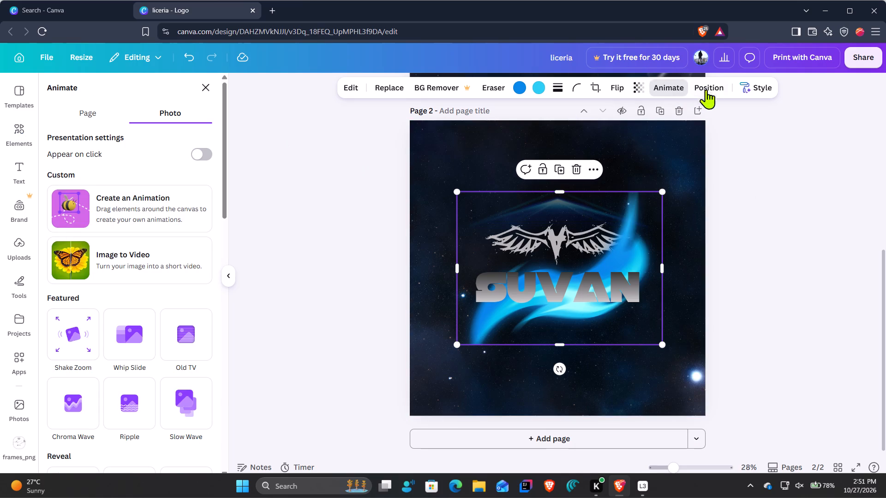
{"action": "left_click", "coordinate": [718, 81]}
{"action": "left_click", "coordinate": [666, 90]}
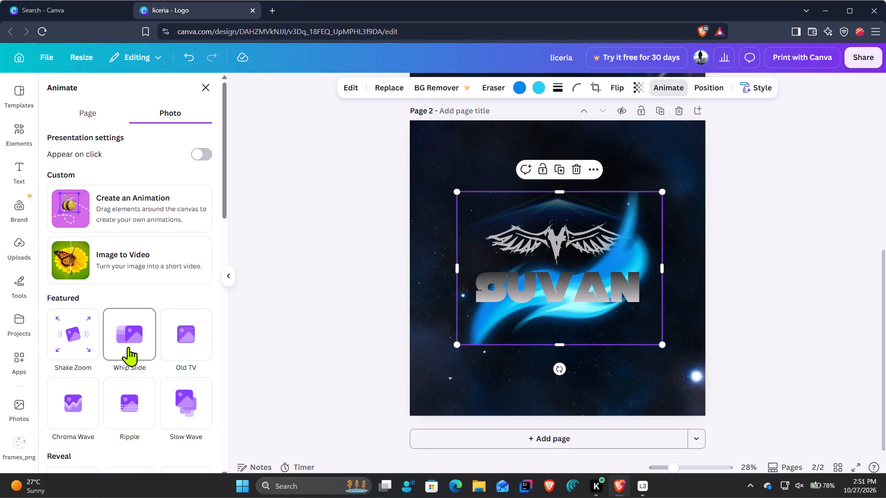
{"action": "scroll", "coordinate": [87, 373], "scroll_direction": "down", "scroll_amount": 11}
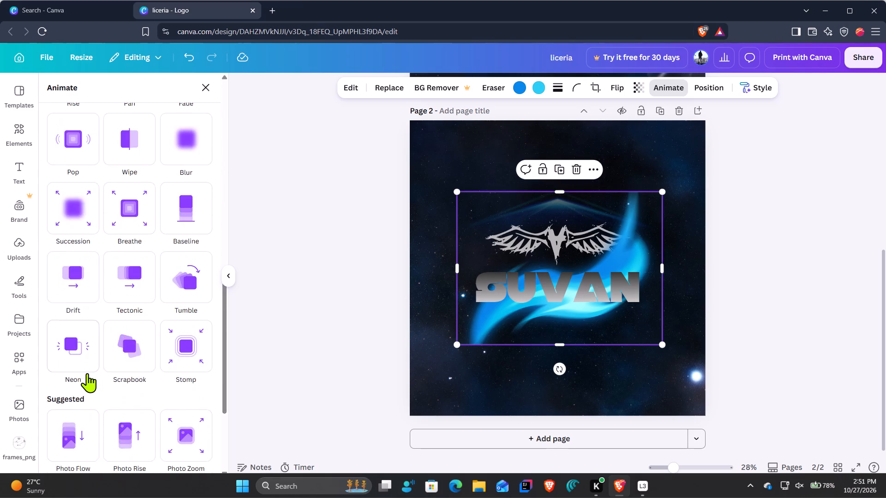
{"action": "scroll", "coordinate": [87, 372], "scroll_direction": "down", "scroll_amount": 13}
{"action": "scroll", "coordinate": [86, 370], "scroll_direction": "up", "scroll_amount": 19}
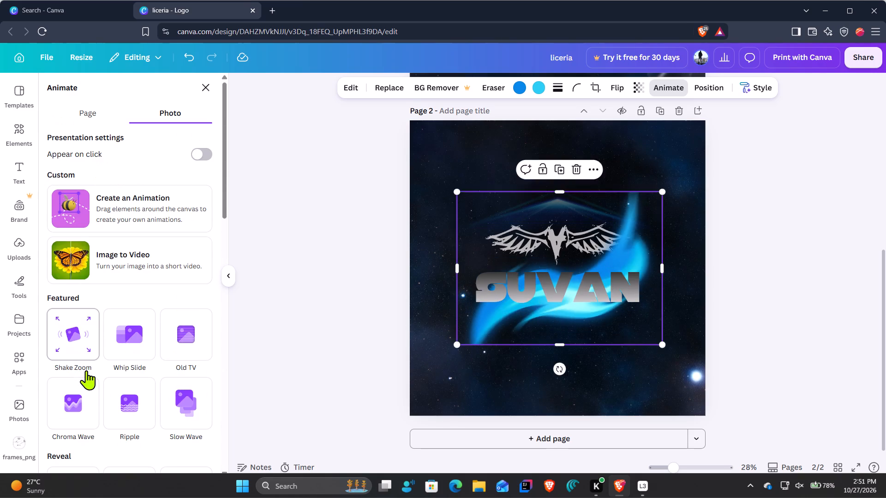
{"action": "scroll", "coordinate": [86, 370], "scroll_direction": "up", "scroll_amount": 1}
{"action": "scroll", "coordinate": [86, 370], "scroll_direction": "down", "scroll_amount": 3}
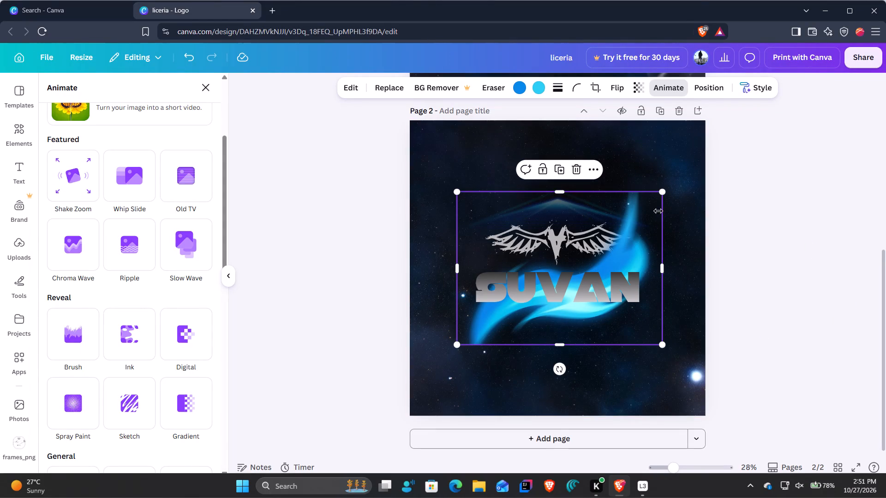
Nudge the blue swirl slightly down and to the left behind the headline.
{"action": "left_click_drag", "start_coordinate": [648, 298], "coordinate": [641, 302]}
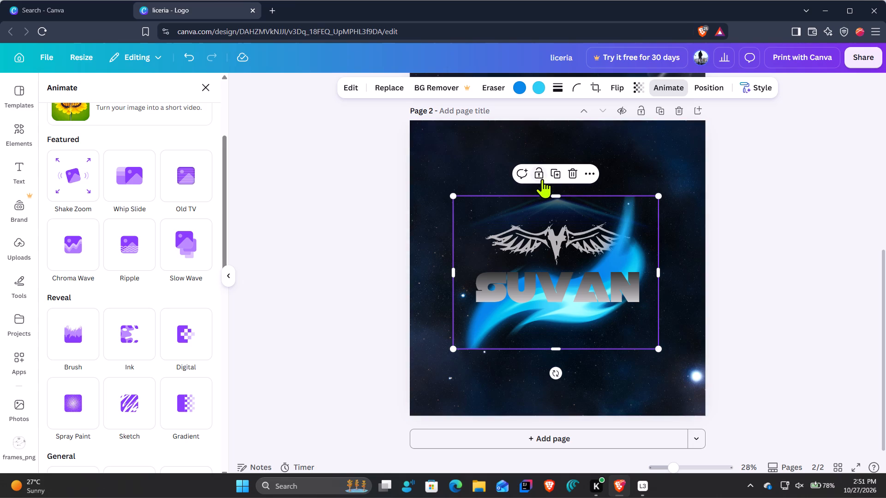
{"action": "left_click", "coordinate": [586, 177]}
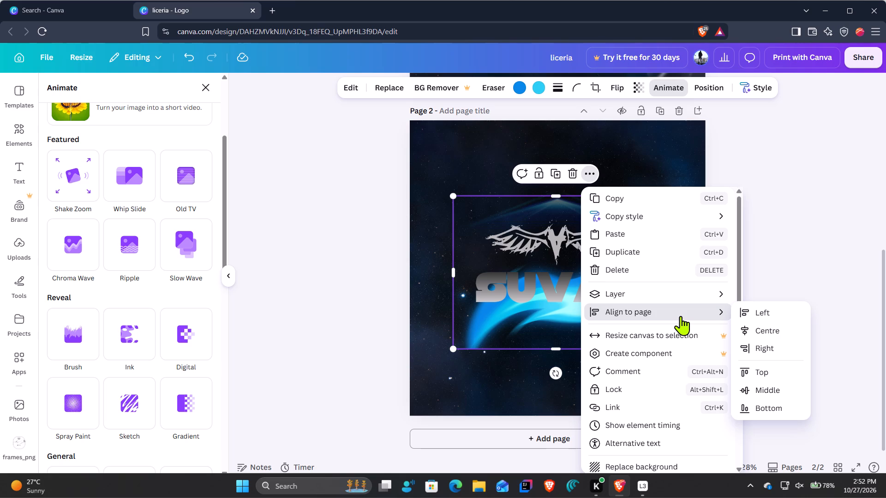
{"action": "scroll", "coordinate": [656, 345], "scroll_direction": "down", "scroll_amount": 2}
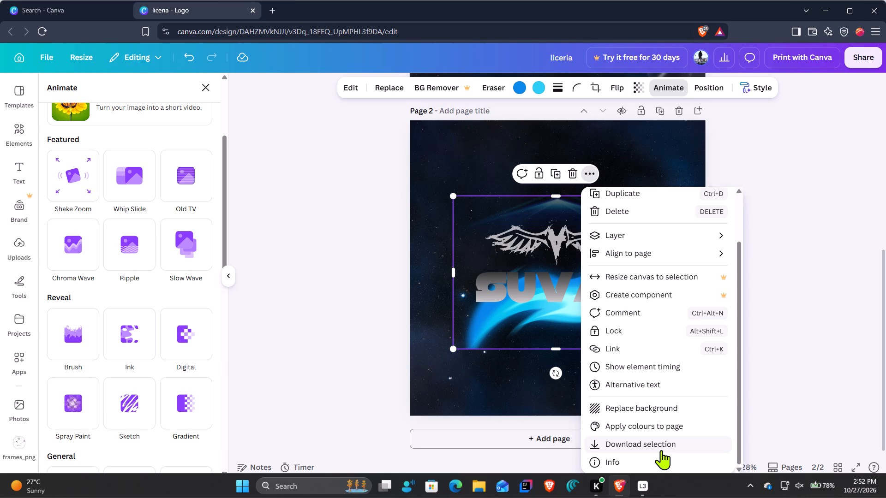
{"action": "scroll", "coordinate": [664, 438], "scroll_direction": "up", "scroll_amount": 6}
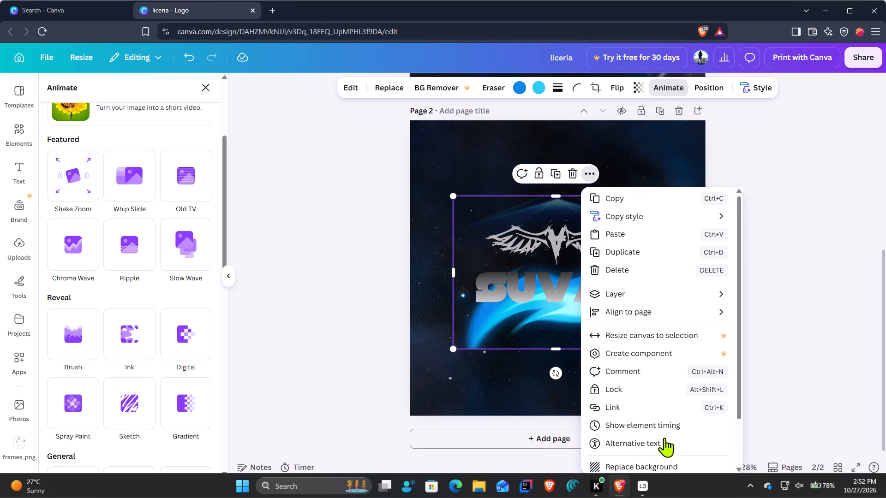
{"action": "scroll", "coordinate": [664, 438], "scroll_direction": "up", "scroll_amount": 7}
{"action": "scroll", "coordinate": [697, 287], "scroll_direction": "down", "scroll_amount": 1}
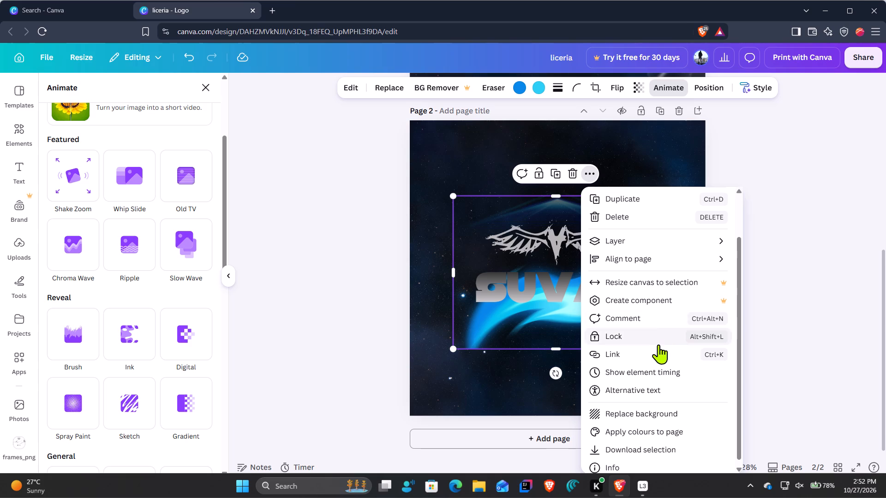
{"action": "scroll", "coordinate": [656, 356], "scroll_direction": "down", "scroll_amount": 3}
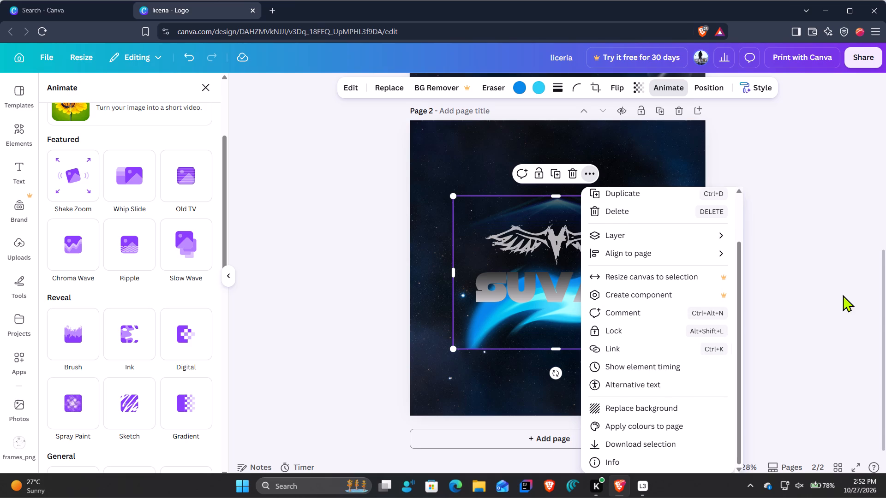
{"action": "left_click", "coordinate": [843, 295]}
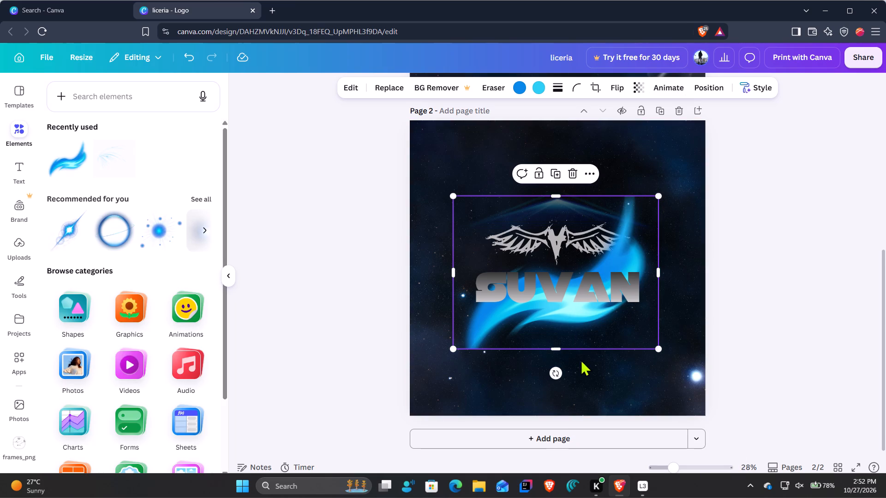
Rotate the blue swirl clockwise to slightly more than 12° so it sweeps beneath the headline.
{"action": "left_click_drag", "start_coordinate": [558, 375], "coordinate": [539, 362]}
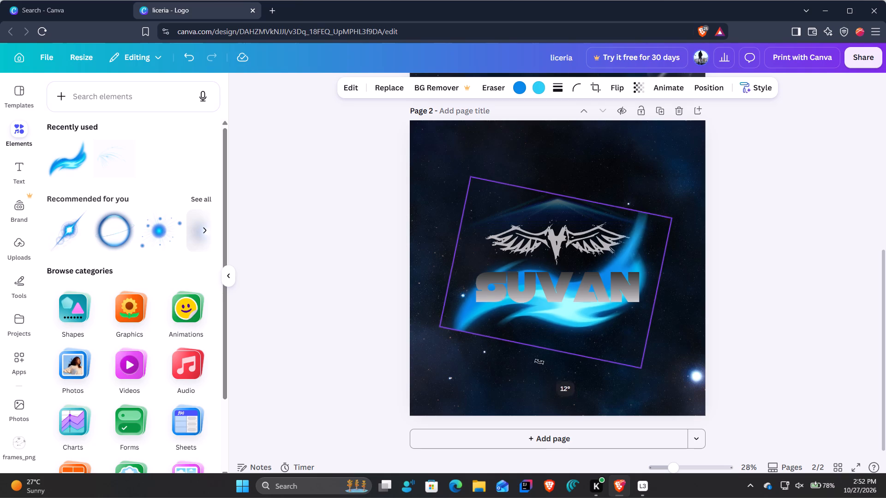
{"action": "left_click_drag", "start_coordinate": [539, 362], "coordinate": [534, 356]}
{"action": "left_click", "coordinate": [608, 321]}
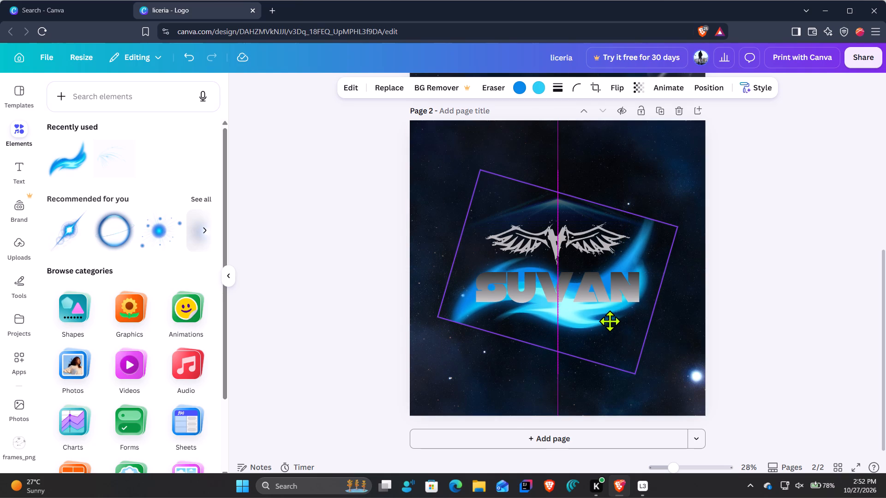
Recolour the swirl's lighter tone, trying pastel cyan #98f9fd and settling on the brighter light cyan among its photo colours.
{"action": "left_click", "coordinate": [540, 85]}
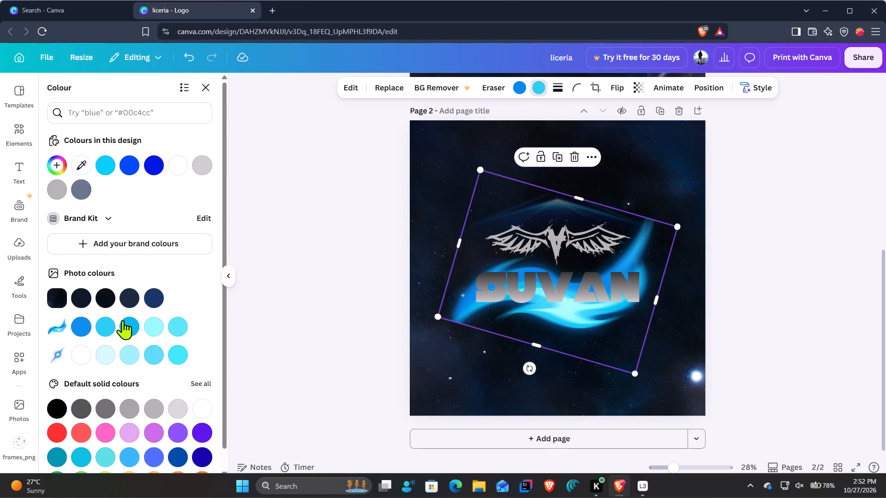
{"action": "left_click", "coordinate": [155, 329]}
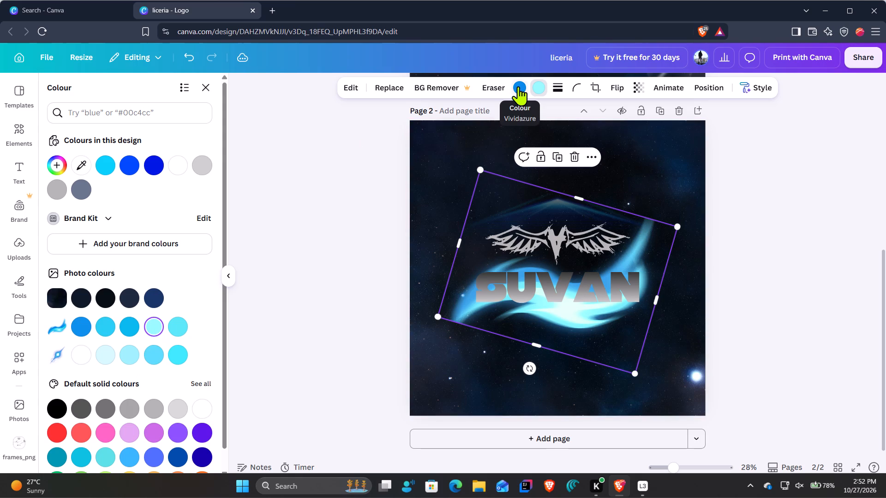
{"action": "left_click", "coordinate": [184, 328]}
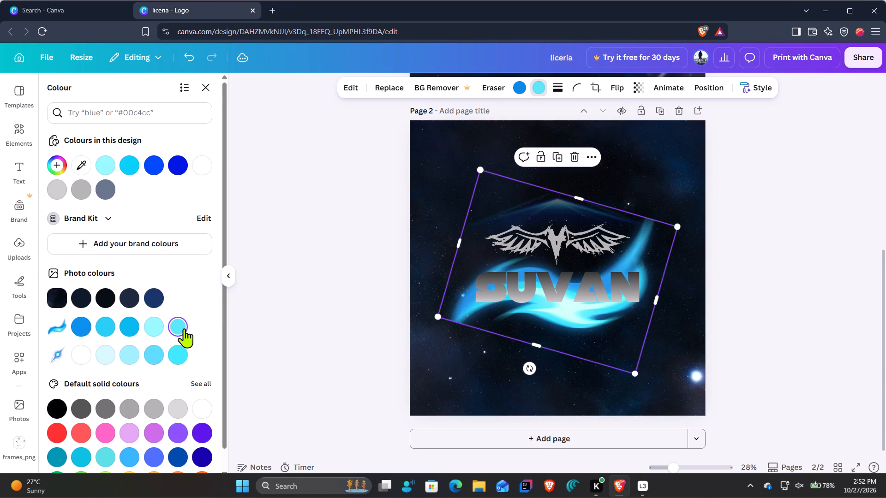
Recolour the swirl's darker tone, trying the design's cyan and medium blue before choosing vivid blue #0017e5.
{"action": "left_click", "coordinate": [524, 90]}
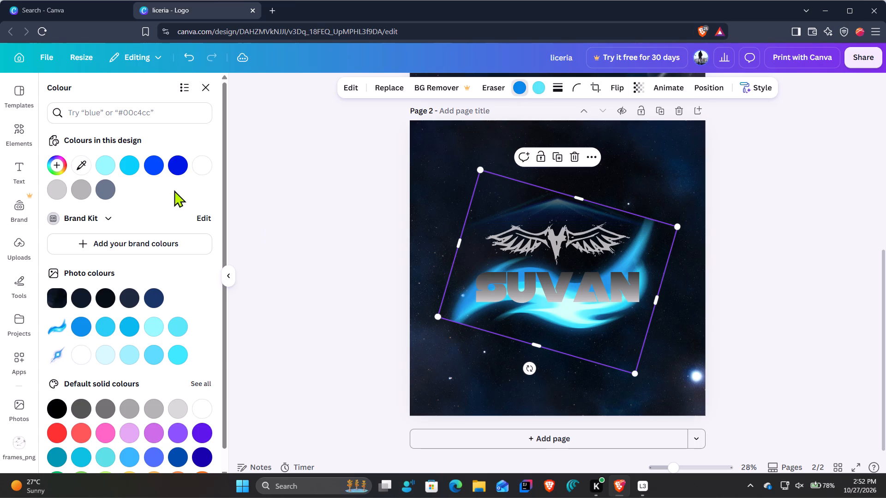
{"action": "left_click", "coordinate": [132, 169]}
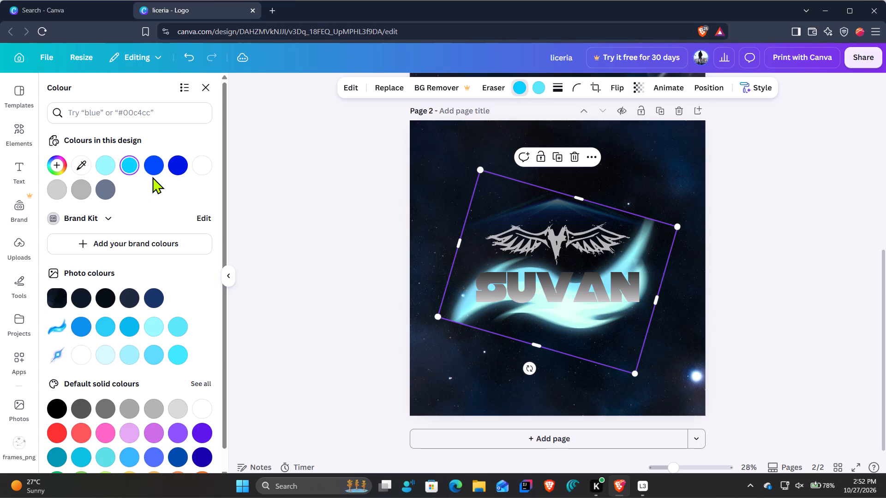
{"action": "left_click", "coordinate": [158, 169]}
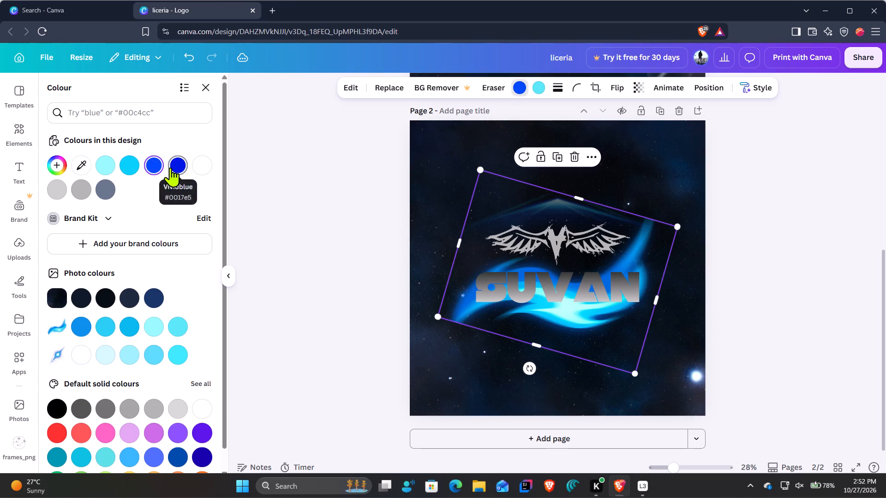
{"action": "left_click", "coordinate": [170, 167]}
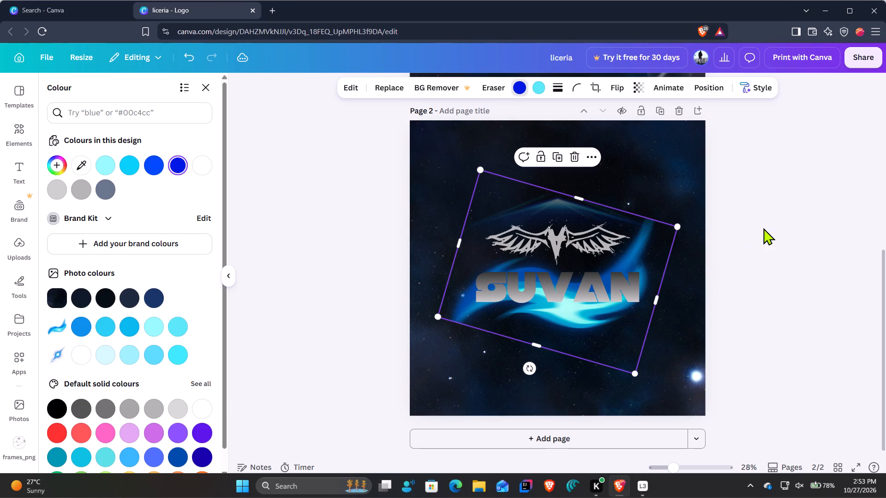
{"action": "left_click", "coordinate": [763, 228]}
Set the swirl graphic's transparency to 77.
{"action": "left_click", "coordinate": [637, 90]}
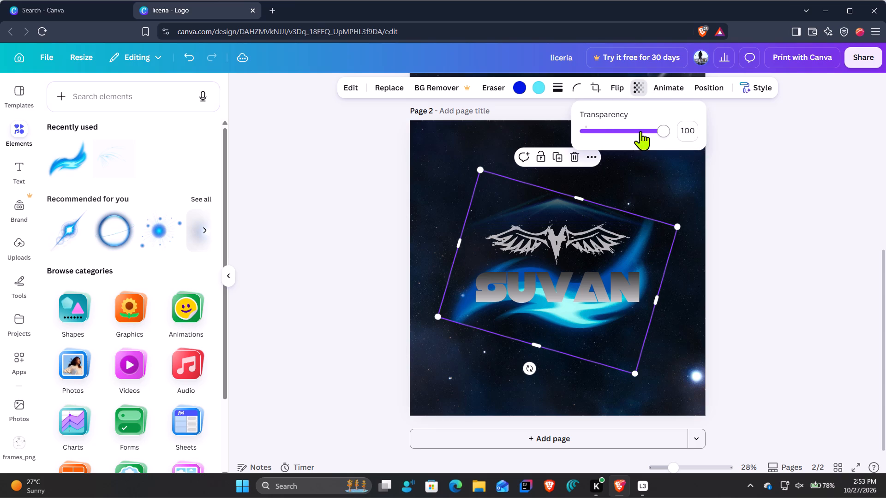
{"action": "left_click_drag", "start_coordinate": [664, 132], "coordinate": [646, 132]}
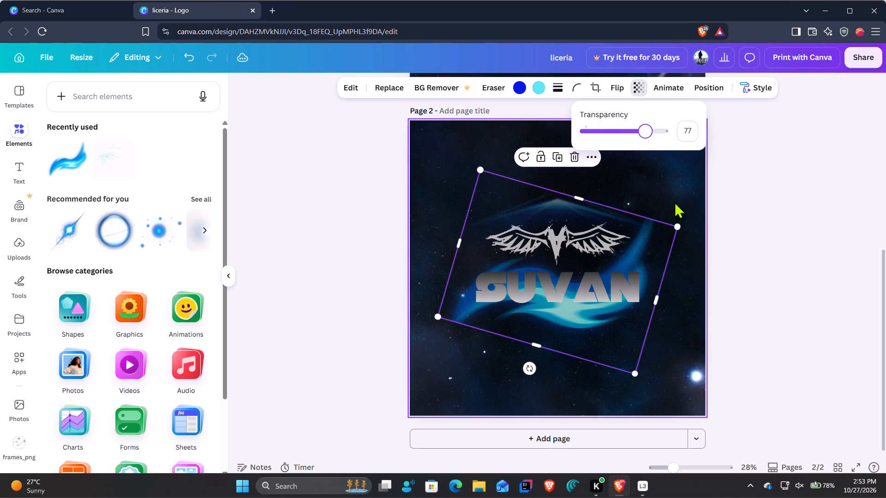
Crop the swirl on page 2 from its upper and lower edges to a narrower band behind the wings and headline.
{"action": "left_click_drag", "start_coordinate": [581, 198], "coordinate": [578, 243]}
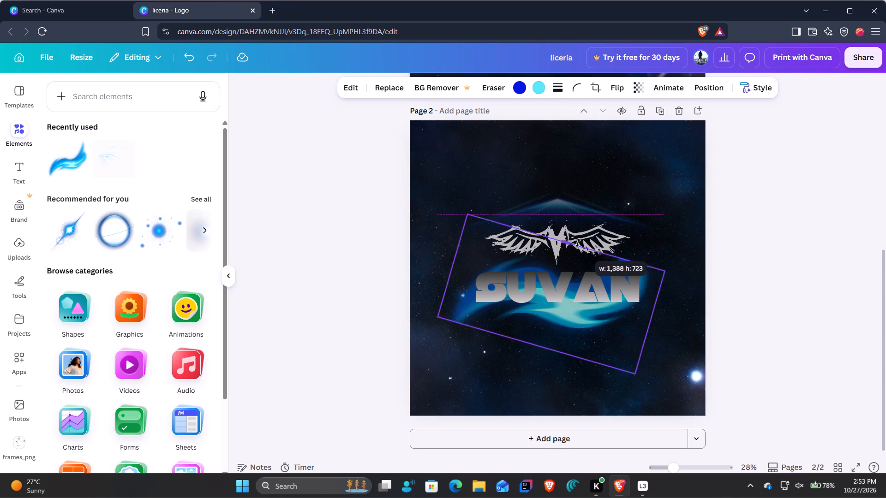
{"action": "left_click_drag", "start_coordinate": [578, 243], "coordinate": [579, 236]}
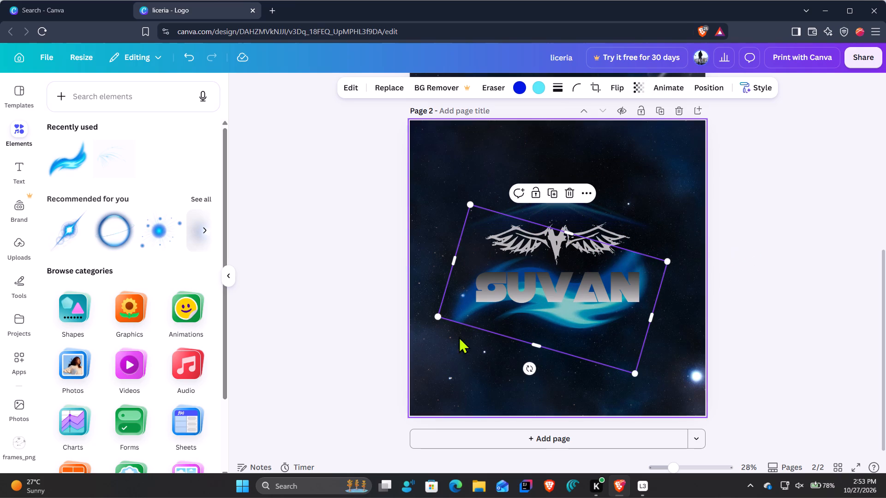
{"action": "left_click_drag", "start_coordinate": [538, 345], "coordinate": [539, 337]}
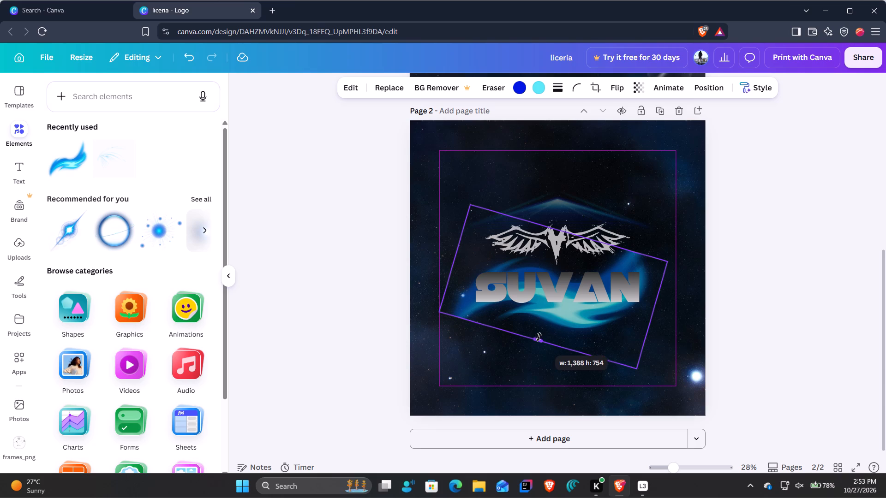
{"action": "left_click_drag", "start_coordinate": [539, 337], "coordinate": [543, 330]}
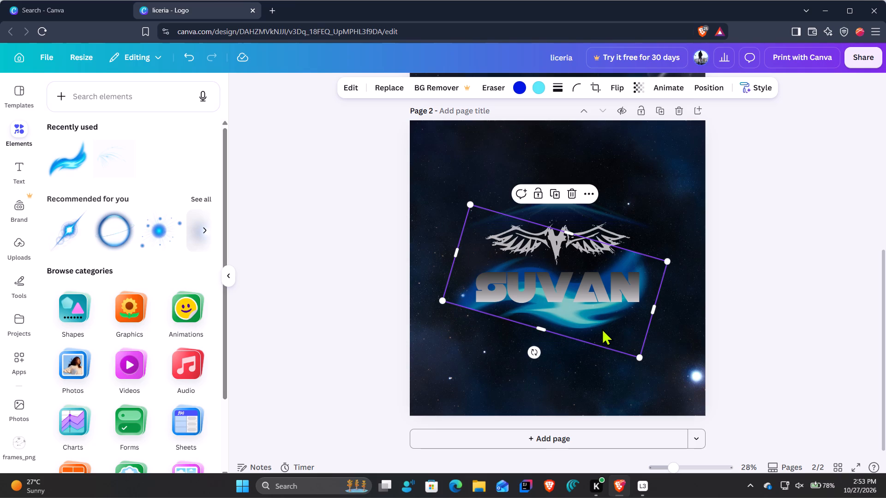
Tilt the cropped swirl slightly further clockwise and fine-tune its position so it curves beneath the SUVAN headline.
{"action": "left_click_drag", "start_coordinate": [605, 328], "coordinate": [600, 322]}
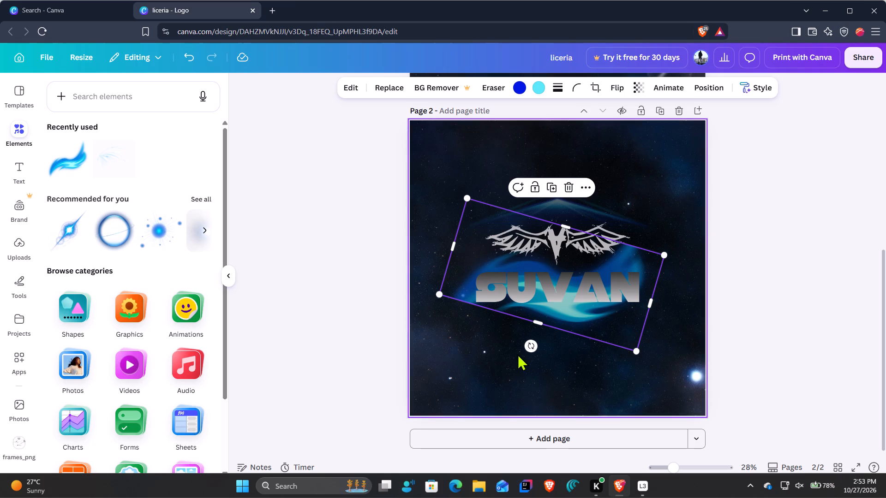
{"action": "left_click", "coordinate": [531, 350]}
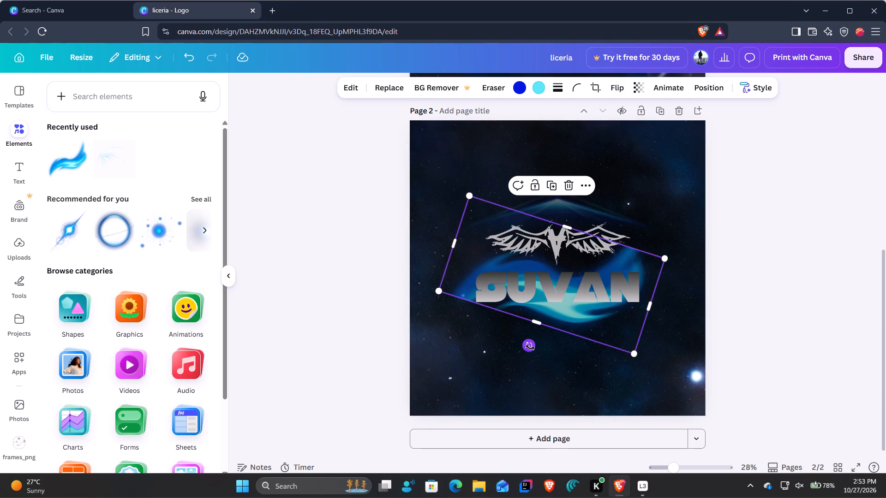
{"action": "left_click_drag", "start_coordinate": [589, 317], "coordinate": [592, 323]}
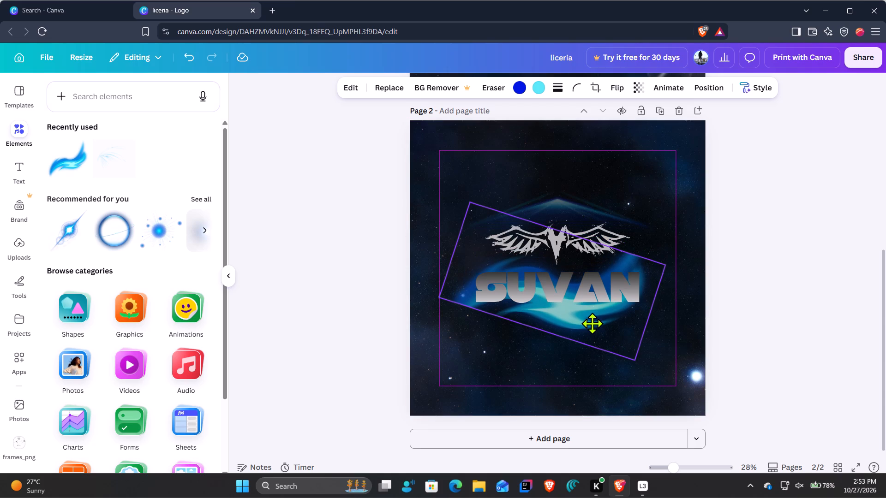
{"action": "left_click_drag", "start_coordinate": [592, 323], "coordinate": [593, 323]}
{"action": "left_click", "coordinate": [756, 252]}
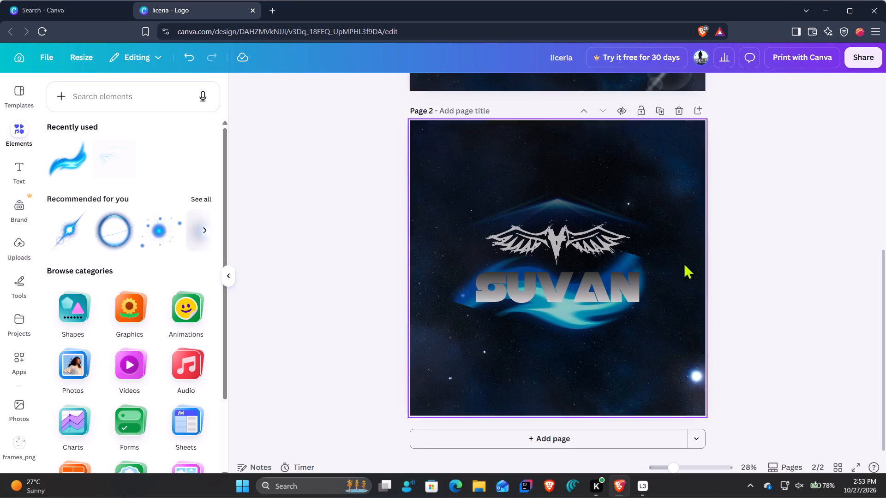
Compare page 2 with page 1 and delete the blue swirl from behind the page 2 headline.
{"action": "left_click", "coordinate": [582, 205]}
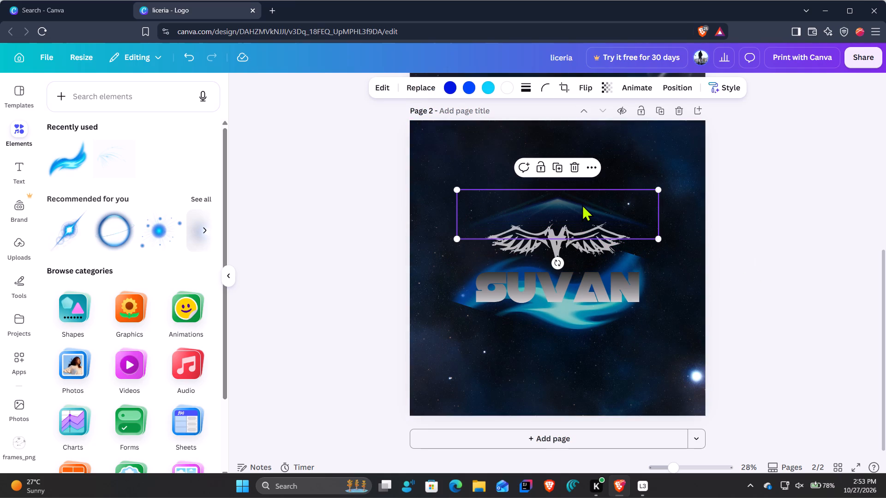
{"action": "scroll", "coordinate": [740, 222], "scroll_direction": "up", "scroll_amount": 6}
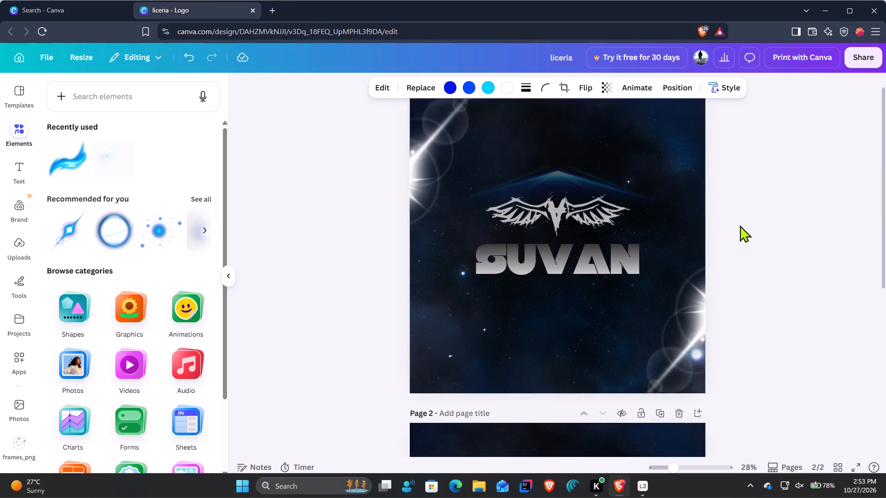
{"action": "scroll", "coordinate": [742, 242], "scroll_direction": "down", "scroll_amount": 4}
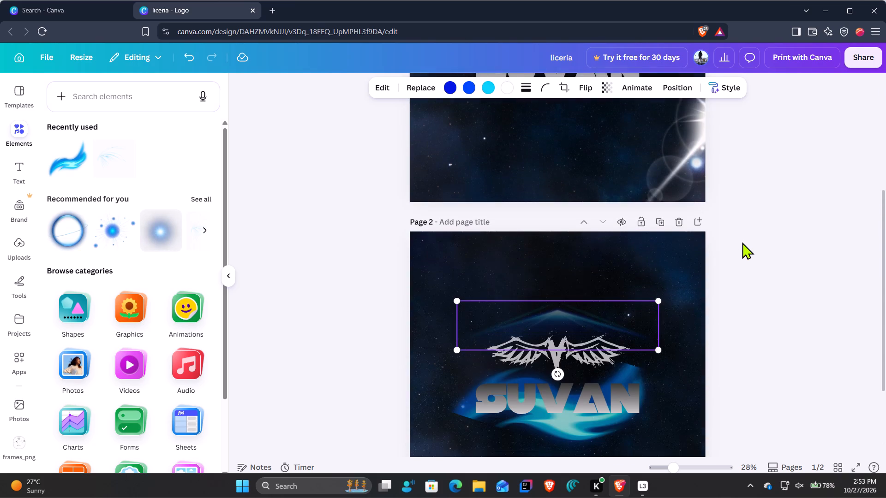
{"action": "scroll", "coordinate": [742, 242], "scroll_direction": "down", "scroll_amount": 3}
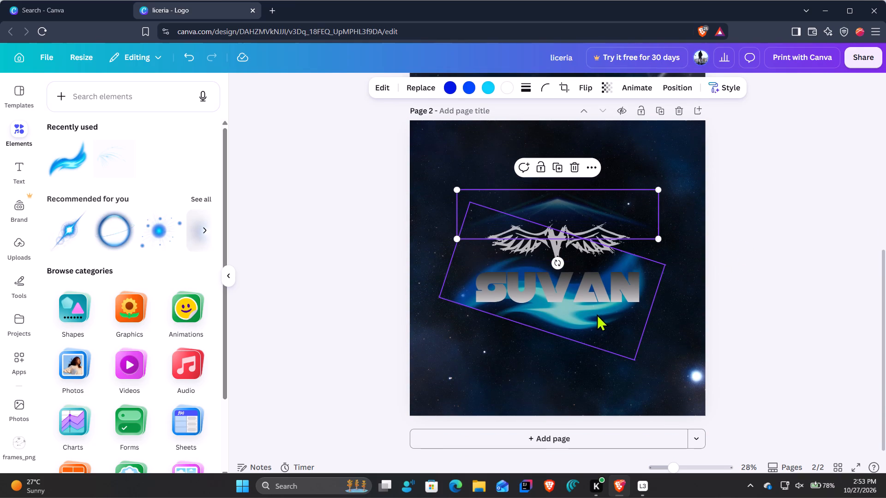
{"action": "left_click", "coordinate": [598, 314]}
{"action": "left_click", "coordinate": [573, 191]}
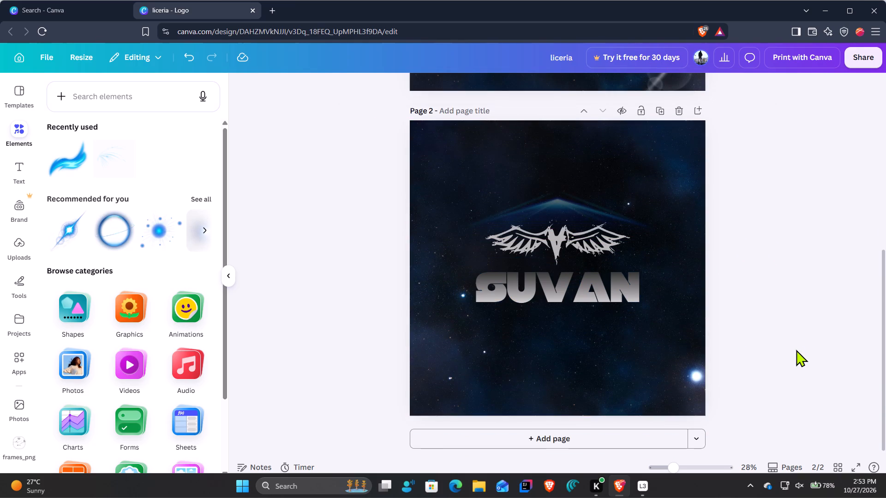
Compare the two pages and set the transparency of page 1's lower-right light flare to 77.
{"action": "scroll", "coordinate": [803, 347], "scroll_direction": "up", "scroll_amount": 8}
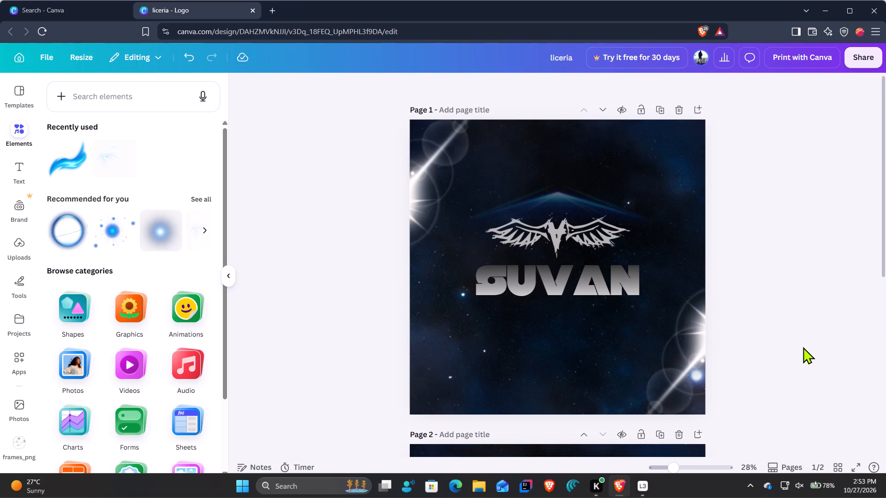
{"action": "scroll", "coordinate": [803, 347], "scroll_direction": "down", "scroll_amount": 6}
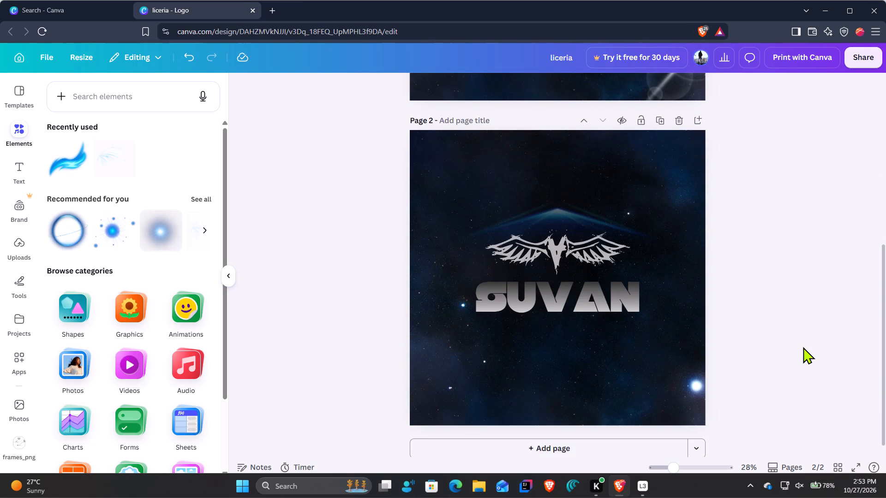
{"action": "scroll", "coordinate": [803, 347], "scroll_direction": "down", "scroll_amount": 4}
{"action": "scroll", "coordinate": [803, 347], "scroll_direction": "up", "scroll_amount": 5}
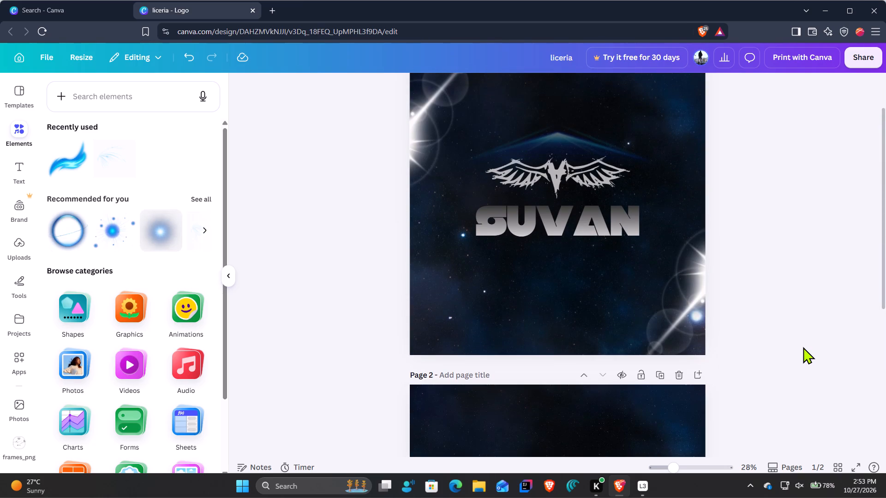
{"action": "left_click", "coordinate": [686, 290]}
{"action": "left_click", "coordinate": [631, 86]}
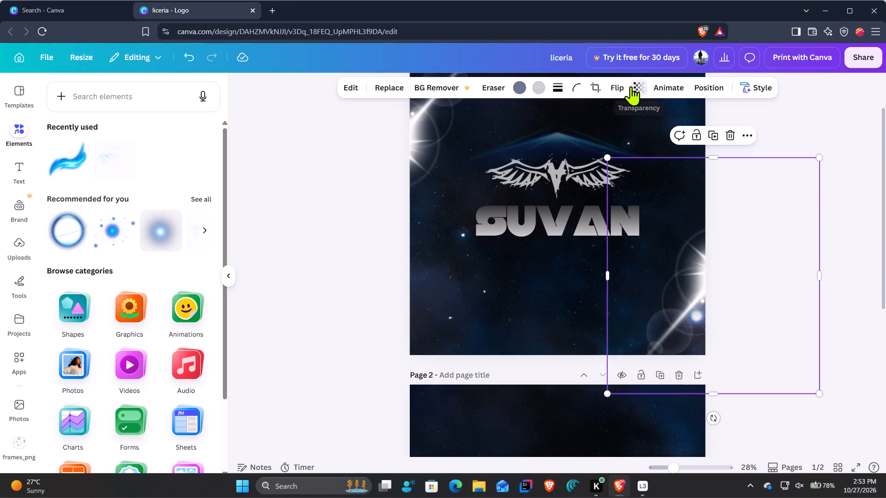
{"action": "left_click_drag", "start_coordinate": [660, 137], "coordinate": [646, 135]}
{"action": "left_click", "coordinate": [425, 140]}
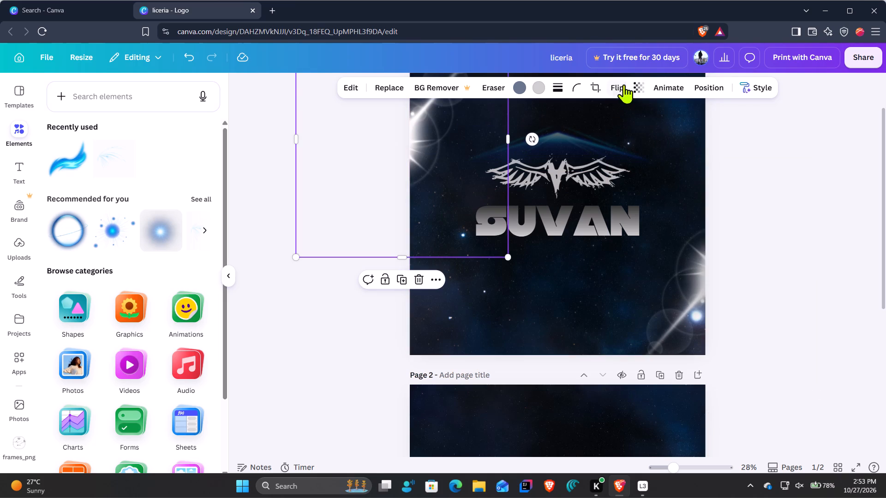
Enter a flare transparency of 70 and apply it to page 1's upper-left light flare.
{"action": "left_click", "coordinate": [704, 277]}
{"action": "left_click", "coordinate": [640, 84]}
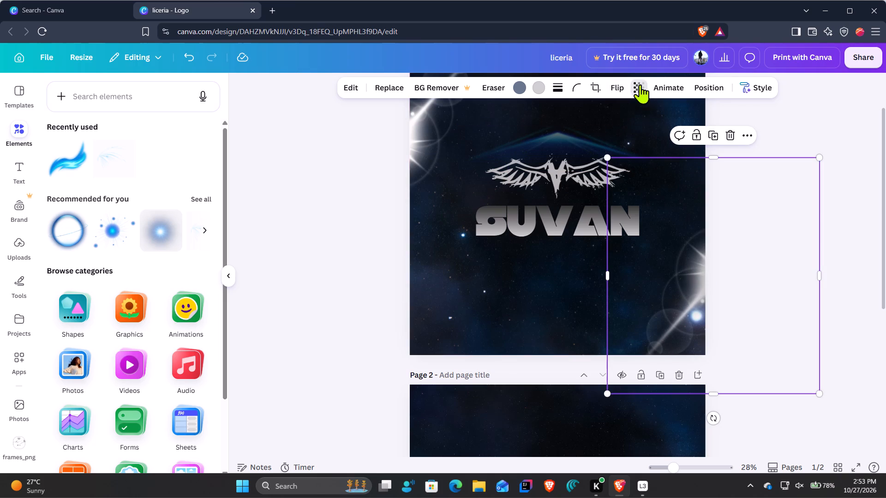
{"action": "left_click", "coordinate": [687, 139]}
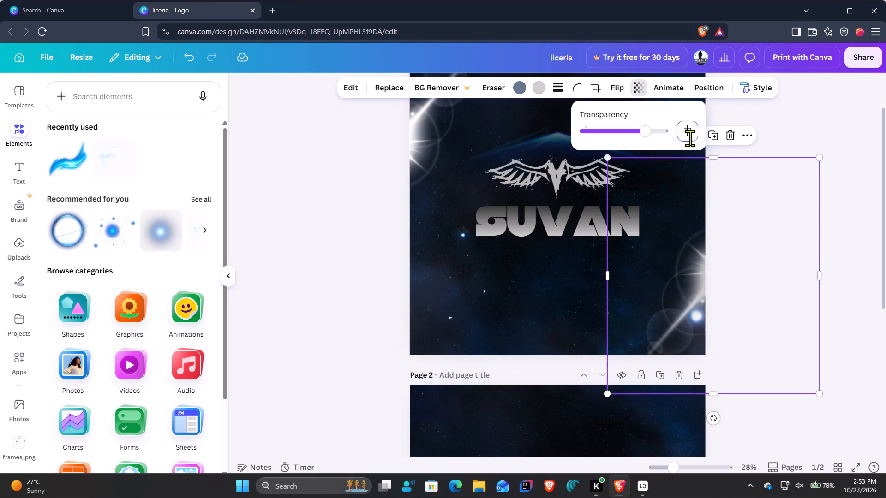
{"action": "key", "text": "7"}
{"action": "key", "text": "0"}
{"action": "left_click", "coordinate": [427, 133]}
{"action": "left_click", "coordinate": [638, 84]}
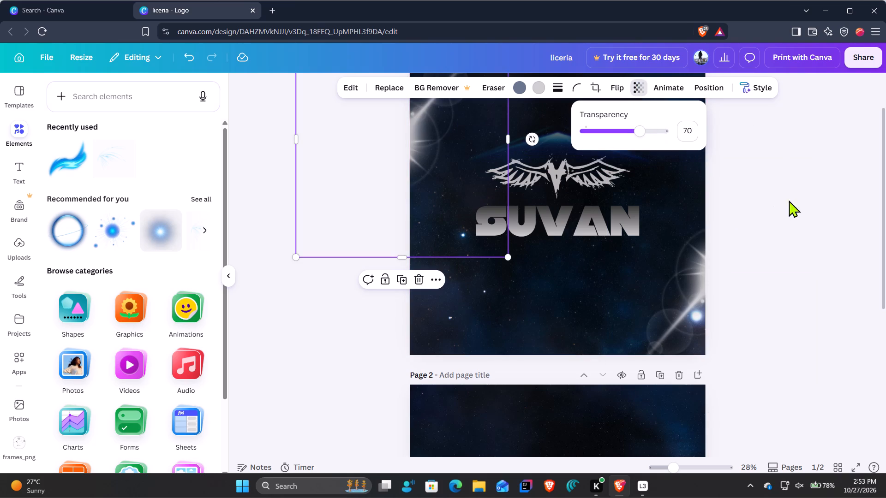
Set the transparency of page 1's lower-right light flare to 70.
{"action": "left_click", "coordinate": [703, 290]}
{"action": "left_click", "coordinate": [633, 94]}
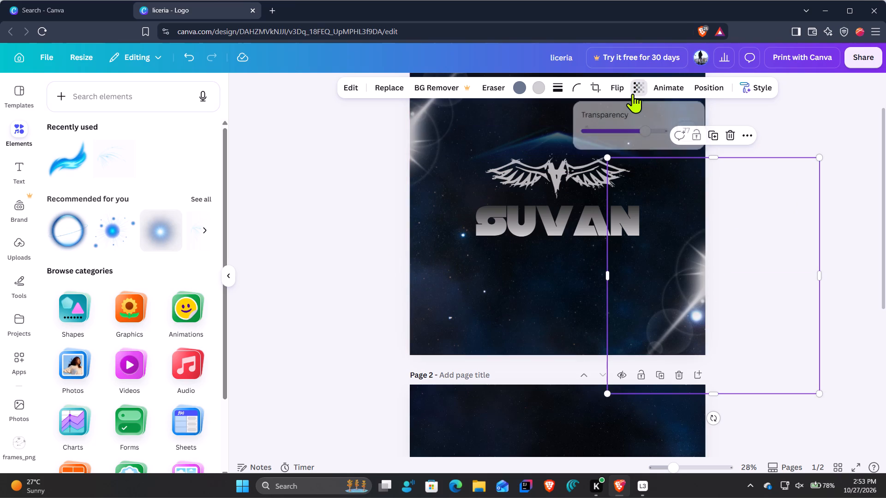
{"action": "left_click", "coordinate": [682, 136]}
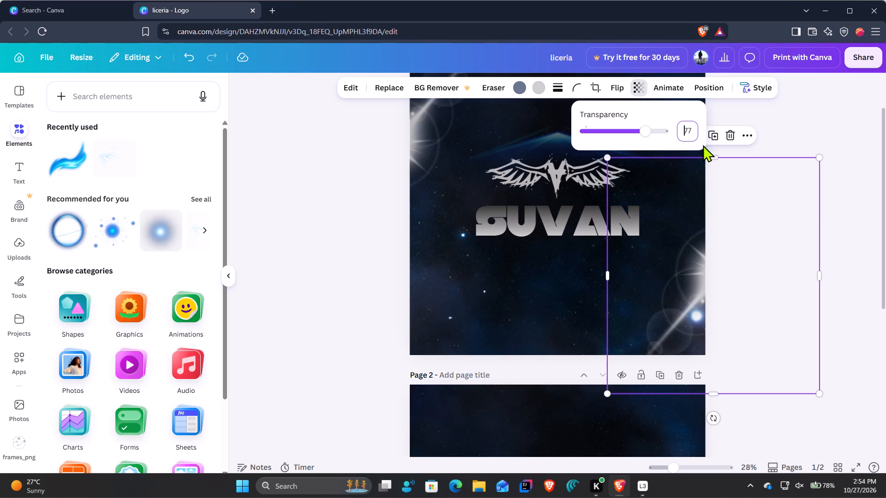
{"action": "key", "text": "7"}
{"action": "key", "text": "0"}
{"action": "key", "text": "Return"}
{"action": "left_click", "coordinate": [816, 127]}
{"action": "scroll", "coordinate": [377, 358], "scroll_direction": "up", "scroll_amount": 2}
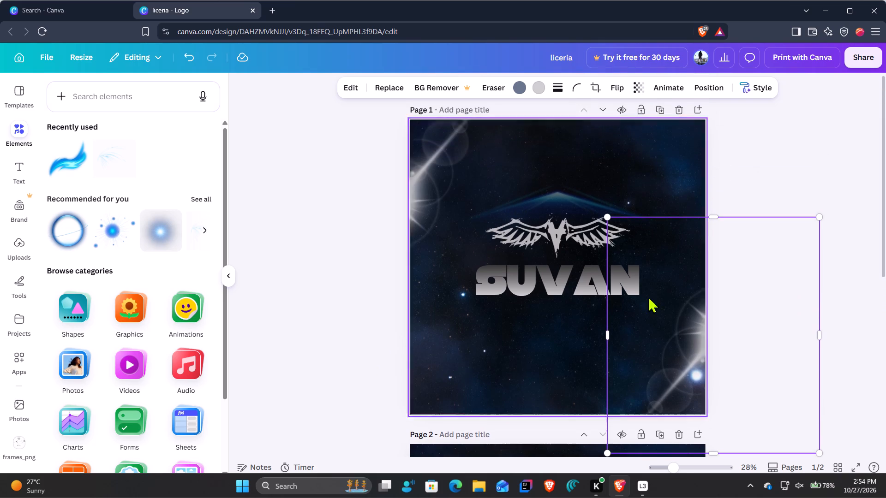
{"action": "left_click", "coordinate": [836, 172]}
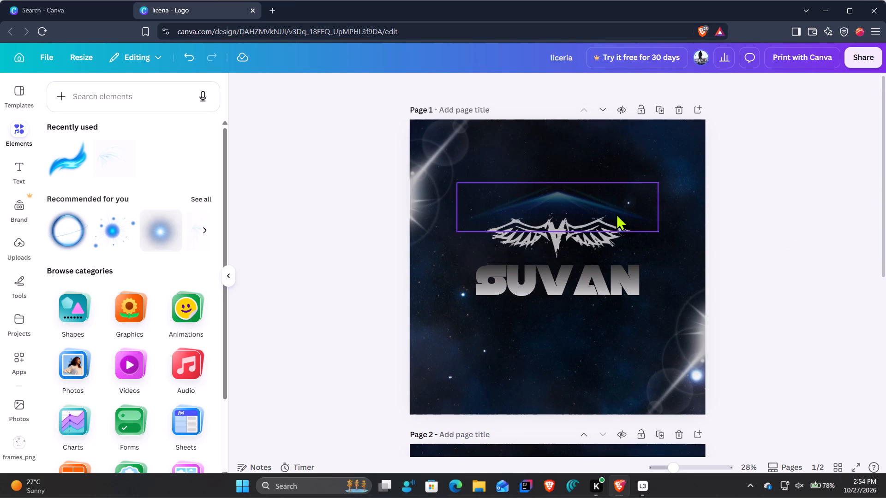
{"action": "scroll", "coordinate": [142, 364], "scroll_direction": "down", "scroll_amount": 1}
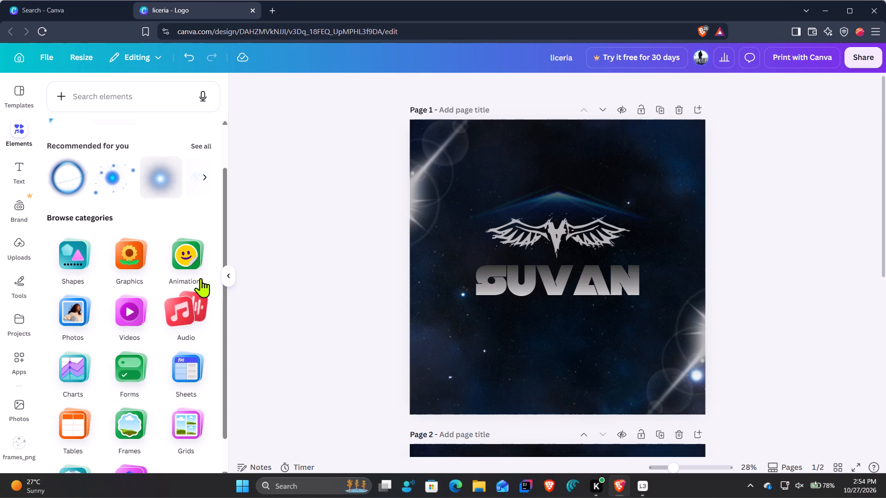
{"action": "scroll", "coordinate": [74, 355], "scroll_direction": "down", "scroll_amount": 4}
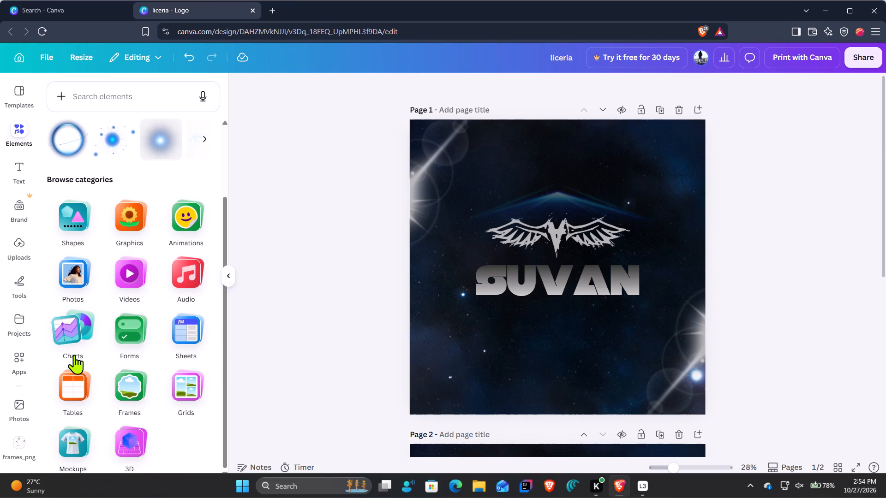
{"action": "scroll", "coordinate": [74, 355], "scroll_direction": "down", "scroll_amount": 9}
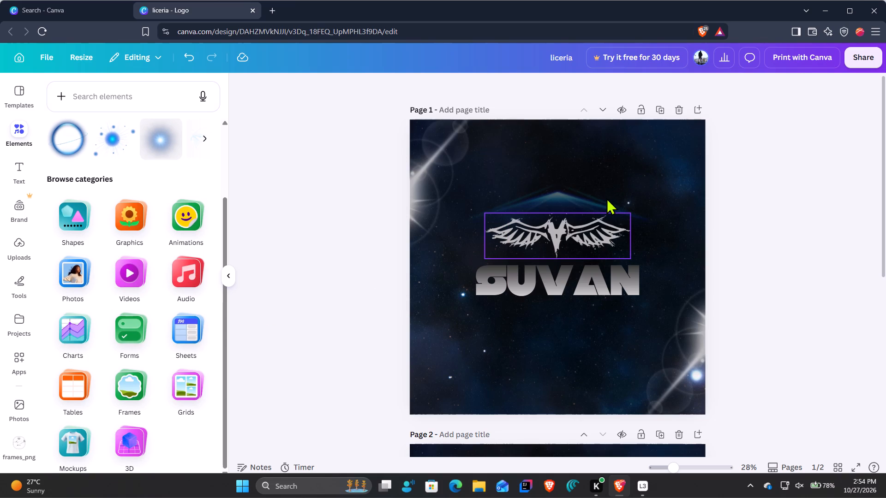
Recolour the wing emblem on page 1 with the design's light grey #cfcfcf.
{"action": "left_click", "coordinate": [586, 246]}
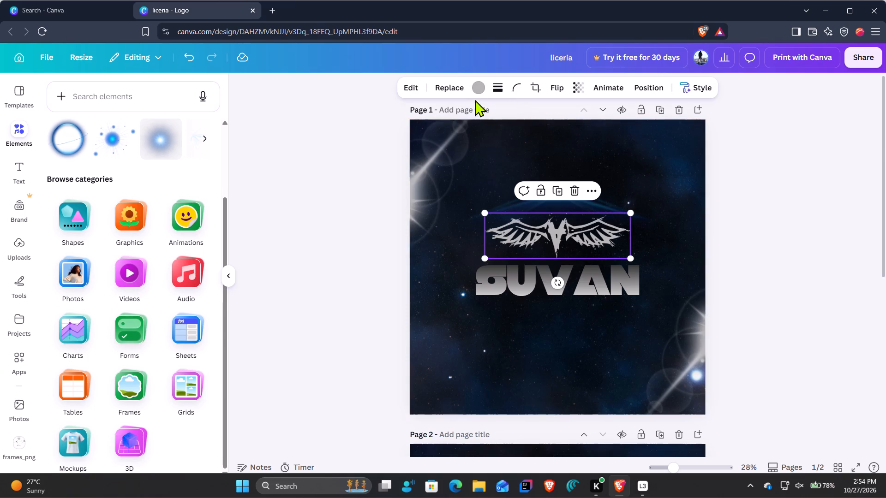
{"action": "left_click", "coordinate": [481, 95]}
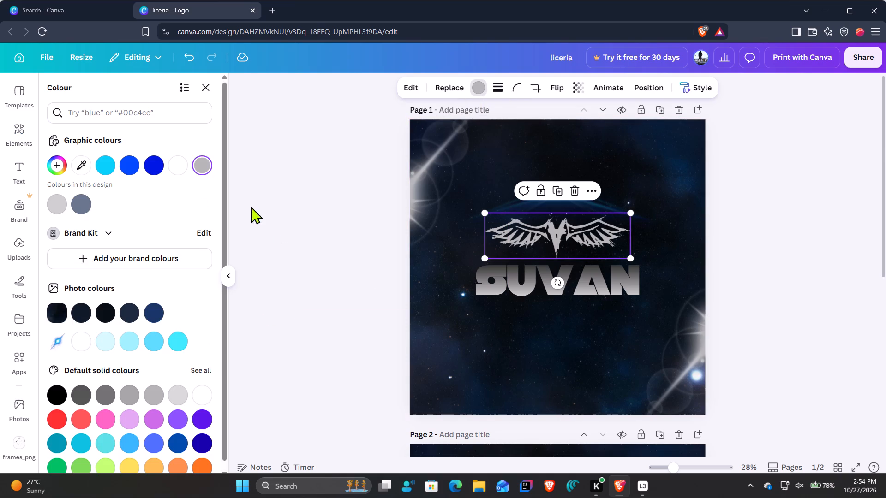
{"action": "left_click", "coordinate": [55, 211]}
{"action": "left_click", "coordinate": [796, 210]}
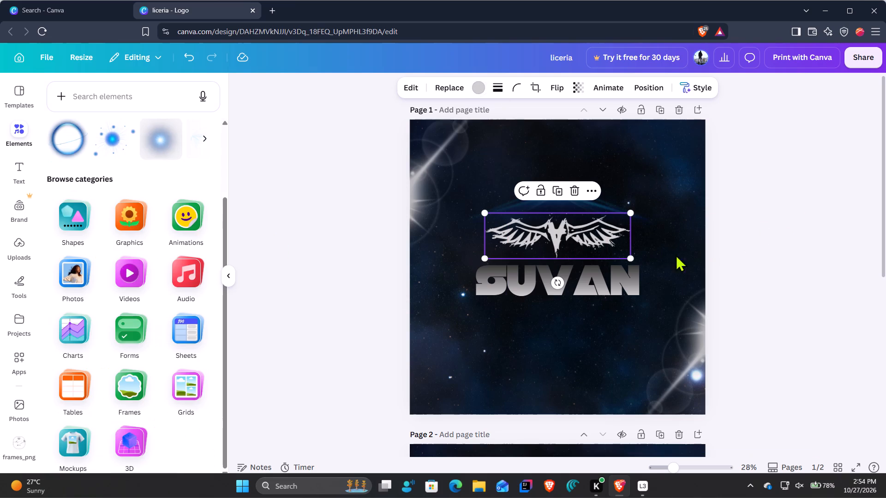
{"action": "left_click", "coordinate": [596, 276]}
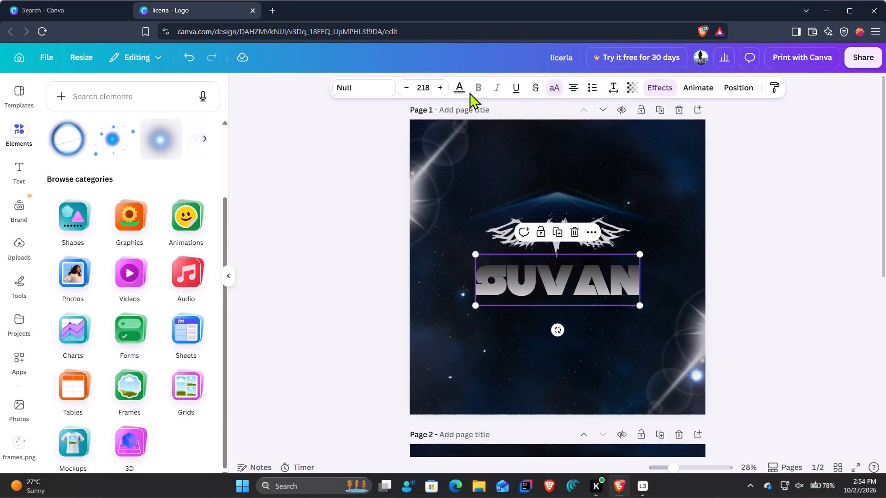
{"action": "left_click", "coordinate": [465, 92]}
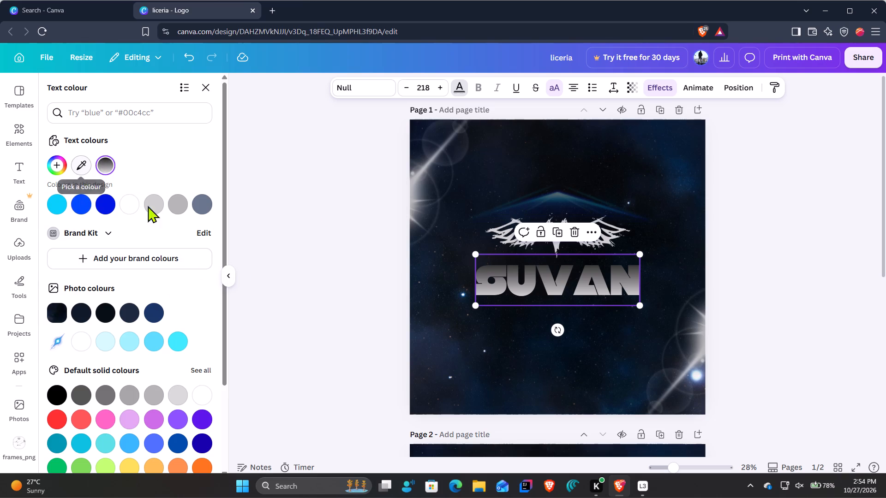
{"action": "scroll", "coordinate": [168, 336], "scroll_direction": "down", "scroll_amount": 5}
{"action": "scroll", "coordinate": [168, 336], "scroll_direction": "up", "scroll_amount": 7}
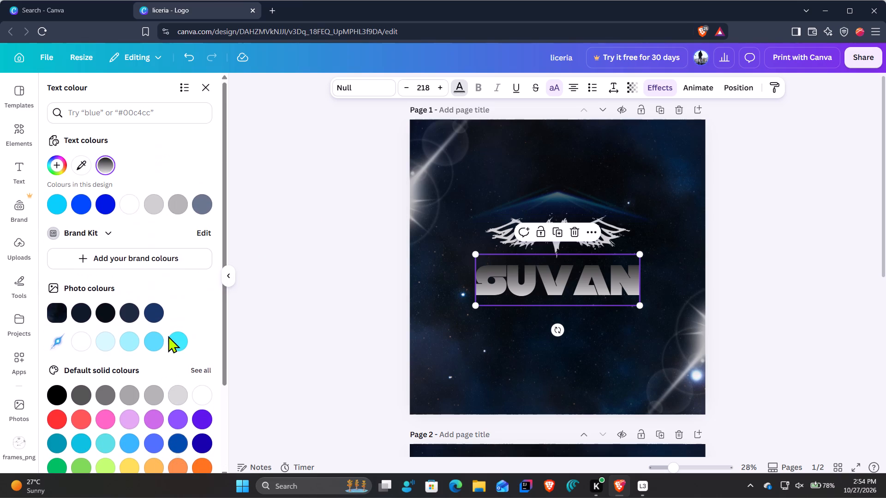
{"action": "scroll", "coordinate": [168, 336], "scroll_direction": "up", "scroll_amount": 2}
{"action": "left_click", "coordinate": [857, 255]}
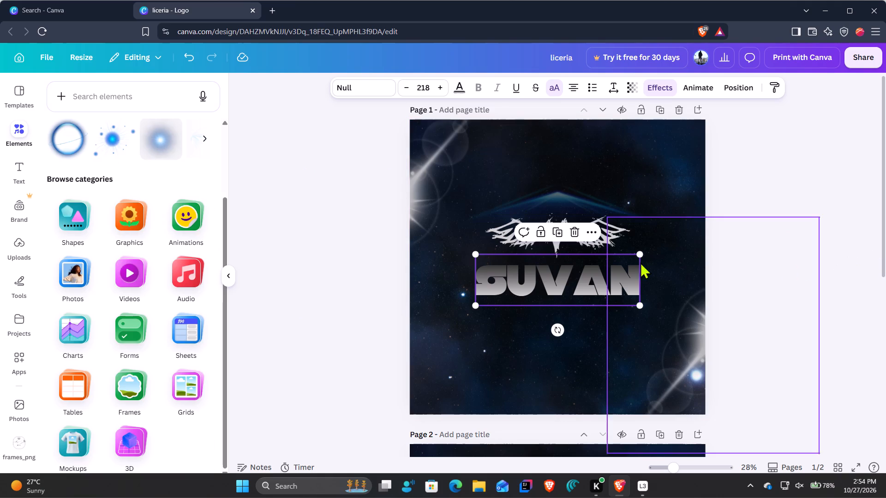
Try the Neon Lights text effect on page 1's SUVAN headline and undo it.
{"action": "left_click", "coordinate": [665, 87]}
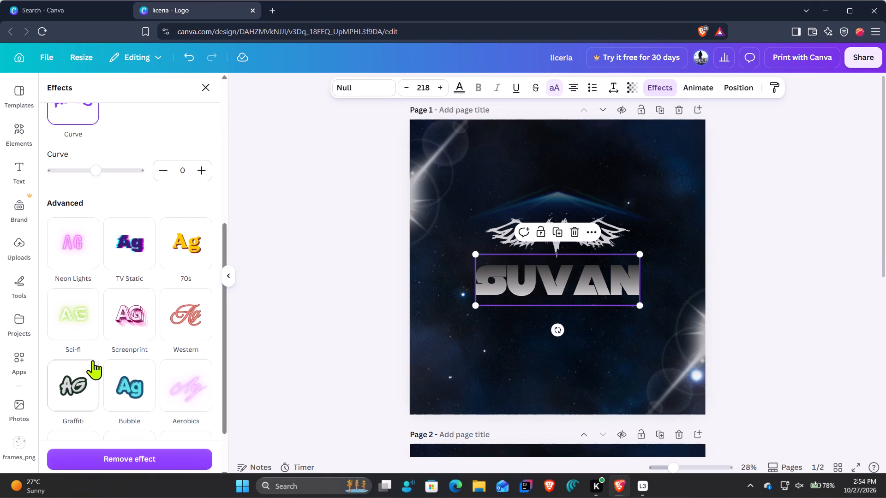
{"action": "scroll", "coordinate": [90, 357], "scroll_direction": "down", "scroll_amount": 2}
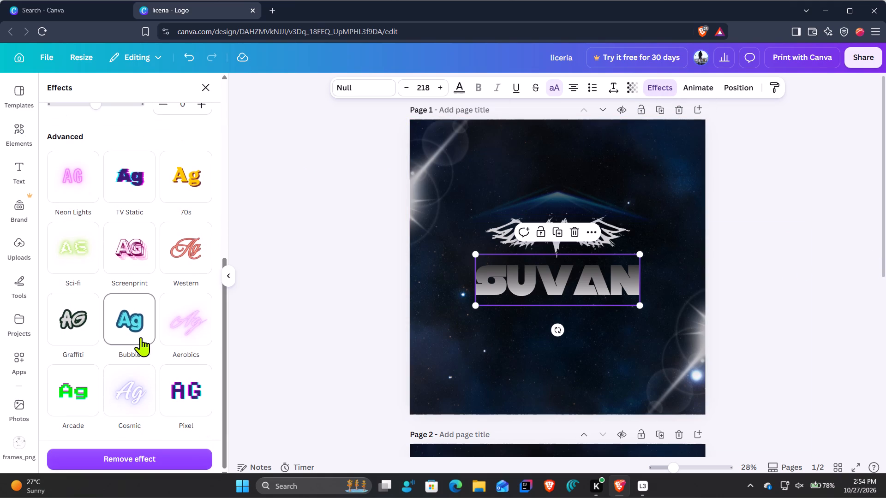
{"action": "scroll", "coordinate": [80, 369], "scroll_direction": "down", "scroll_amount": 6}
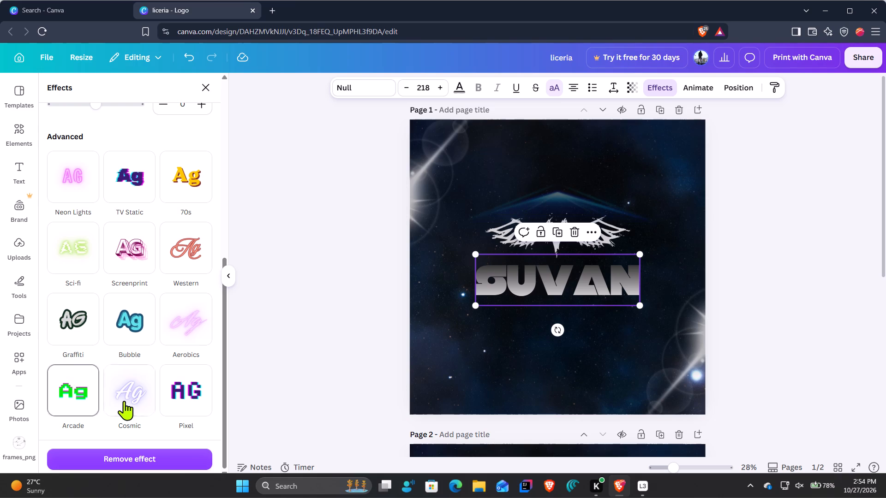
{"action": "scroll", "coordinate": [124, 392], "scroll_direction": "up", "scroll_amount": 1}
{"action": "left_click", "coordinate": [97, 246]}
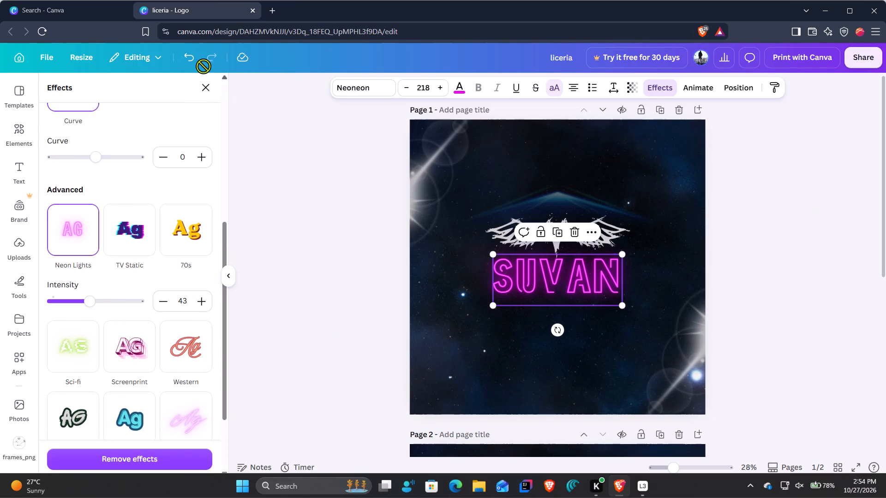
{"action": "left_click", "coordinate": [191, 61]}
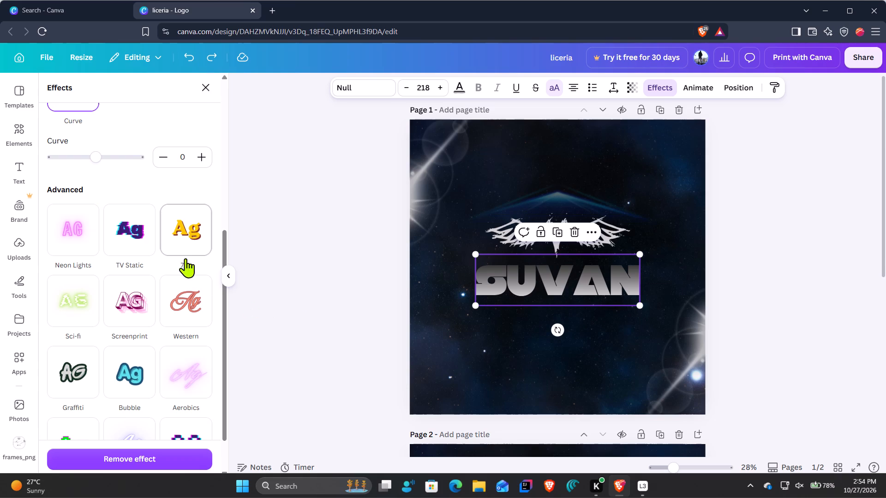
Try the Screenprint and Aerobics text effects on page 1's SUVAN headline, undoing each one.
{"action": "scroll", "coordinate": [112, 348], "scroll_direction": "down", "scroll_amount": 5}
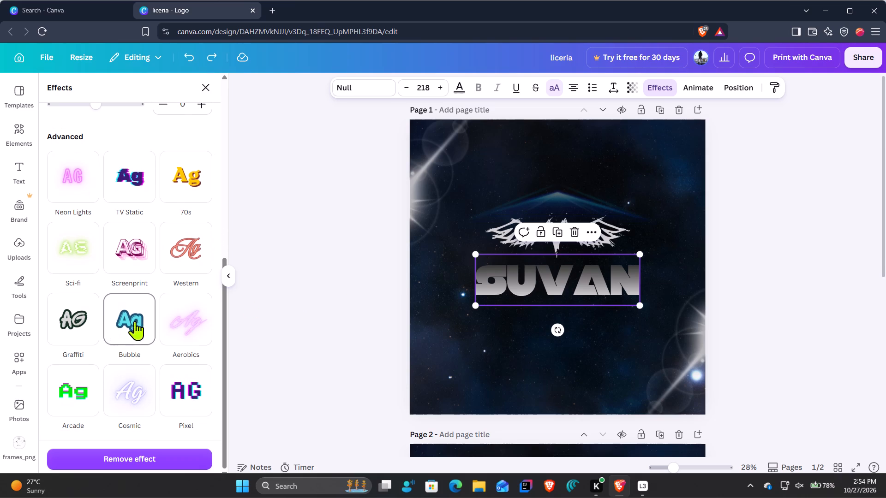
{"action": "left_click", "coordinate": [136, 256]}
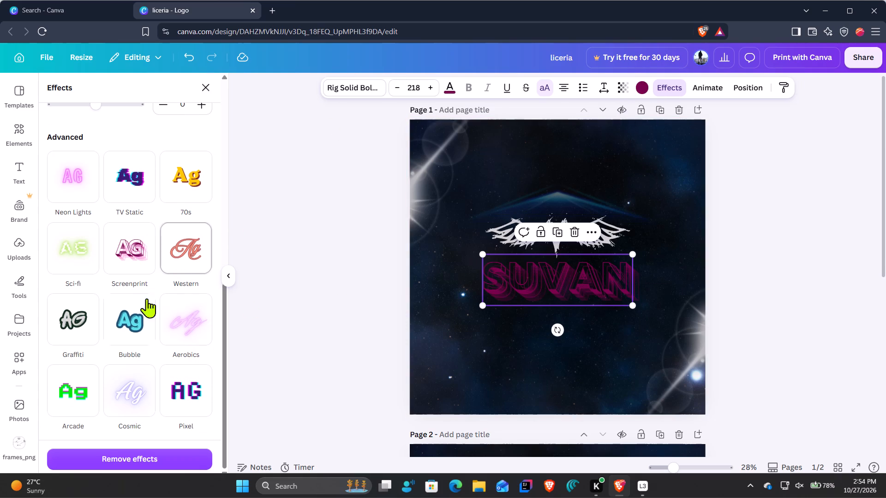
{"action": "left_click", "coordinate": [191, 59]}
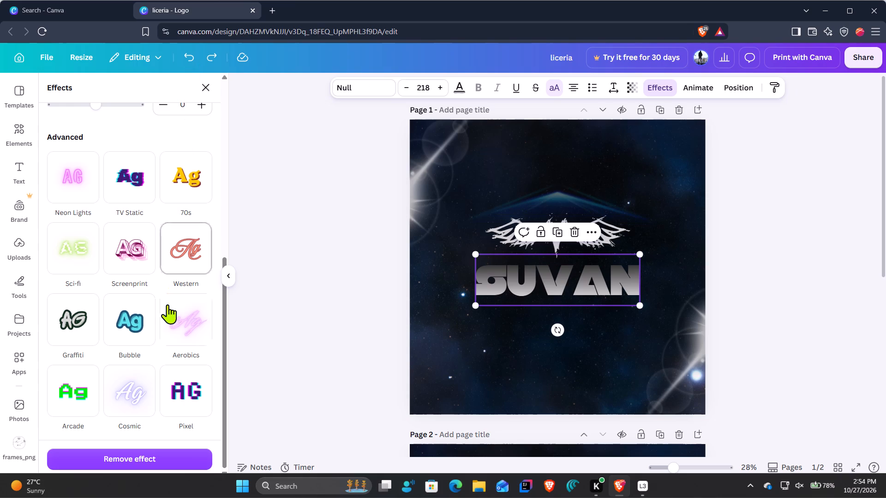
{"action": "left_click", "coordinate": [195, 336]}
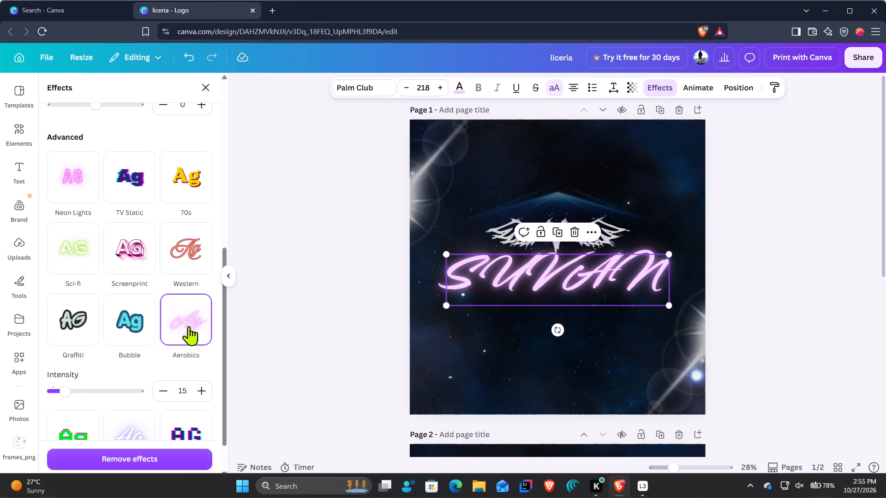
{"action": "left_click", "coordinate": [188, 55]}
Try the Drop effect on page 1's SUVAN headline and replace it with the Glow effect at intensity 40.
{"action": "scroll", "coordinate": [146, 348], "scroll_direction": "down", "scroll_amount": 4}
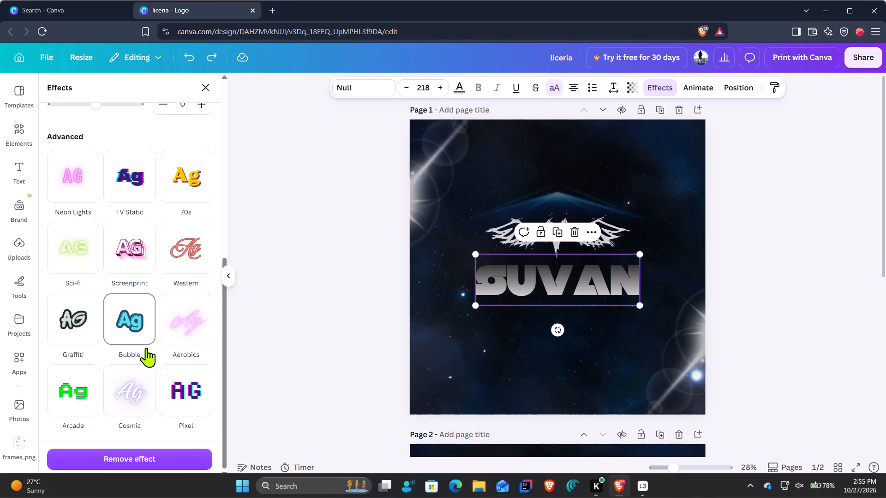
{"action": "scroll", "coordinate": [146, 348], "scroll_direction": "down", "scroll_amount": 5}
{"action": "scroll", "coordinate": [146, 348], "scroll_direction": "up", "scroll_amount": 14}
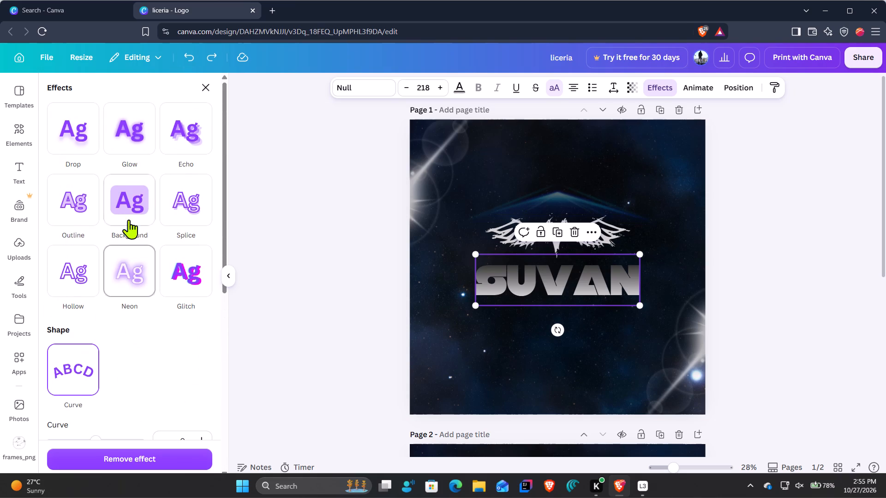
{"action": "left_click", "coordinate": [86, 135]}
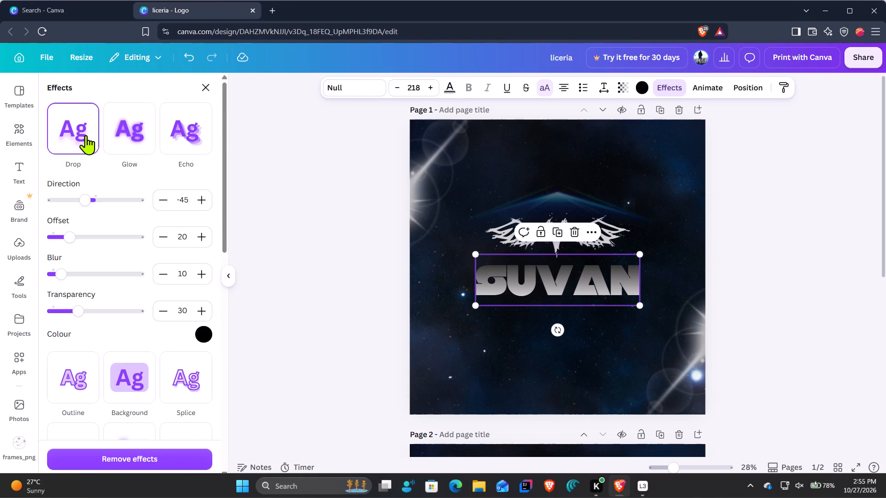
{"action": "left_click", "coordinate": [131, 136]}
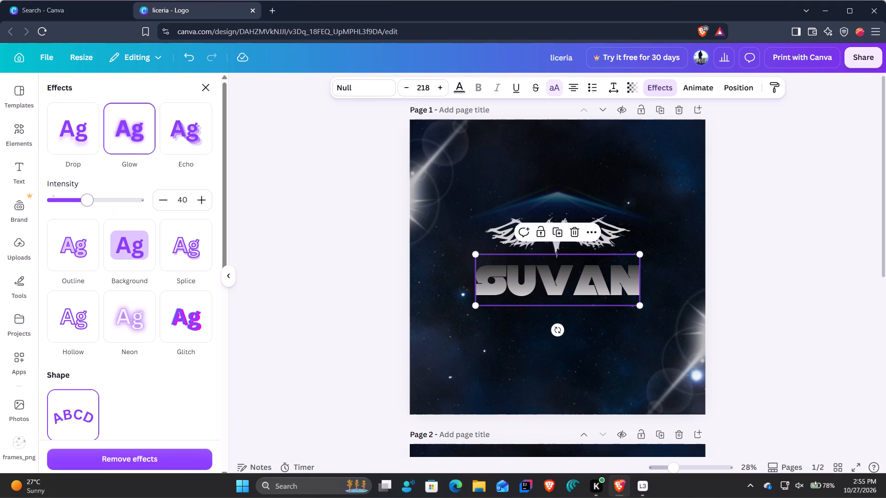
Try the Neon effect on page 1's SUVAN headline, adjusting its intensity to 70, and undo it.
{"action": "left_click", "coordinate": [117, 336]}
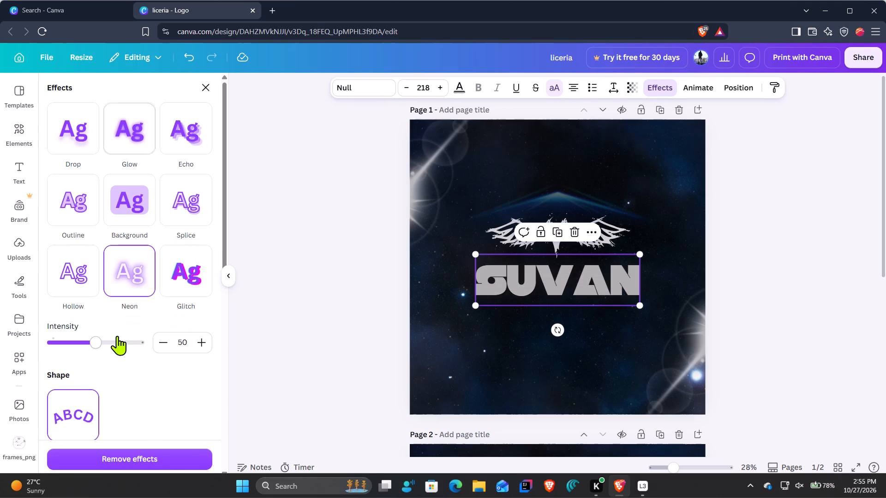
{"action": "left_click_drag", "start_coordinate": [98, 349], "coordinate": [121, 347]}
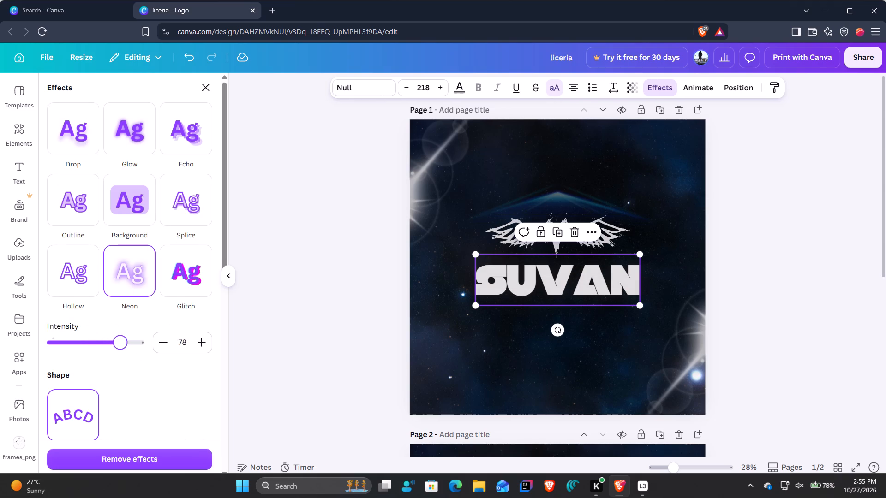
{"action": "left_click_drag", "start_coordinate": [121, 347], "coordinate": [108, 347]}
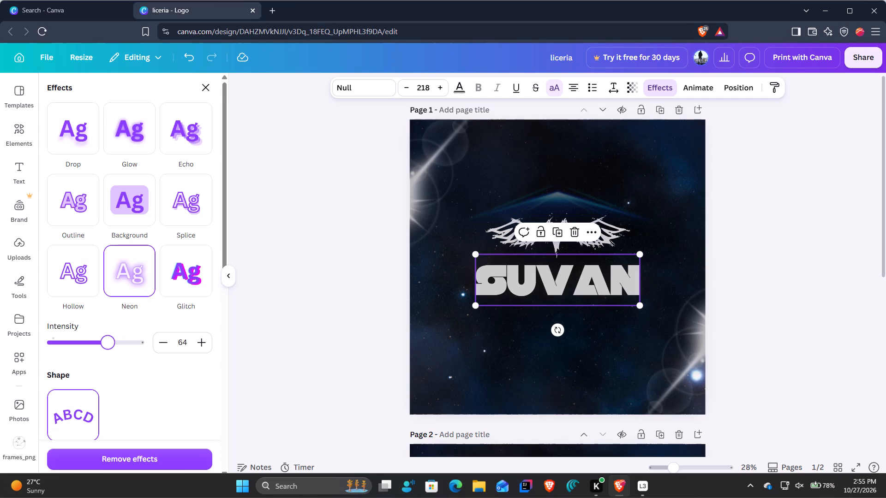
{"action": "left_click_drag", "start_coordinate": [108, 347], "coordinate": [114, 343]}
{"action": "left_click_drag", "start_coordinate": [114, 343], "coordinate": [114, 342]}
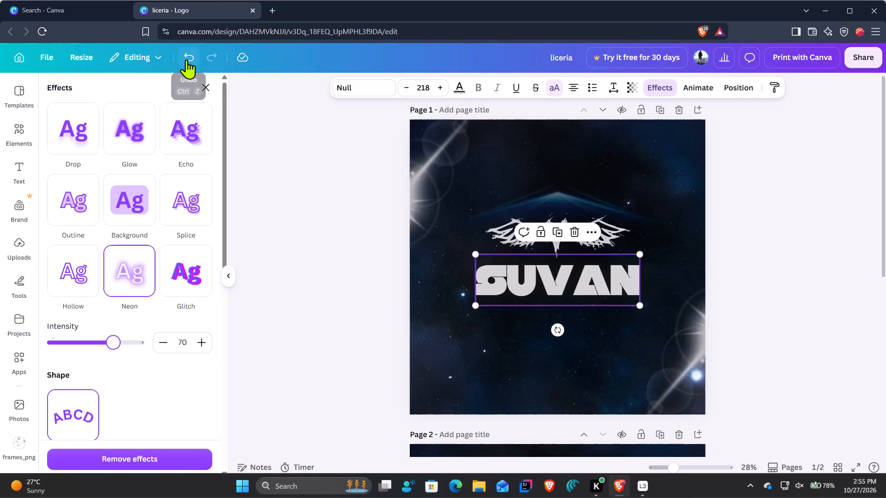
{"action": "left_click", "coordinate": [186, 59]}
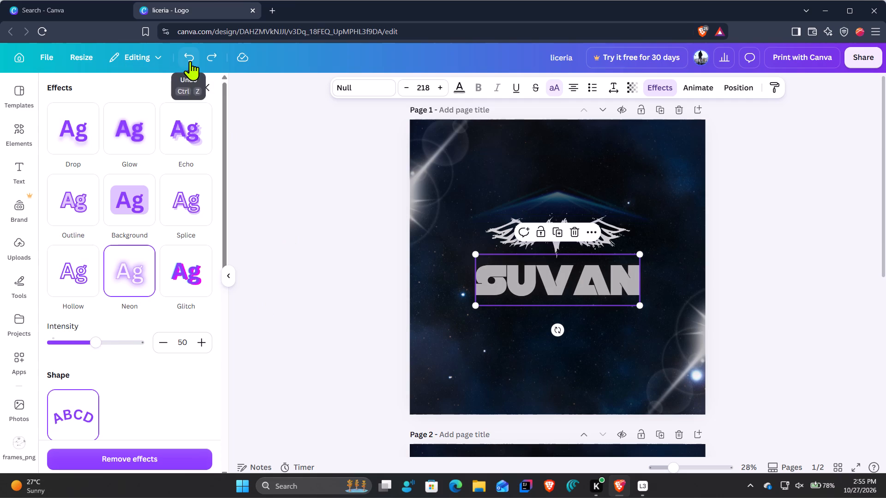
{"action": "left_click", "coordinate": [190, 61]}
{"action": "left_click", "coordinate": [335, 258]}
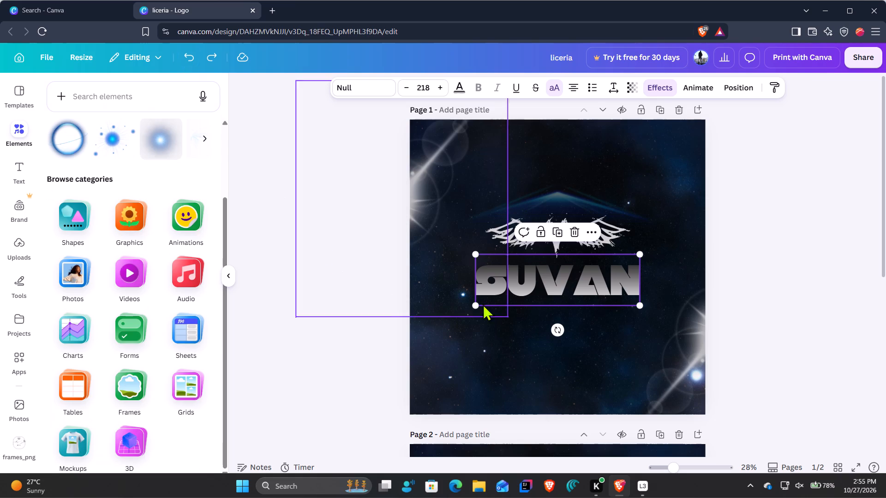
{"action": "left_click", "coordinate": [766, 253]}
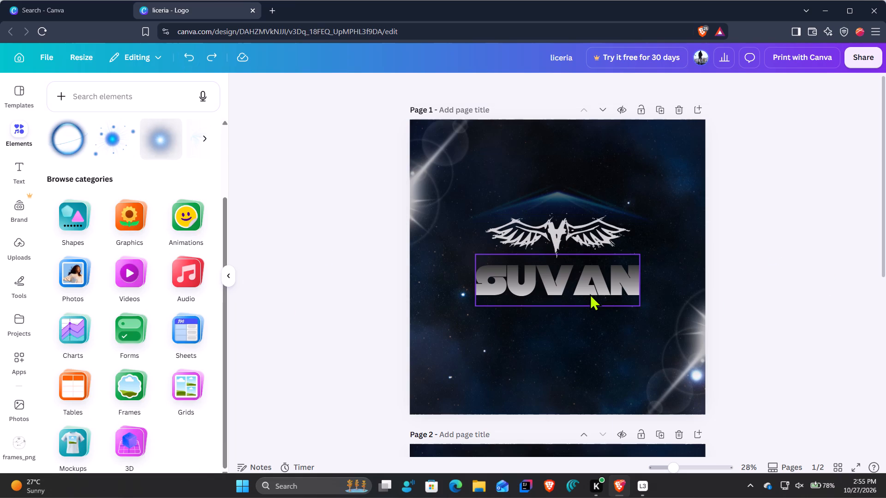
Slightly lower the transparency value of the blue peaked glow above page 1's wing emblem.
{"action": "left_click", "coordinate": [560, 202]}
{"action": "left_click", "coordinate": [606, 82]}
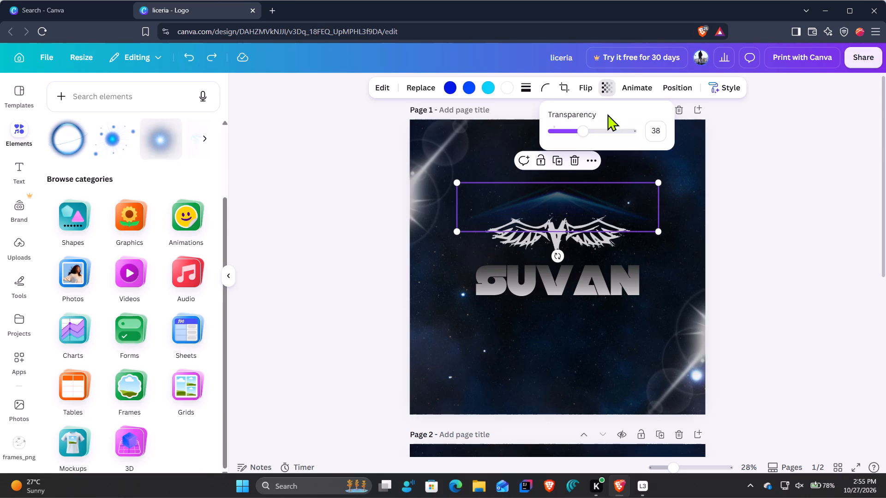
{"action": "left_click_drag", "start_coordinate": [582, 133], "coordinate": [574, 133]}
{"action": "left_click", "coordinate": [758, 161]}
{"action": "left_click", "coordinate": [807, 252]}
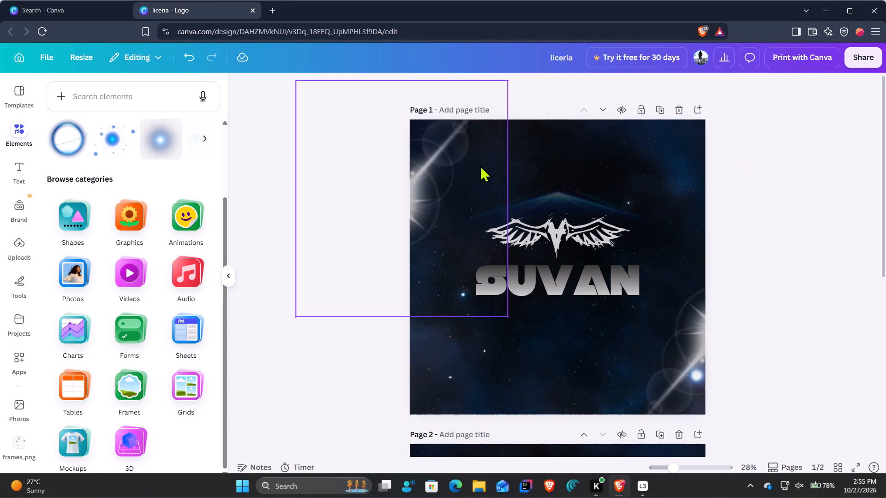
Move the blue peaked glow, wing emblem and SUVAN headline on page 1 down slightly together.
{"action": "left_click_drag", "start_coordinate": [527, 158], "coordinate": [585, 321]}
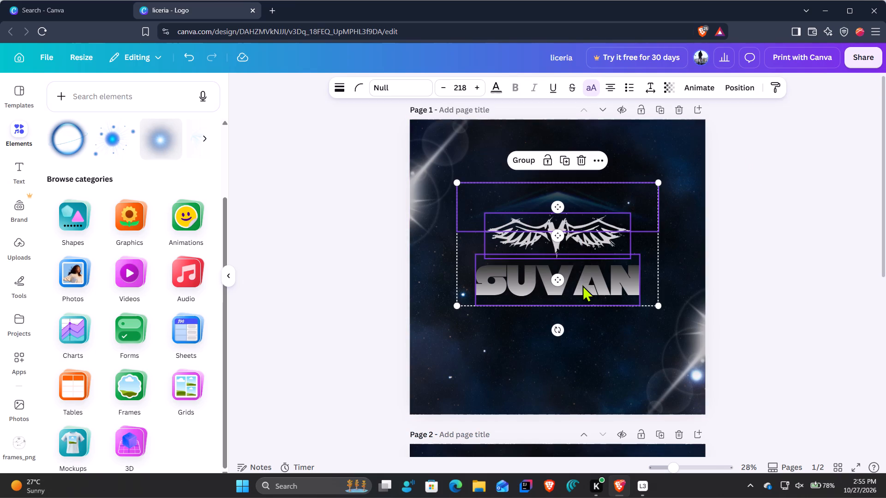
{"action": "left_click_drag", "start_coordinate": [582, 285], "coordinate": [582, 293]}
{"action": "left_click", "coordinate": [798, 239]}
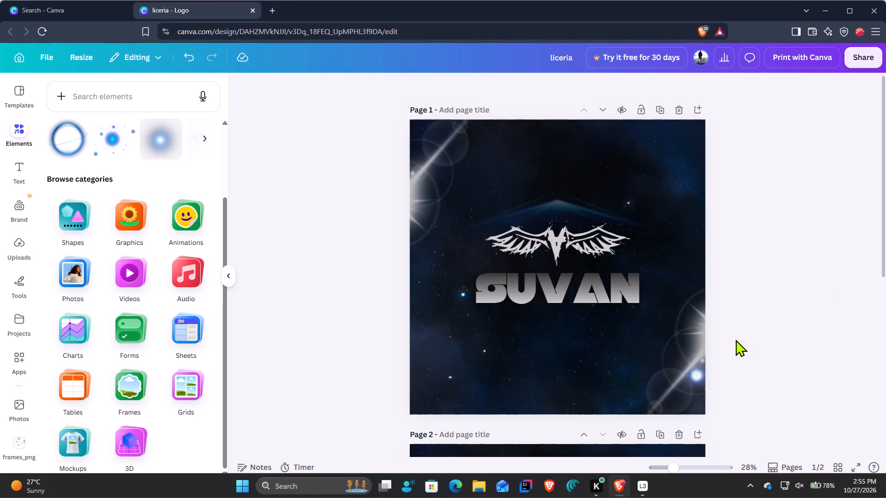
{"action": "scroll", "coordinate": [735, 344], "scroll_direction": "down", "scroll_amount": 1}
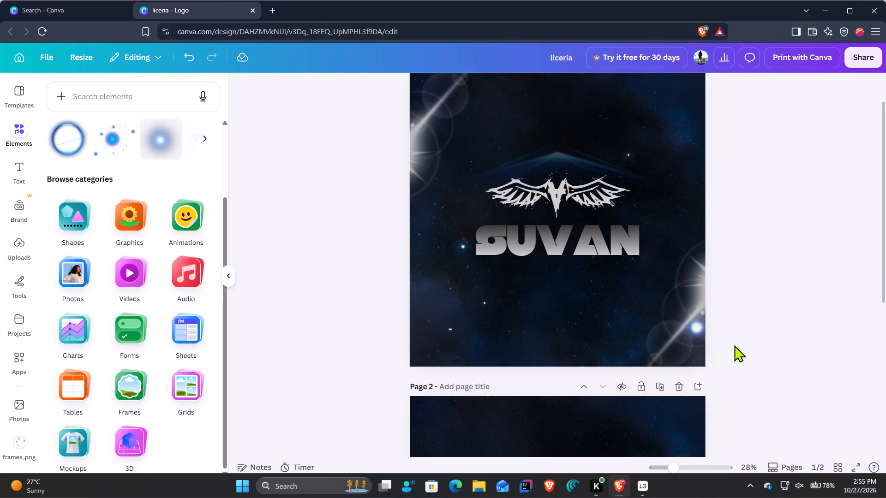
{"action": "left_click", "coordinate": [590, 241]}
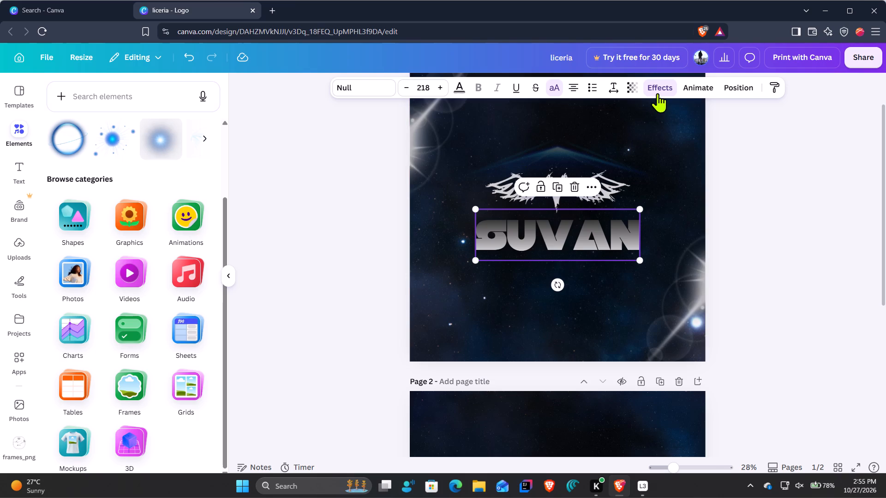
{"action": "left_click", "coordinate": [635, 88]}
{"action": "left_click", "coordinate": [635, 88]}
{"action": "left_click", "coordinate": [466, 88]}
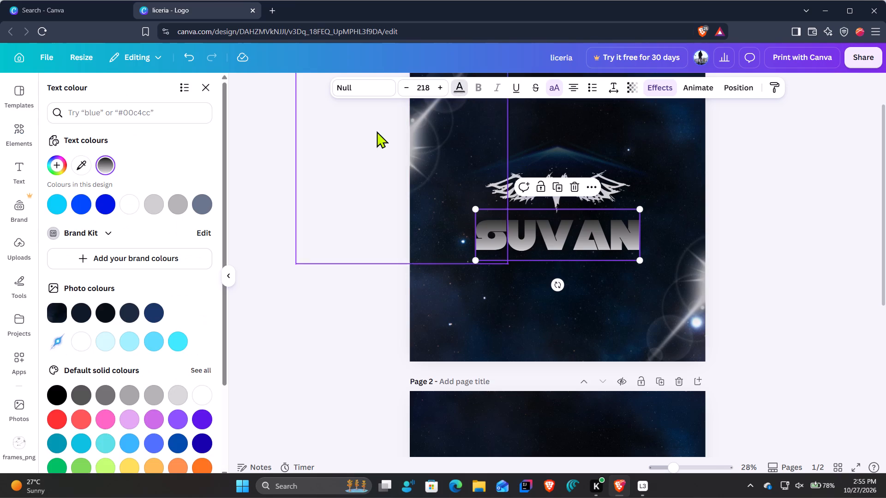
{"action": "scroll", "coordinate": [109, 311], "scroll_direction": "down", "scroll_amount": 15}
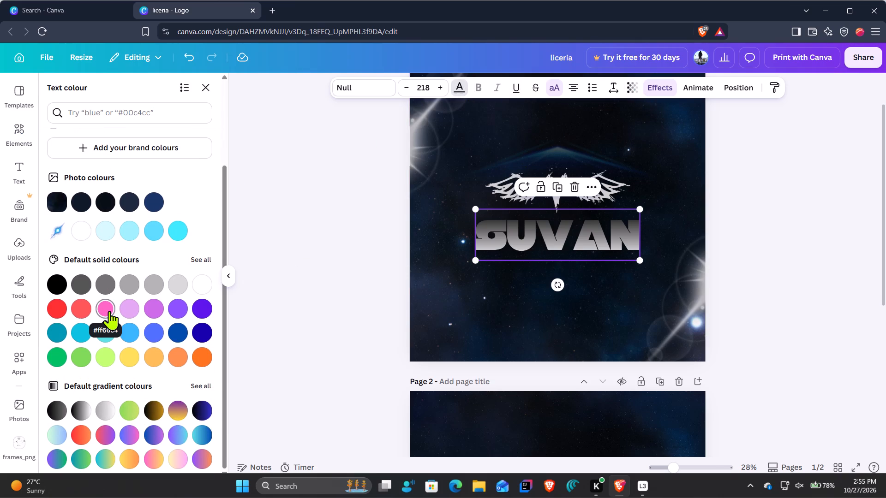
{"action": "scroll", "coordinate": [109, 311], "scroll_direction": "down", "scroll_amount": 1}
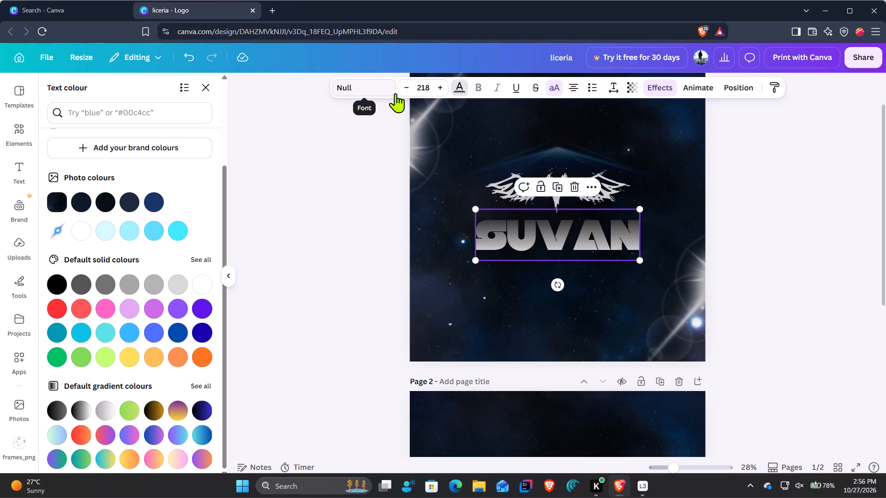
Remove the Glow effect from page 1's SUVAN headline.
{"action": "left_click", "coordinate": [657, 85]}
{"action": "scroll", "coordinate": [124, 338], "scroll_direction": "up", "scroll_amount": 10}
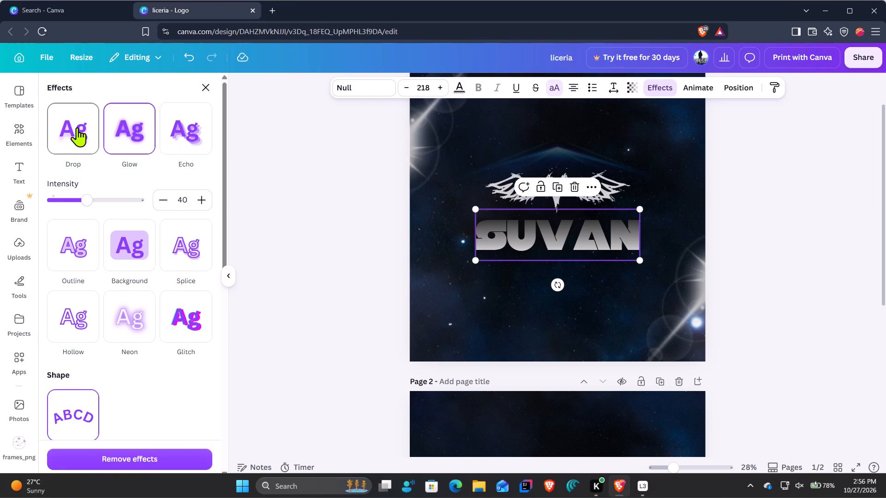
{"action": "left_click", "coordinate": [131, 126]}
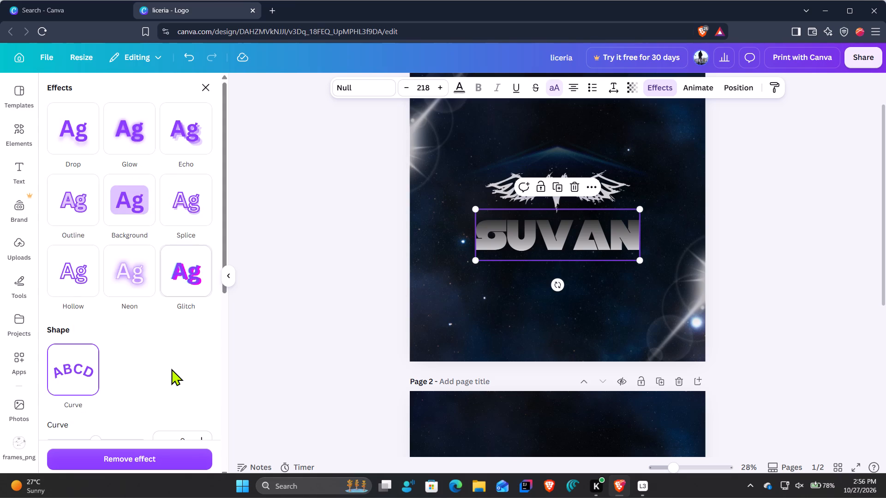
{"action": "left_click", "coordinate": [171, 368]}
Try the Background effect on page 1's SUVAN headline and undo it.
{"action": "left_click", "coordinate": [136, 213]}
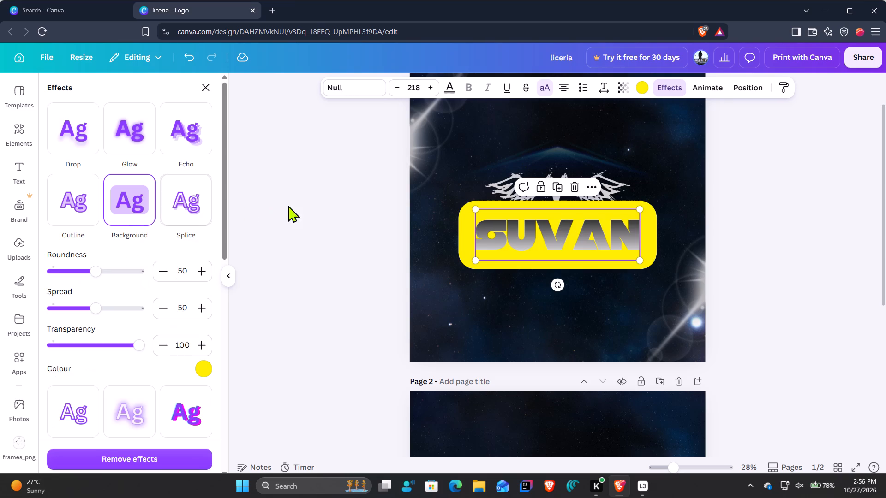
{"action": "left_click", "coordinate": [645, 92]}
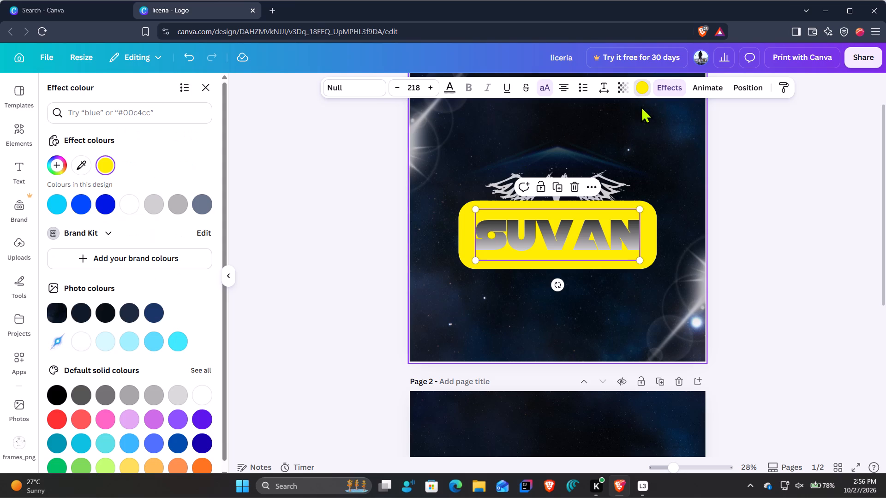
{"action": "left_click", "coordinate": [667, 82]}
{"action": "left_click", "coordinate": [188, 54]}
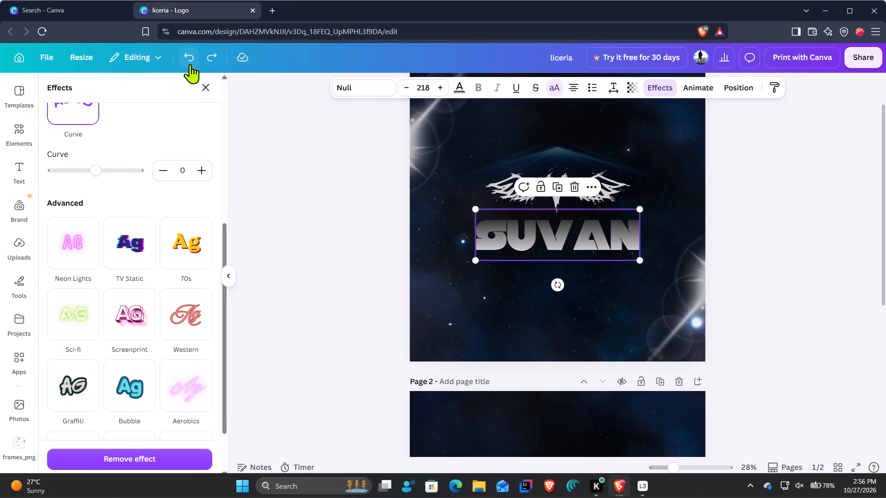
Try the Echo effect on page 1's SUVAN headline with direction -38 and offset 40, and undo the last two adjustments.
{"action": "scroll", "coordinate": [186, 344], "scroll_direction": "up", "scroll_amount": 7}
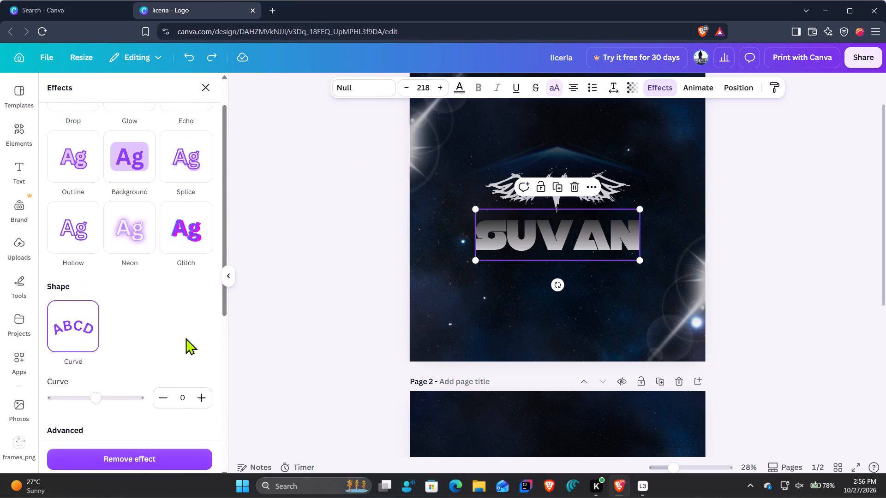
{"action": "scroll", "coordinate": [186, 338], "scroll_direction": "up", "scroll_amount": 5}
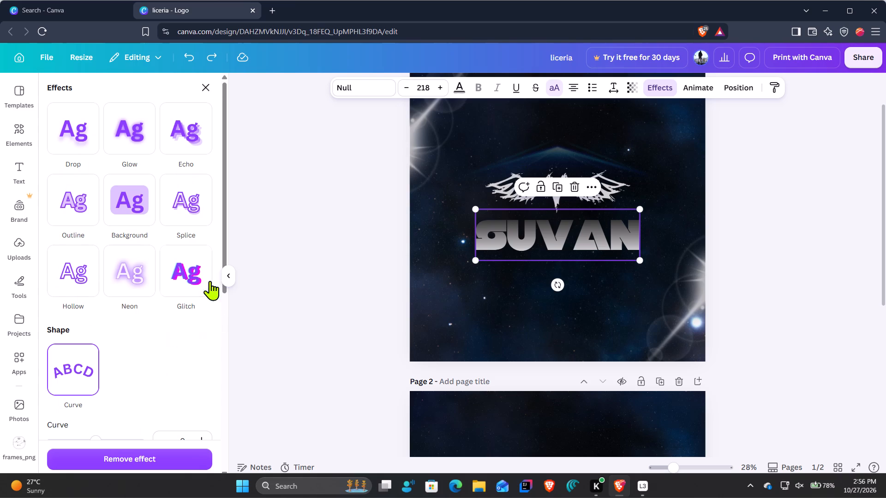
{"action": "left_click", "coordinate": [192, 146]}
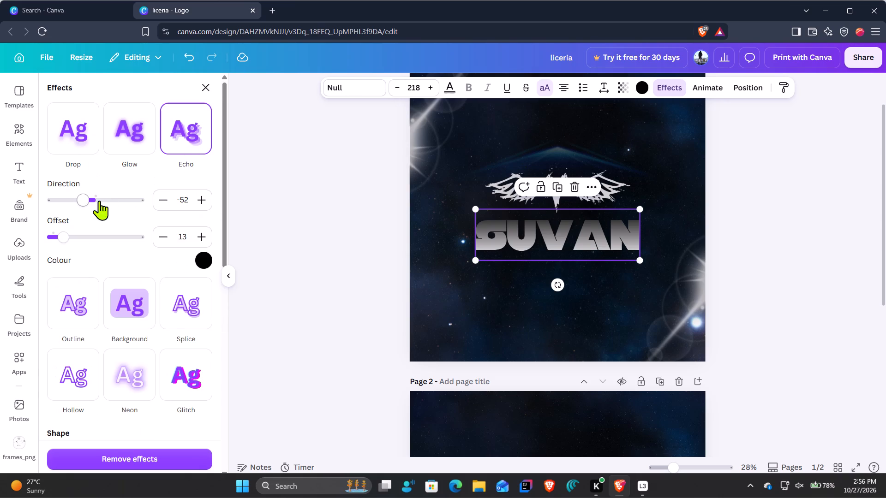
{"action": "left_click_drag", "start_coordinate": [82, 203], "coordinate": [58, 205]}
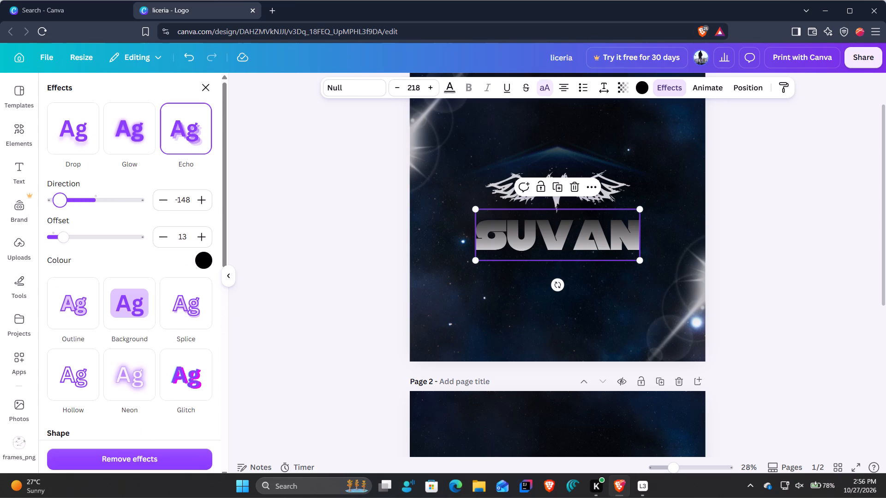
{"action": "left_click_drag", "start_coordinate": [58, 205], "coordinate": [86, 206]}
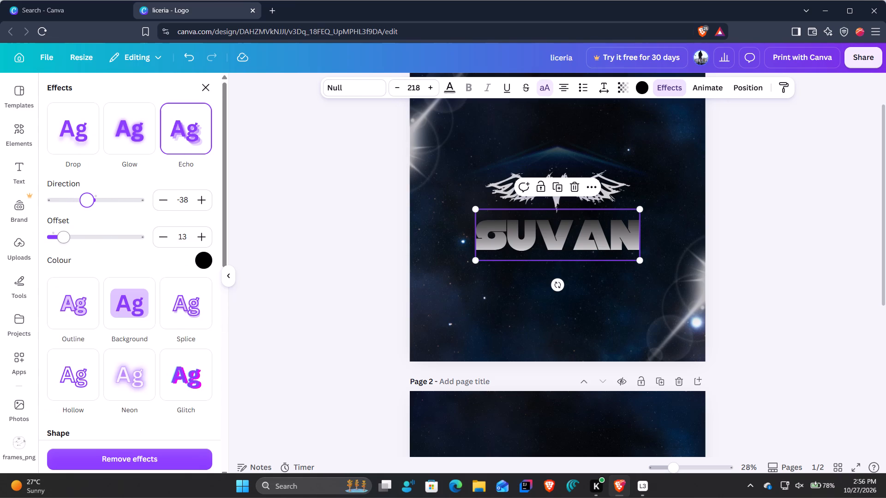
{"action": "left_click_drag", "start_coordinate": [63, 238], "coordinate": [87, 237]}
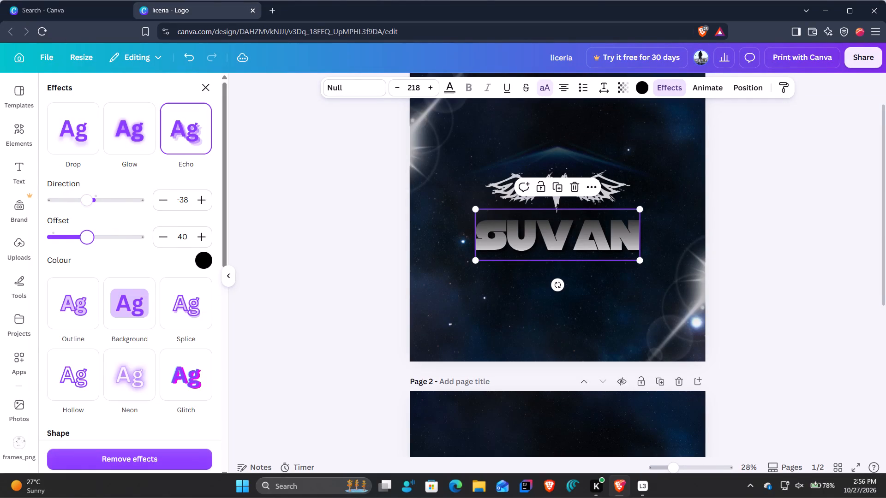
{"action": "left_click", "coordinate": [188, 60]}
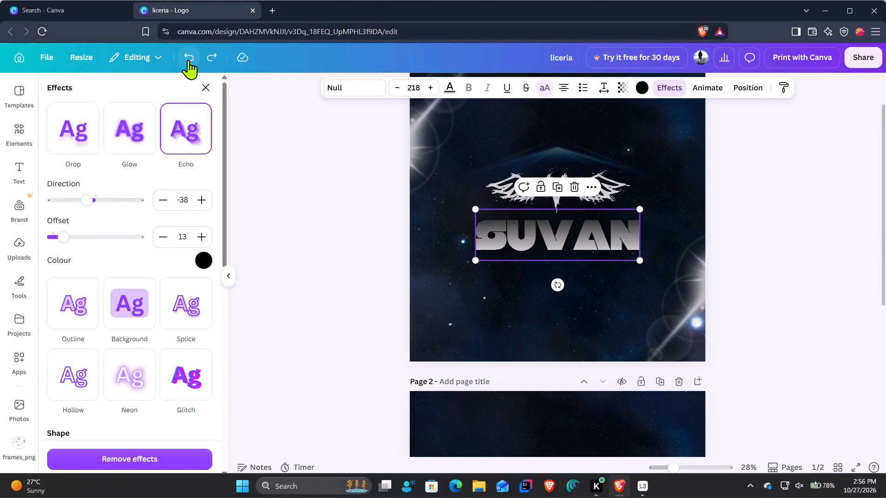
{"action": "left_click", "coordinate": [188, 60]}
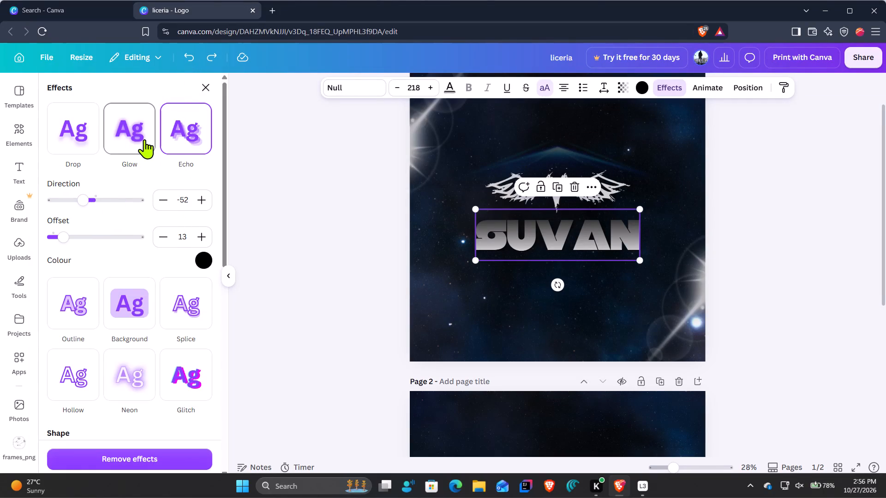
Apply the Glow effect to page 1's SUVAN headline and raise its intensity slightly past 73.
{"action": "left_click", "coordinate": [144, 139]}
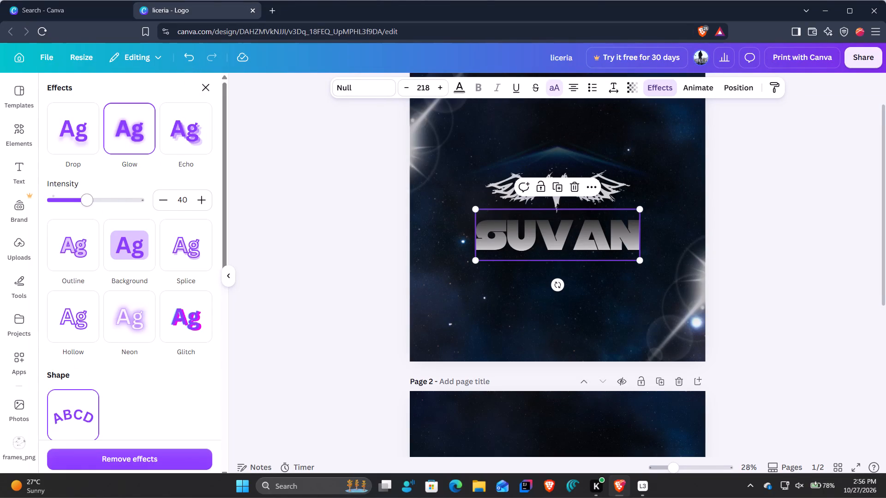
{"action": "left_click_drag", "start_coordinate": [88, 204], "coordinate": [113, 204]}
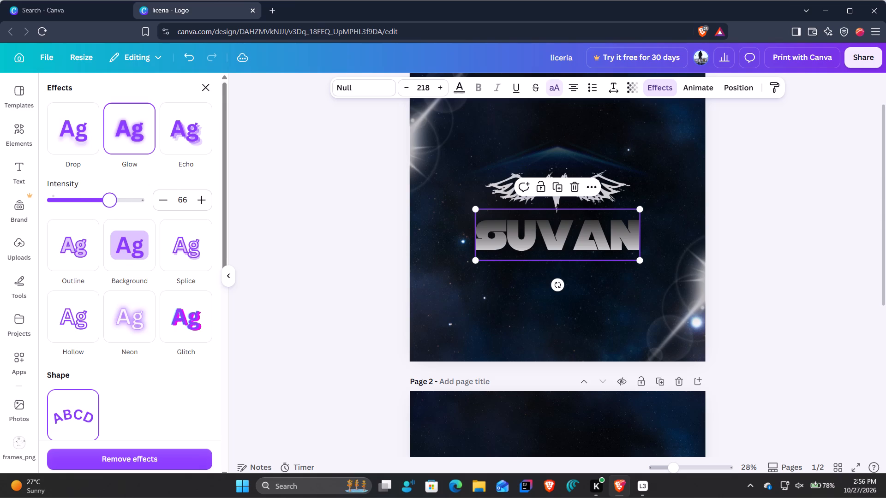
{"action": "left_click_drag", "start_coordinate": [113, 204], "coordinate": [102, 208]}
{"action": "left_click_drag", "start_coordinate": [107, 206], "coordinate": [116, 205]}
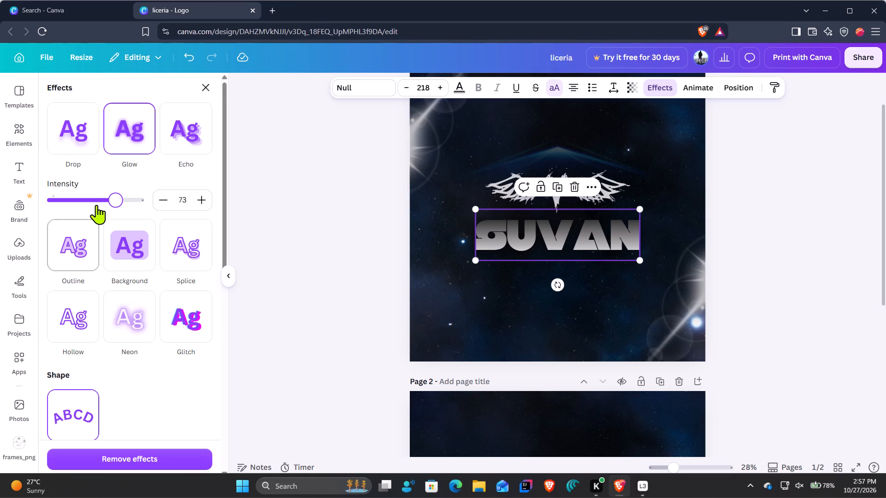
{"action": "left_click_drag", "start_coordinate": [118, 207], "coordinate": [123, 207]}
{"action": "left_click", "coordinate": [297, 248]}
{"action": "left_click", "coordinate": [772, 250]}
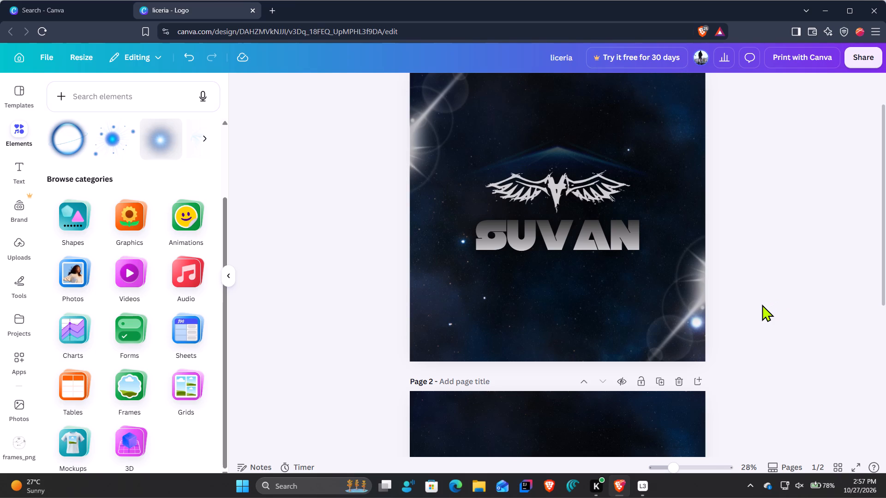
Set the transparency value of the lens flare in page 1's lower-right corner to 60.
{"action": "scroll", "coordinate": [305, 351], "scroll_direction": "up", "scroll_amount": 3}
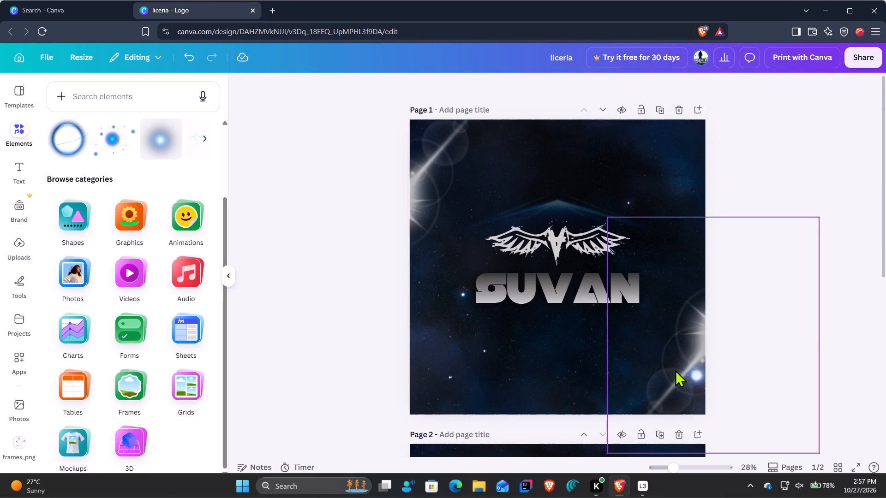
{"action": "left_click", "coordinate": [675, 370]}
{"action": "left_click", "coordinate": [633, 89]}
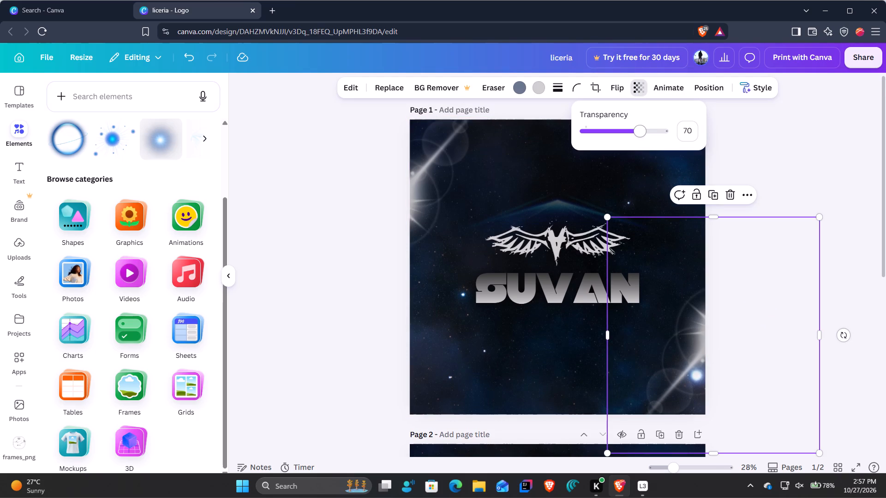
{"action": "left_click_drag", "start_coordinate": [642, 130], "coordinate": [635, 130]}
{"action": "left_click_drag", "start_coordinate": [635, 130], "coordinate": [633, 130]}
Set the transparency value of page 1's upper-left lens flare to 60 and check that of the lower-right flare.
{"action": "left_click", "coordinate": [413, 181]}
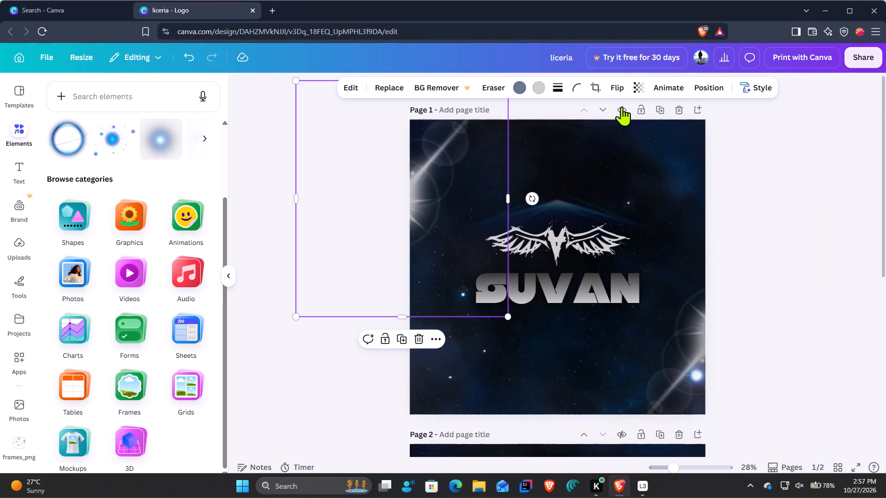
{"action": "left_click", "coordinate": [639, 88]}
{"action": "left_click", "coordinate": [686, 132]}
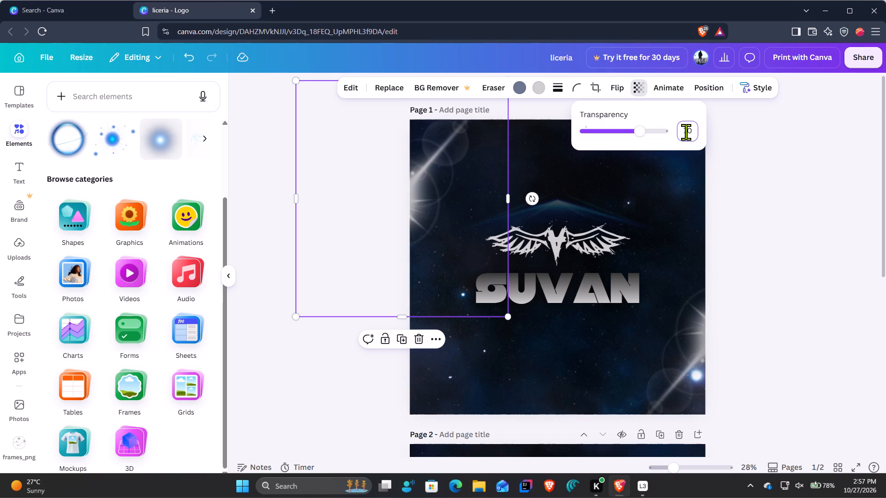
{"action": "type", "text": "60"}
{"action": "key", "text": "Return"}
{"action": "left_click", "coordinate": [686, 356]}
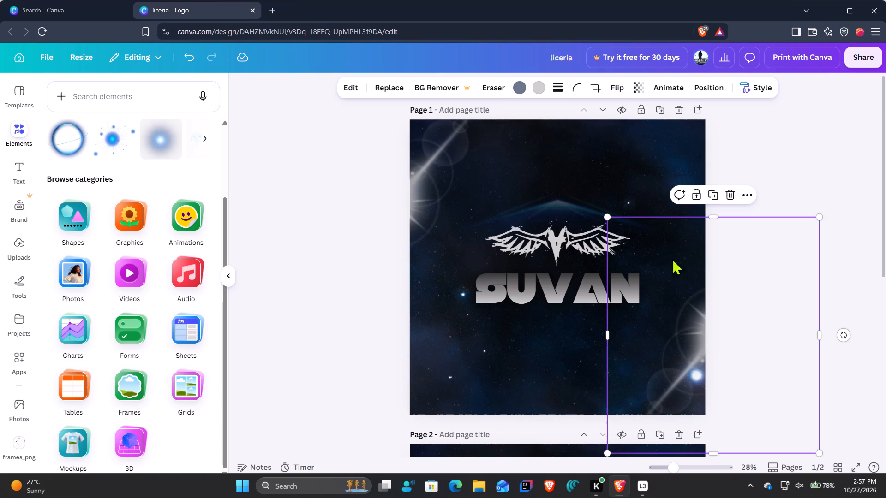
{"action": "left_click", "coordinate": [637, 87]}
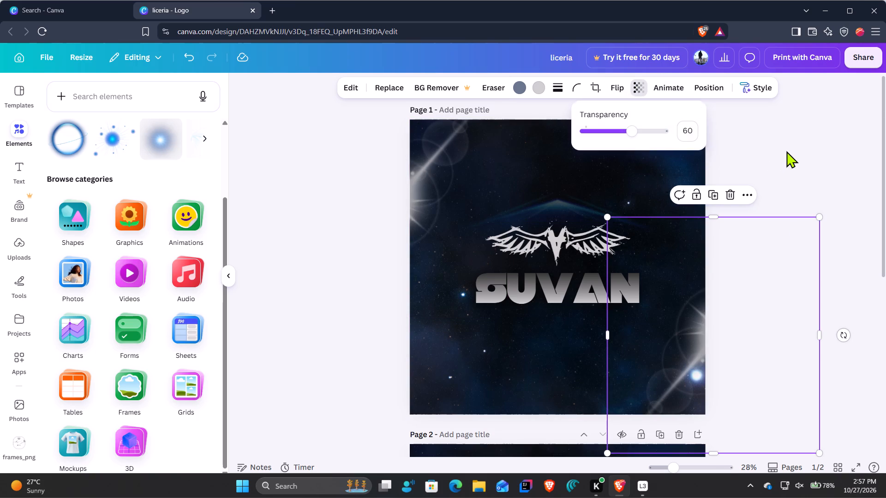
{"action": "left_click", "coordinate": [786, 151]}
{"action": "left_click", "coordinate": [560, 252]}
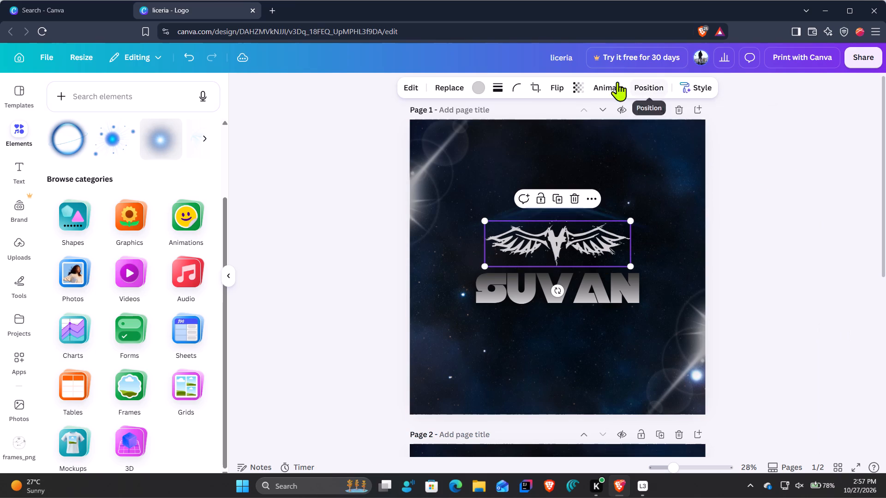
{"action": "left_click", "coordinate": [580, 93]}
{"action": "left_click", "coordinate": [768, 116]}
Set the transparency value of the blue glow above page 1's winged emblem to 30.
{"action": "left_click", "coordinate": [624, 209]}
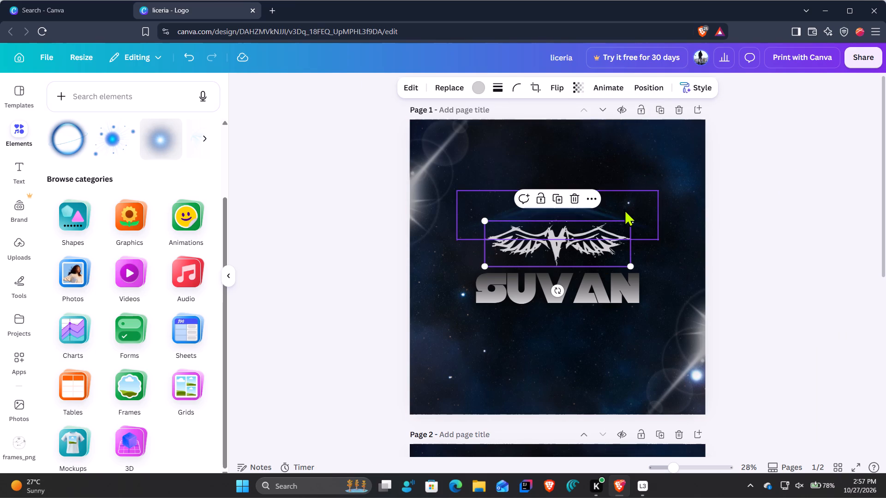
{"action": "left_click", "coordinate": [616, 88]}
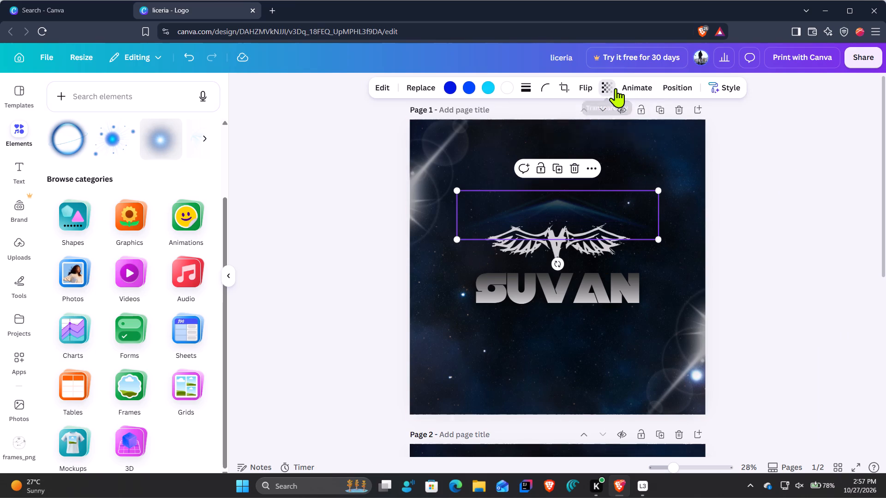
{"action": "left_click", "coordinate": [662, 135]}
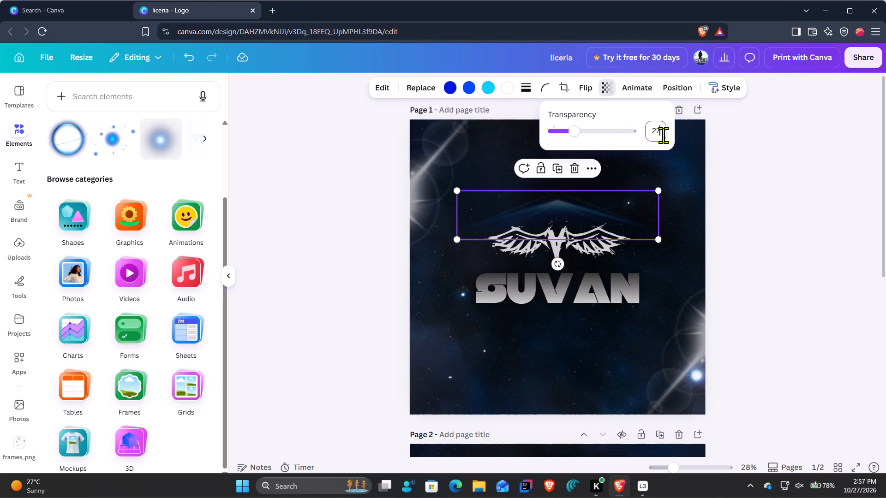
{"action": "type", "text": "30"}
{"action": "key", "text": "Return"}
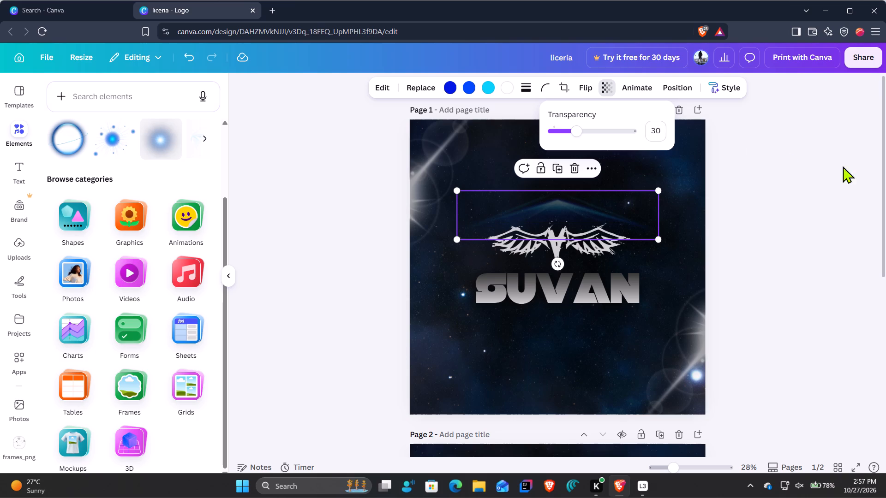
{"action": "left_click", "coordinate": [853, 170]}
{"action": "left_click", "coordinate": [738, 235]}
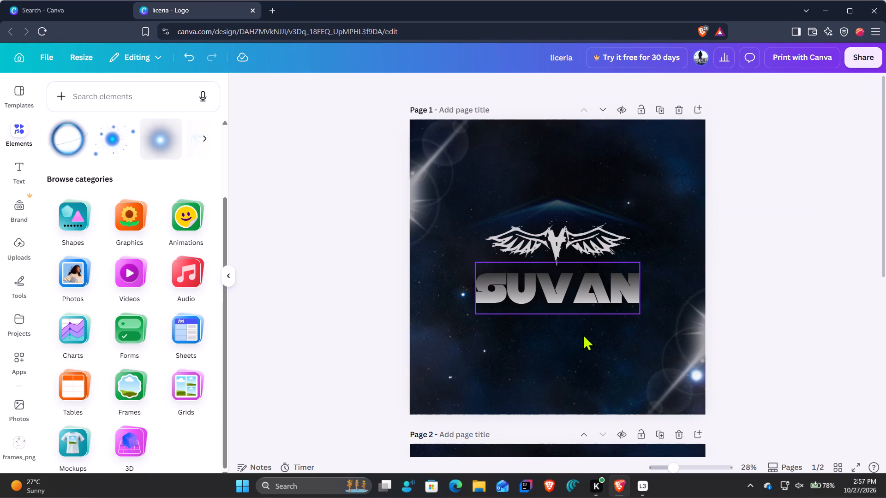
Compare the overall look of page 1, with its lens flares and softened glow, against page 2.
{"action": "scroll", "coordinate": [583, 334], "scroll_direction": "down", "scroll_amount": 1}
{"action": "left_click", "coordinate": [451, 324]}
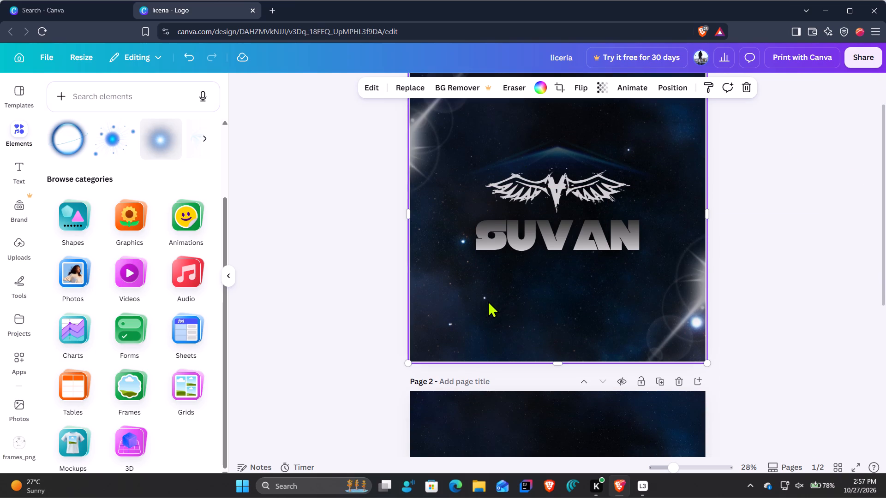
{"action": "left_click", "coordinate": [488, 301]}
{"action": "scroll", "coordinate": [579, 304], "scroll_direction": "up", "scroll_amount": 4}
{"action": "left_click", "coordinate": [686, 183]}
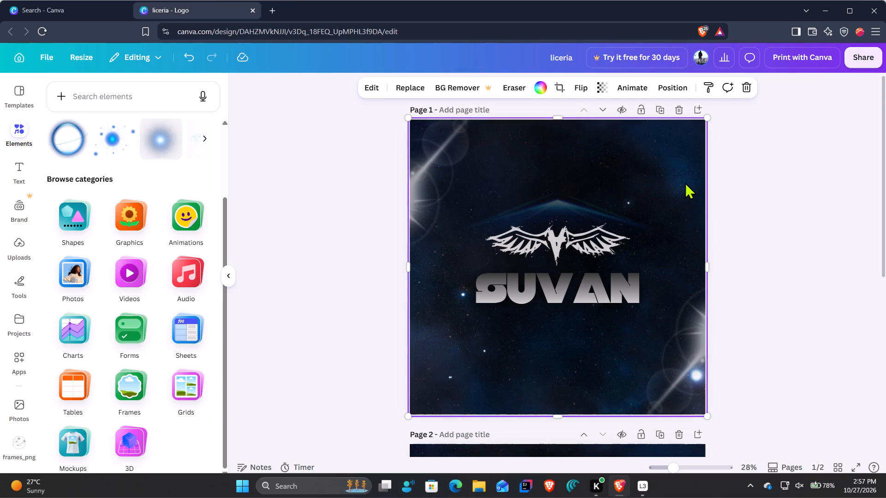
{"action": "left_click", "coordinate": [876, 213]}
{"action": "scroll", "coordinate": [791, 261], "scroll_direction": "down", "scroll_amount": 8}
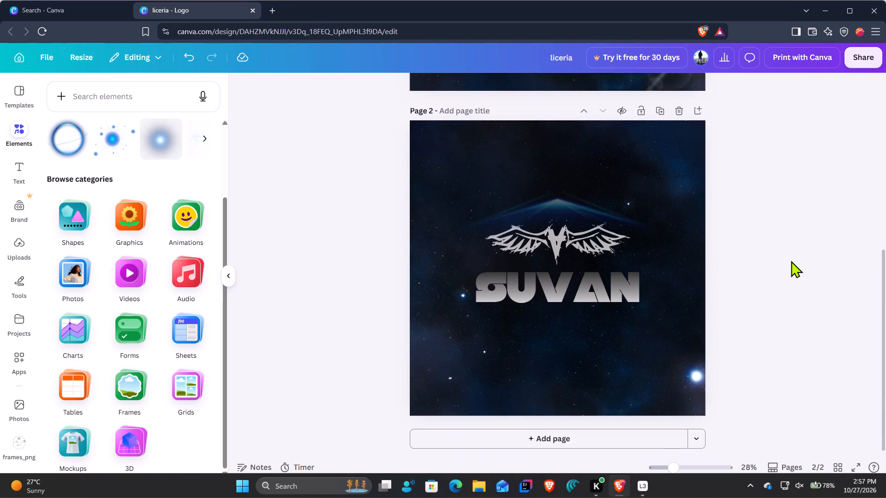
{"action": "scroll", "coordinate": [791, 261], "scroll_direction": "up", "scroll_amount": 6}
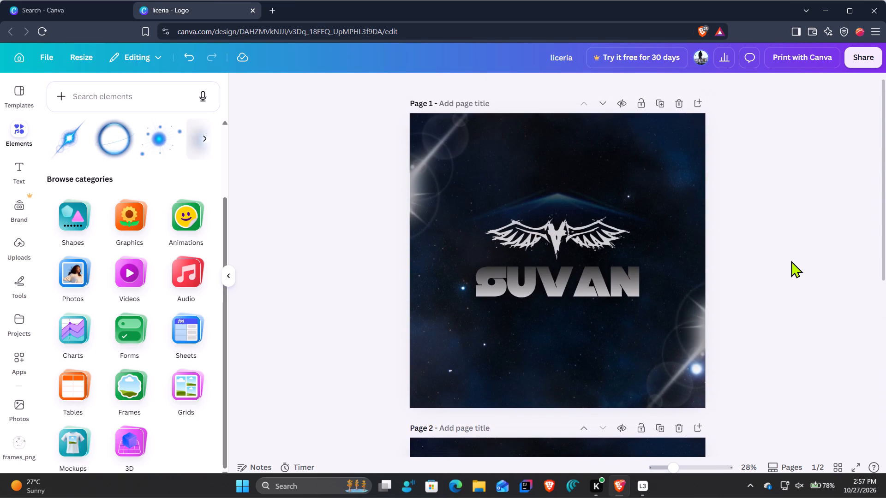
{"action": "scroll", "coordinate": [791, 261], "scroll_direction": "down", "scroll_amount": 4}
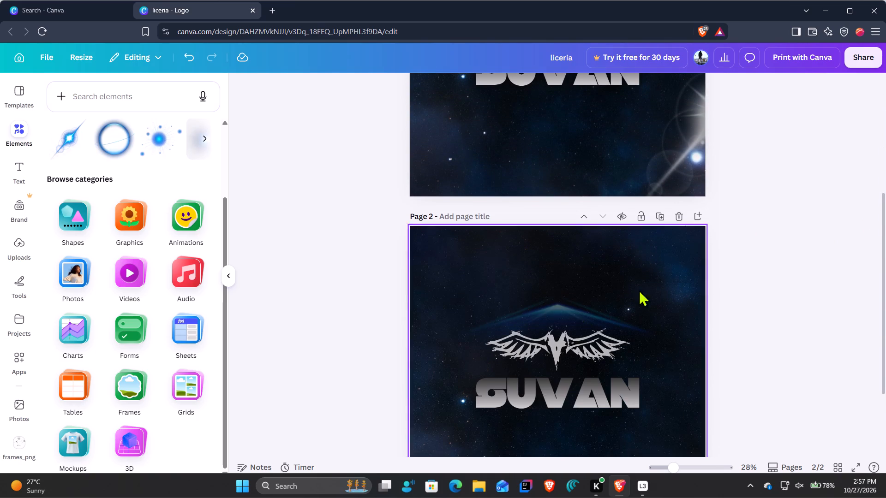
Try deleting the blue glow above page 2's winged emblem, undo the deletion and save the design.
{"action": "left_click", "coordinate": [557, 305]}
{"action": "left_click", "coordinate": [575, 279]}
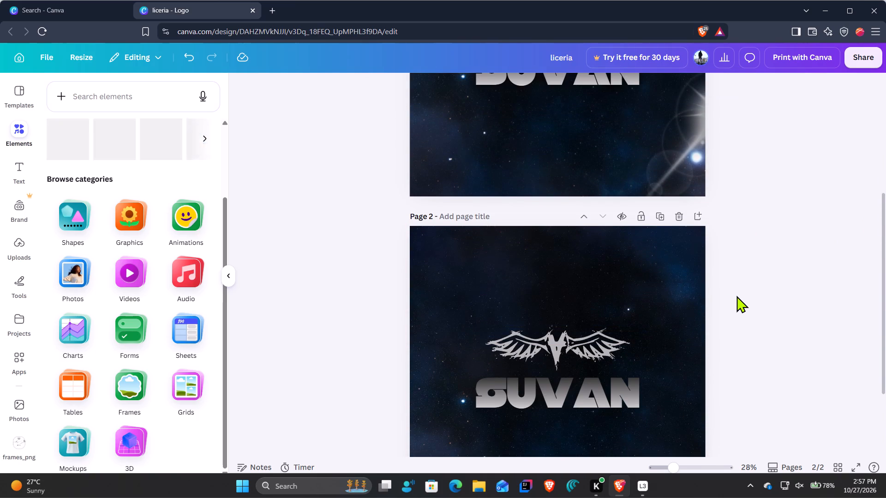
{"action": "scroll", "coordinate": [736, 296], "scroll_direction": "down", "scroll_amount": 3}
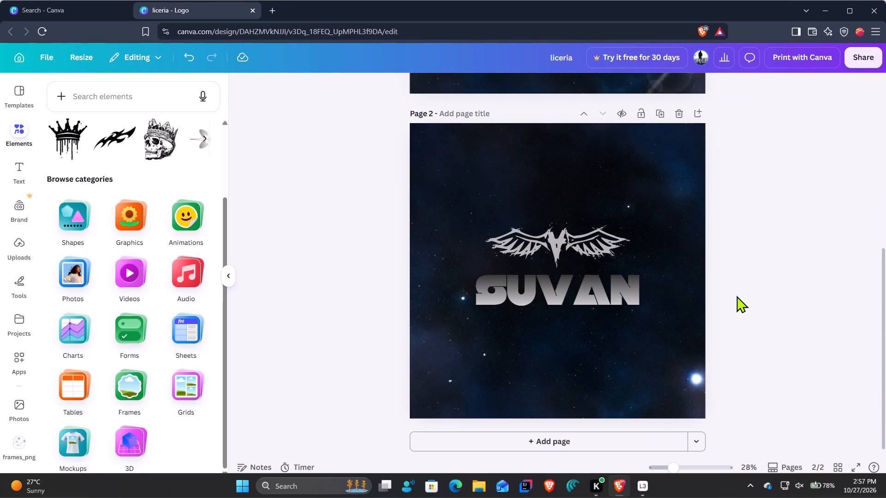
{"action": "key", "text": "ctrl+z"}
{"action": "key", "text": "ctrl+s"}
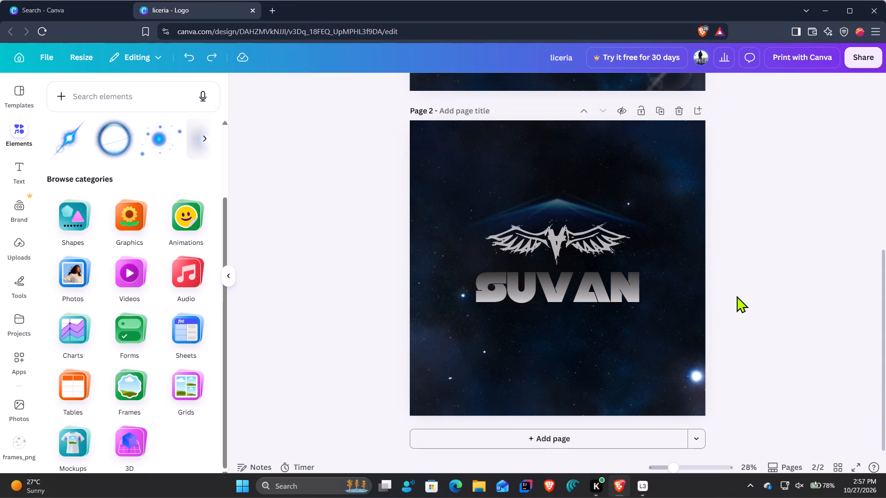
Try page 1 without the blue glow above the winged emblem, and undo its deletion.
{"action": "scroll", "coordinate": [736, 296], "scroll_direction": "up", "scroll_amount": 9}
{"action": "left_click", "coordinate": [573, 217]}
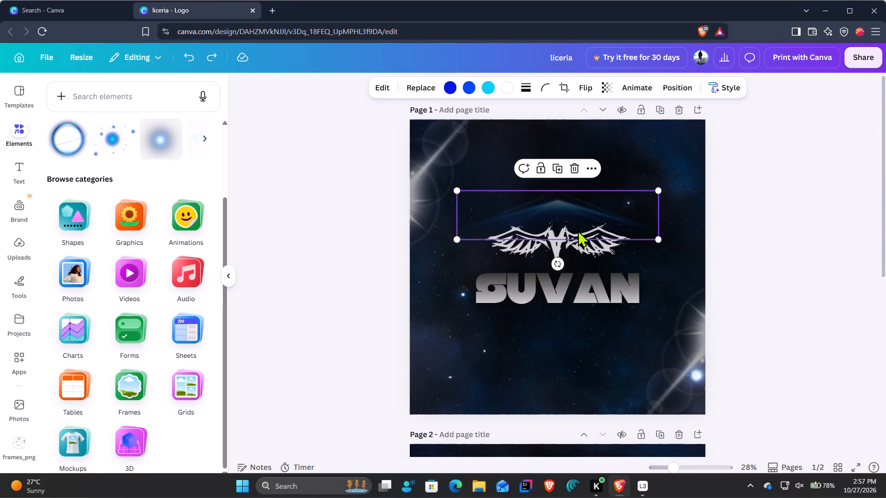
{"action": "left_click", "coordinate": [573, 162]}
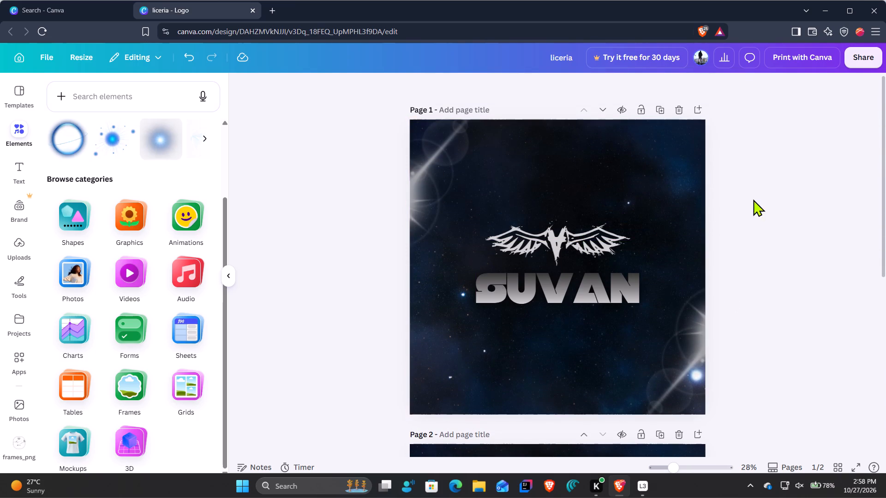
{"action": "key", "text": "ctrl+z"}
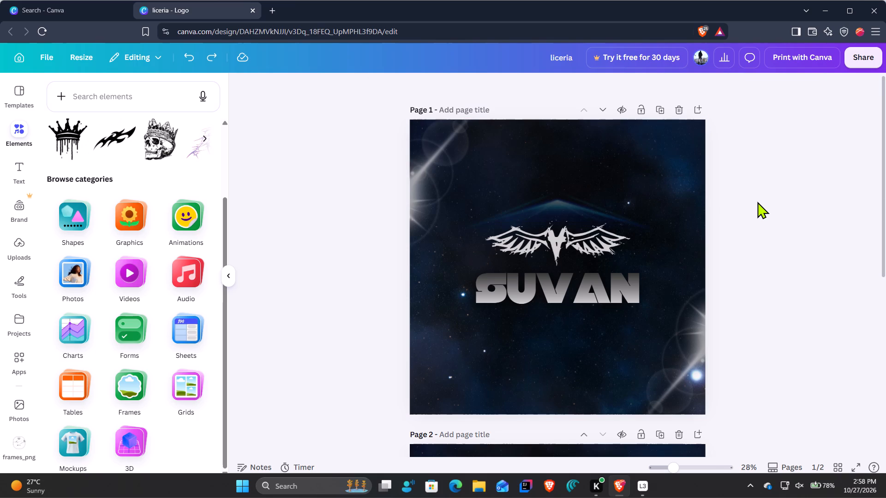
Find the soft purple cloud graphic among the suggested glow elements and add it to page 1.
{"action": "left_click", "coordinate": [209, 145]}
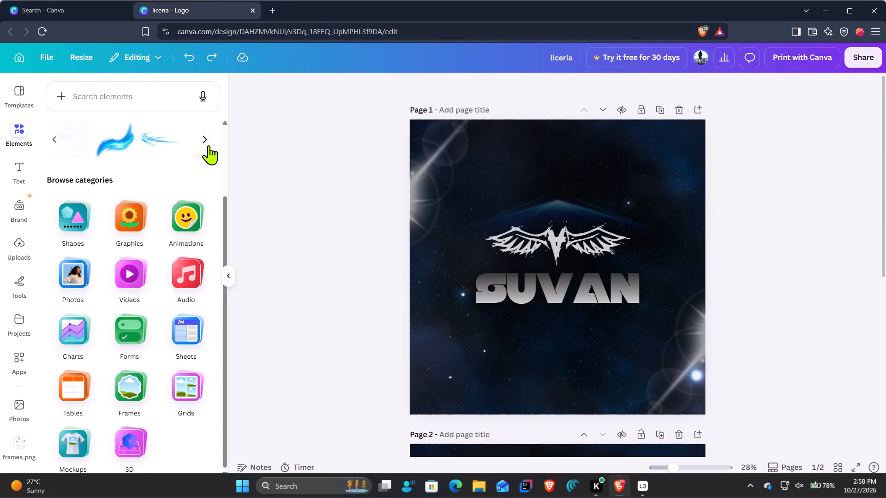
{"action": "left_click", "coordinate": [209, 145]}
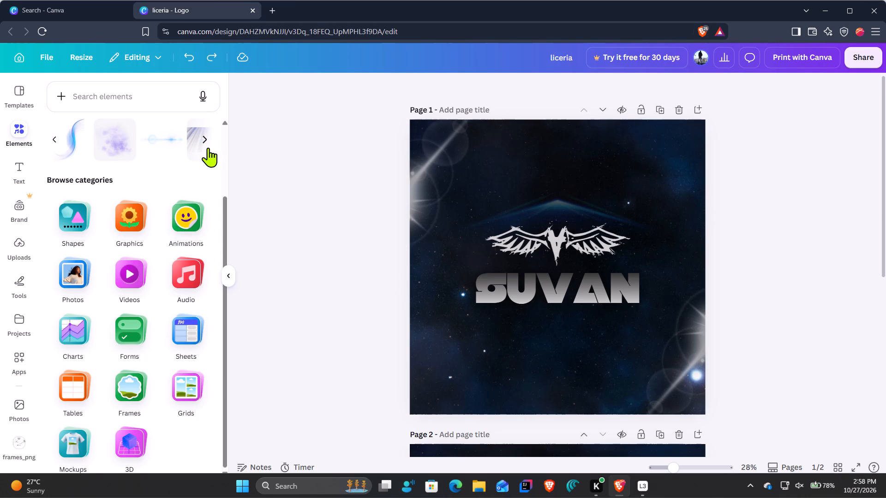
{"action": "left_click", "coordinate": [122, 147]}
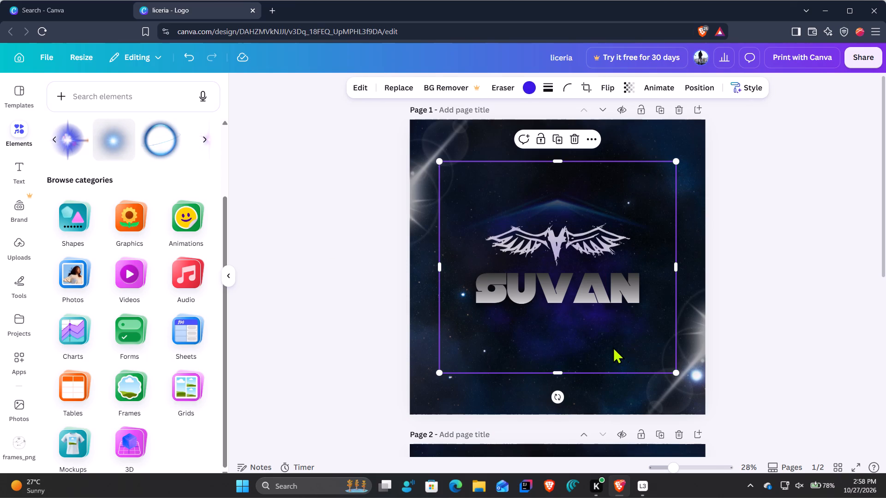
Enlarge page 1's purple cloud to about 1,950 by 1,745 and position it across nearly the whole page.
{"action": "left_click_drag", "start_coordinate": [613, 347], "coordinate": [603, 314]}
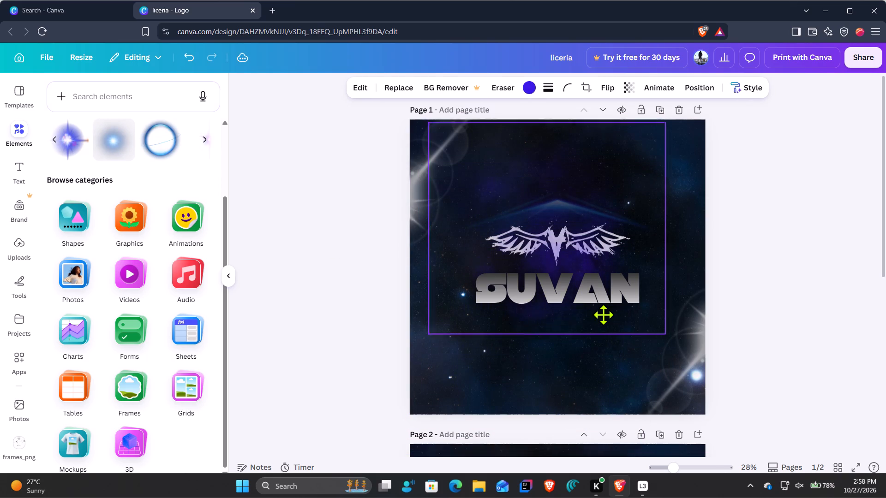
{"action": "left_click_drag", "start_coordinate": [603, 314], "coordinate": [605, 329]}
{"action": "left_click_drag", "start_coordinate": [666, 353], "coordinate": [719, 403]}
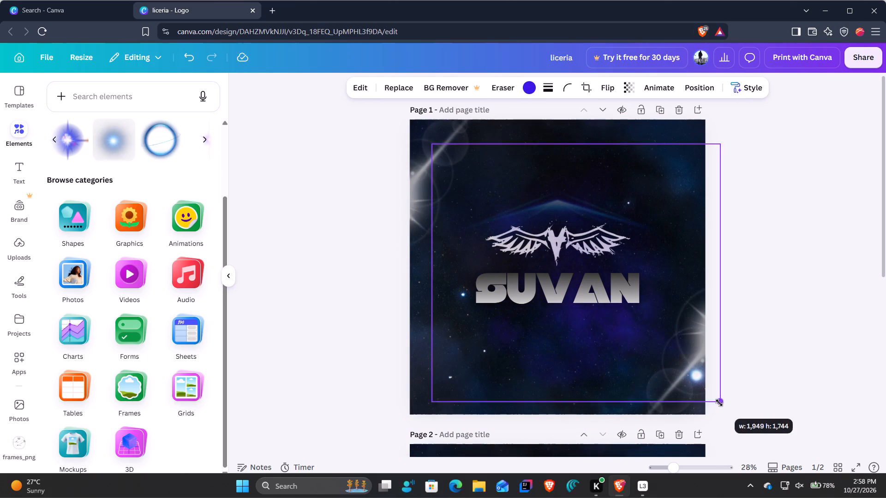
{"action": "left_click_drag", "start_coordinate": [719, 403], "coordinate": [721, 403]}
{"action": "left_click_drag", "start_coordinate": [532, 349], "coordinate": [522, 316]}
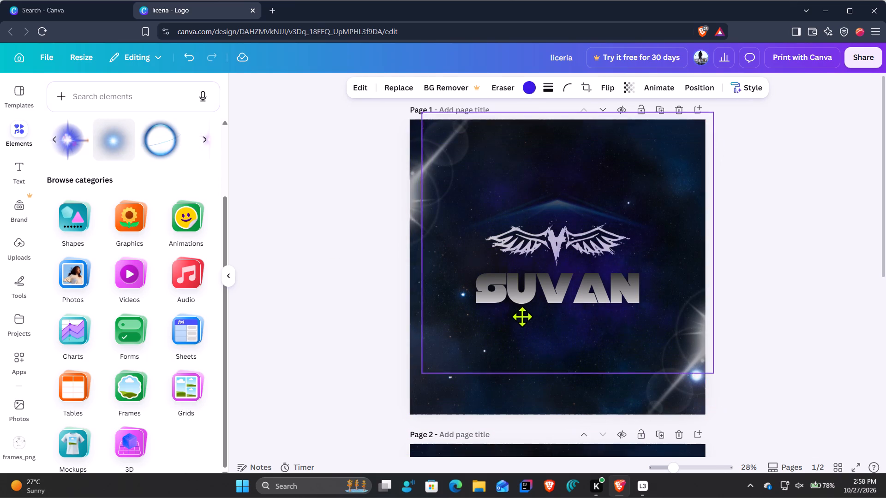
{"action": "left_click_drag", "start_coordinate": [522, 316], "coordinate": [515, 350]}
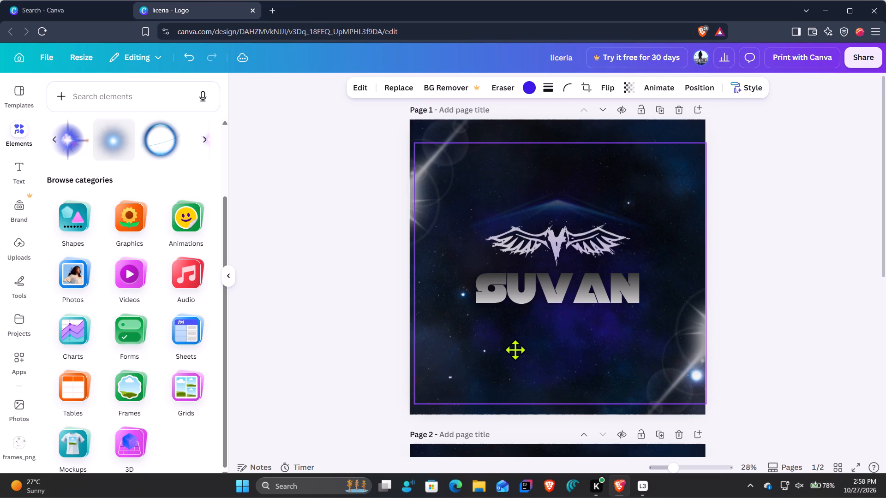
{"action": "left_click_drag", "start_coordinate": [515, 350], "coordinate": [511, 335]}
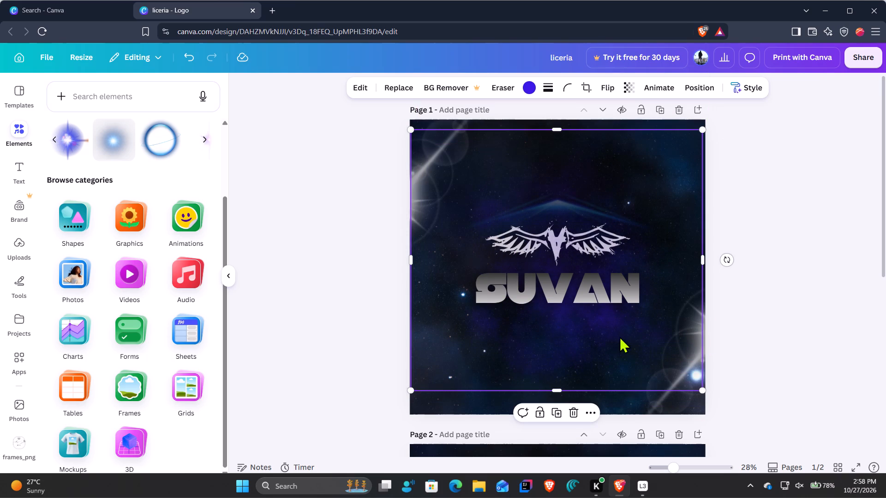
{"action": "left_click", "coordinate": [810, 287]}
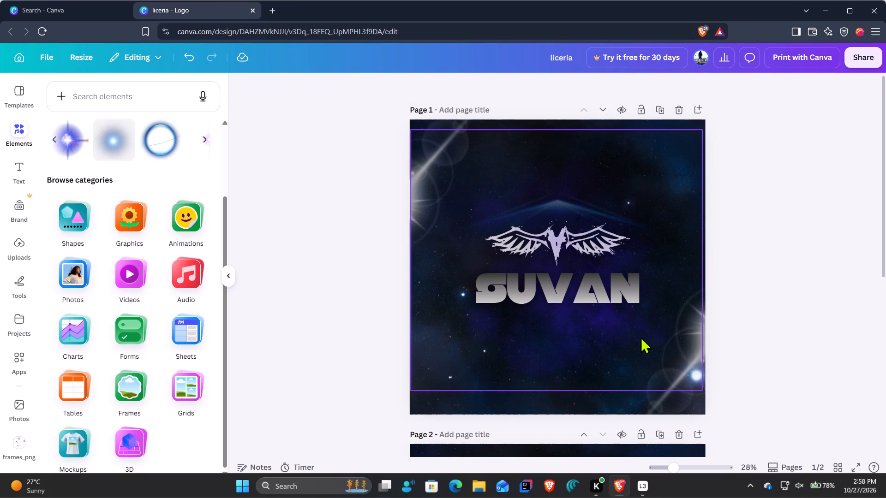
Move the purple cloud from page 1 onto page 2, placing it over the winged emblem and SUVAN headline.
{"action": "left_click", "coordinate": [599, 337]}
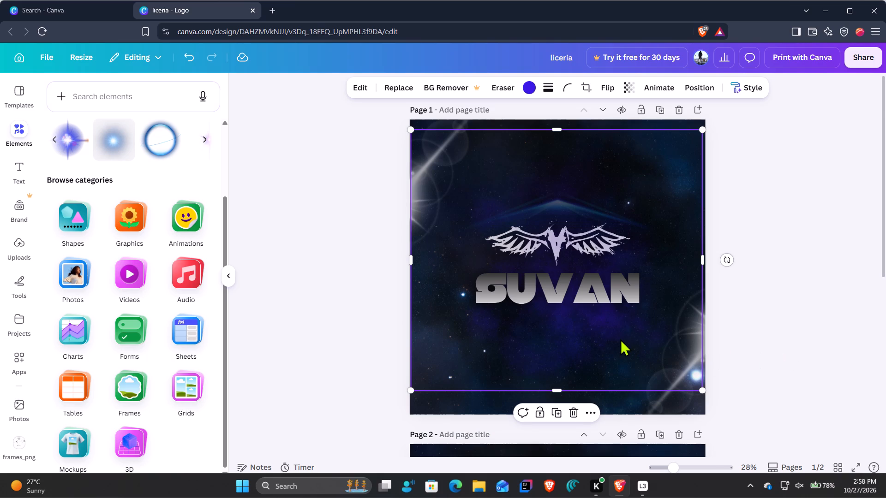
{"action": "left_click_drag", "start_coordinate": [620, 339], "coordinate": [619, 456]}
{"action": "scroll", "coordinate": [726, 369], "scroll_direction": "down", "scroll_amount": 4}
{"action": "left_click_drag", "start_coordinate": [653, 261], "coordinate": [660, 386]}
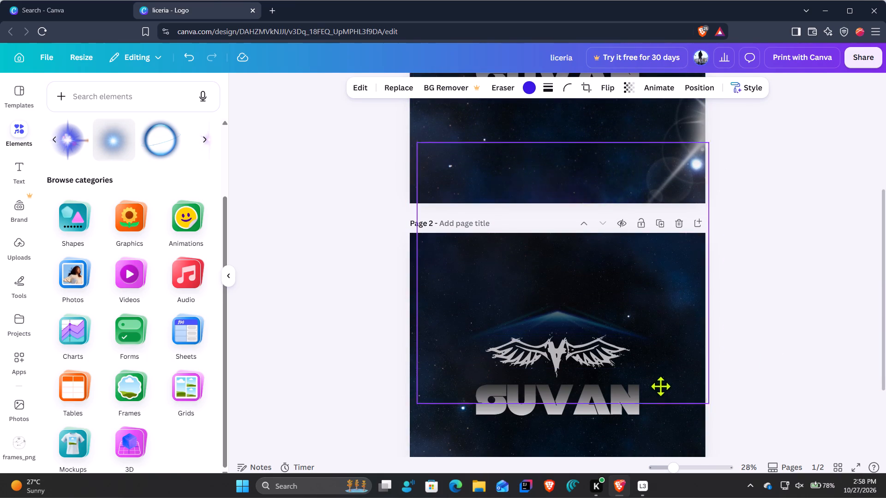
{"action": "left_click_drag", "start_coordinate": [660, 386], "coordinate": [660, 425]}
{"action": "scroll", "coordinate": [752, 383], "scroll_direction": "down", "scroll_amount": 4}
{"action": "left_click_drag", "start_coordinate": [668, 296], "coordinate": [656, 332]}
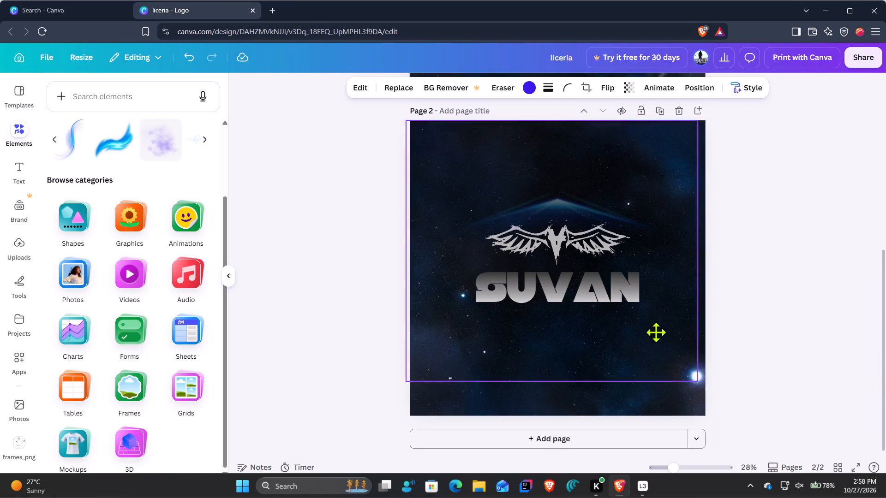
{"action": "left_click_drag", "start_coordinate": [656, 332], "coordinate": [663, 346]}
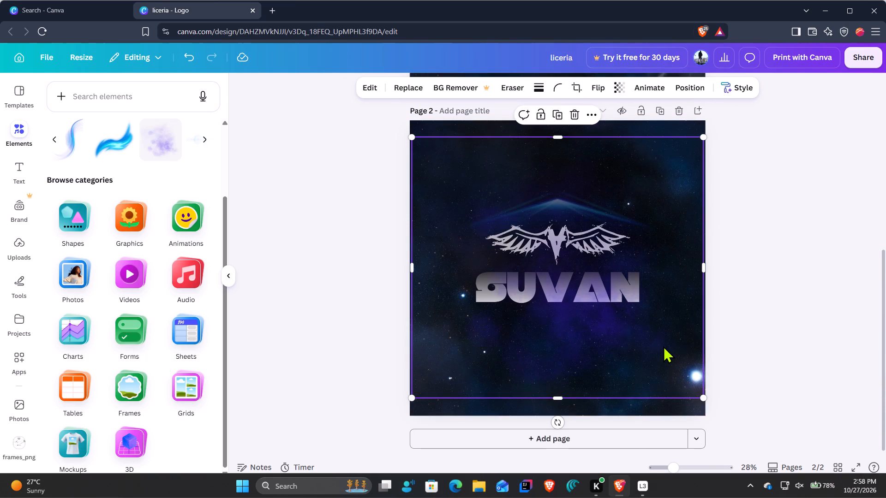
{"action": "scroll", "coordinate": [663, 346], "scroll_direction": "up", "scroll_amount": 3}
{"action": "left_click_drag", "start_coordinate": [672, 358], "coordinate": [666, 325]}
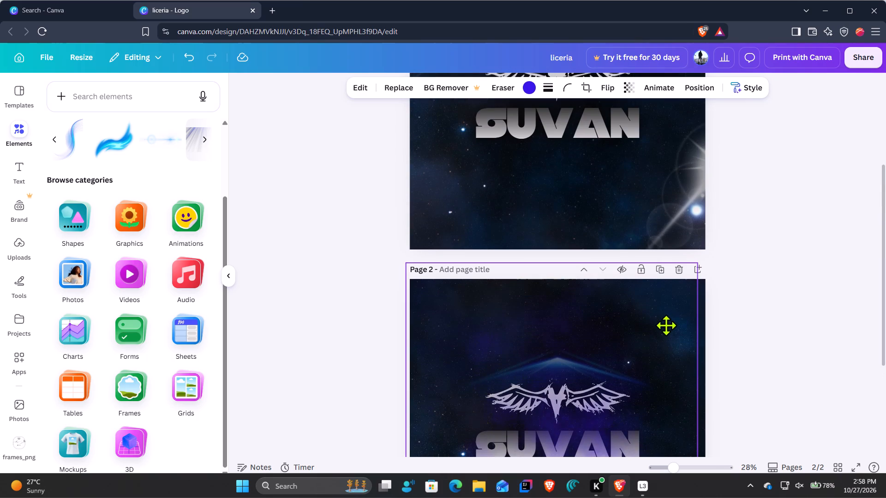
{"action": "left_click_drag", "start_coordinate": [666, 325], "coordinate": [662, 382]}
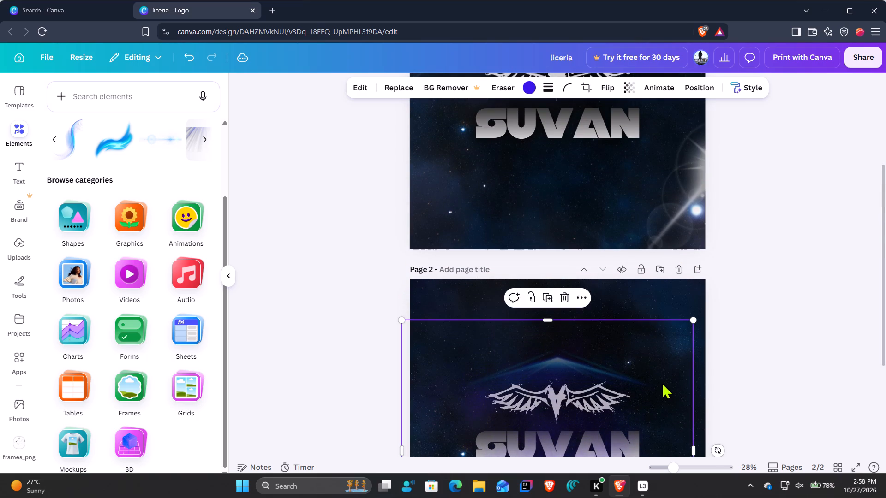
{"action": "scroll", "coordinate": [667, 385], "scroll_direction": "down", "scroll_amount": 3}
{"action": "left_click_drag", "start_coordinate": [660, 338], "coordinate": [657, 315]}
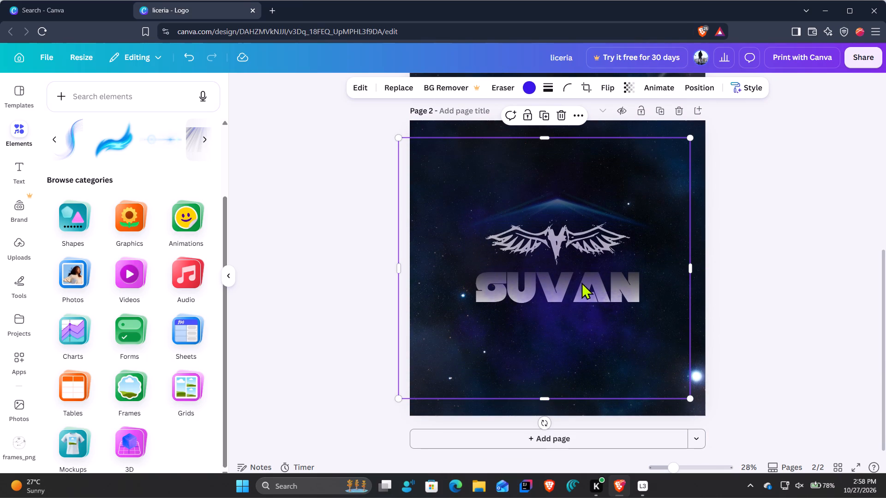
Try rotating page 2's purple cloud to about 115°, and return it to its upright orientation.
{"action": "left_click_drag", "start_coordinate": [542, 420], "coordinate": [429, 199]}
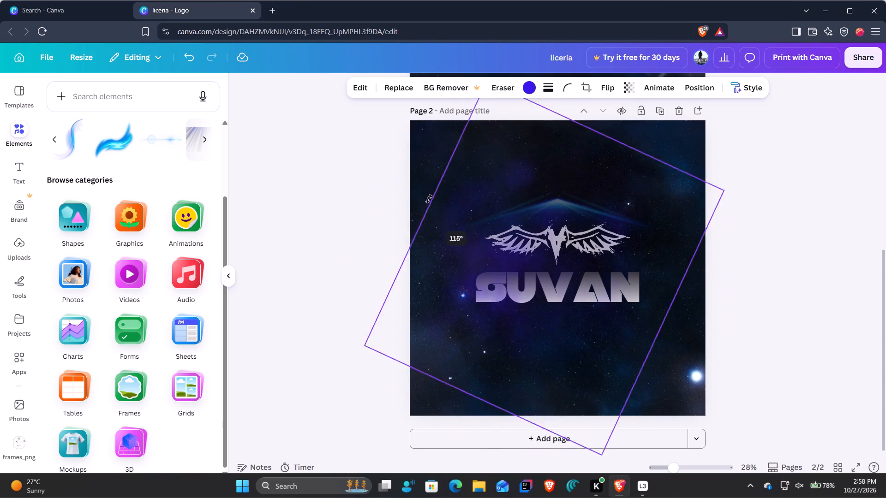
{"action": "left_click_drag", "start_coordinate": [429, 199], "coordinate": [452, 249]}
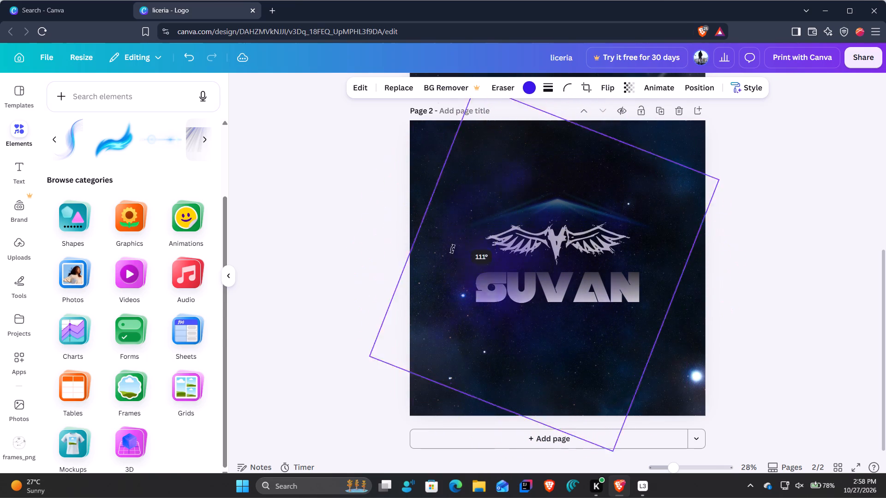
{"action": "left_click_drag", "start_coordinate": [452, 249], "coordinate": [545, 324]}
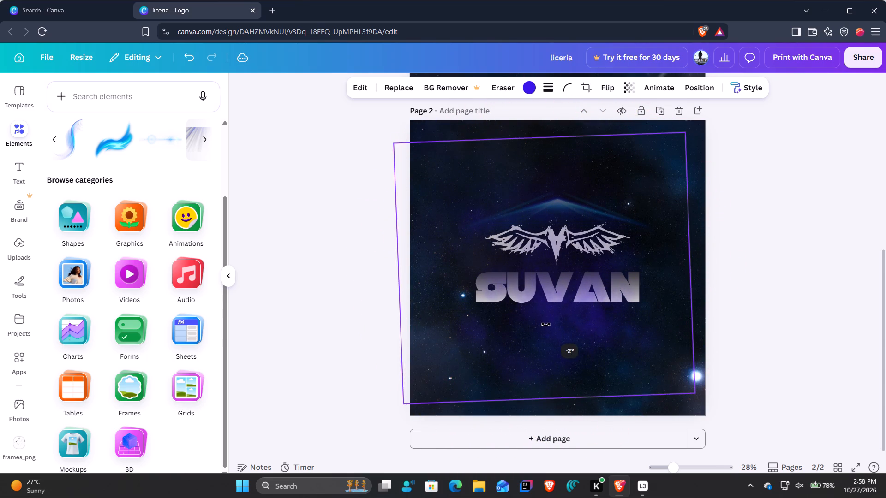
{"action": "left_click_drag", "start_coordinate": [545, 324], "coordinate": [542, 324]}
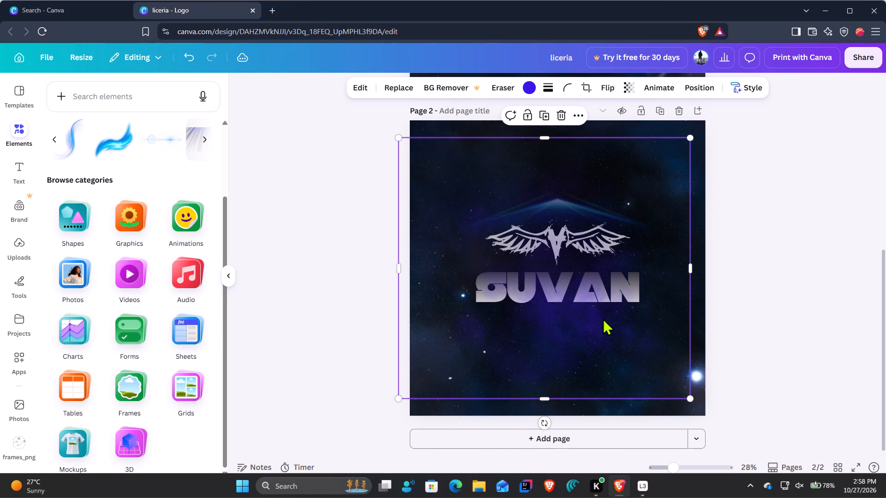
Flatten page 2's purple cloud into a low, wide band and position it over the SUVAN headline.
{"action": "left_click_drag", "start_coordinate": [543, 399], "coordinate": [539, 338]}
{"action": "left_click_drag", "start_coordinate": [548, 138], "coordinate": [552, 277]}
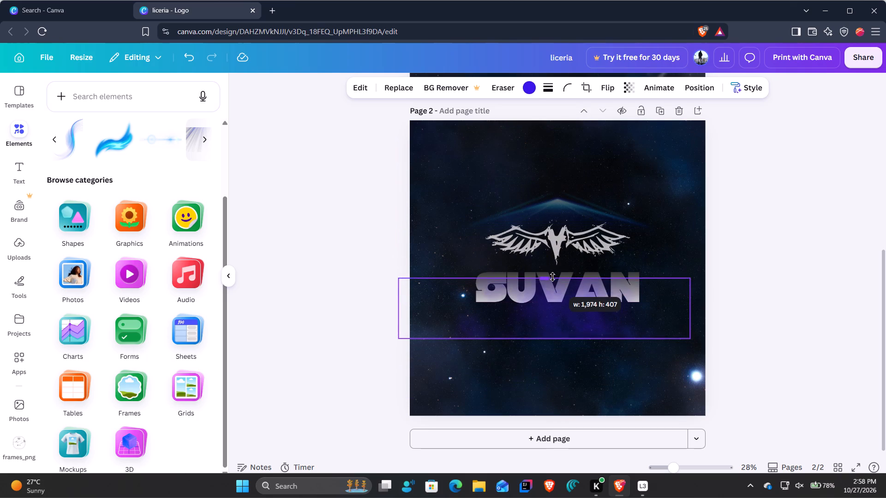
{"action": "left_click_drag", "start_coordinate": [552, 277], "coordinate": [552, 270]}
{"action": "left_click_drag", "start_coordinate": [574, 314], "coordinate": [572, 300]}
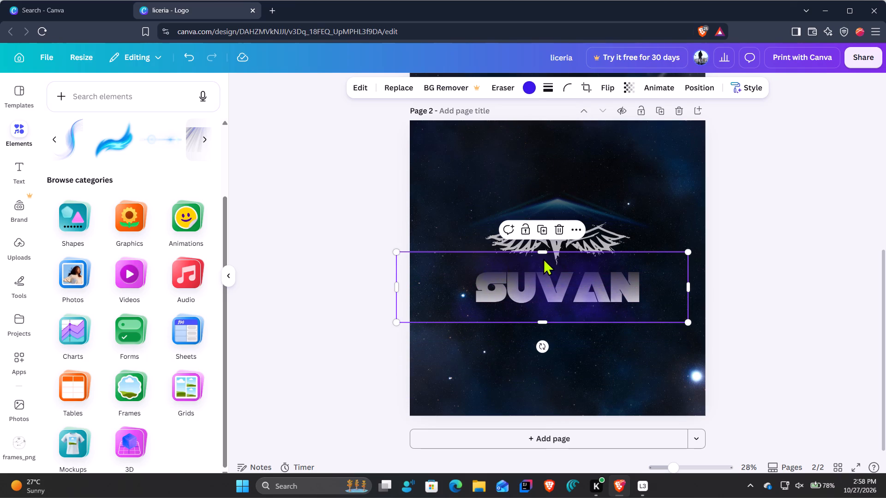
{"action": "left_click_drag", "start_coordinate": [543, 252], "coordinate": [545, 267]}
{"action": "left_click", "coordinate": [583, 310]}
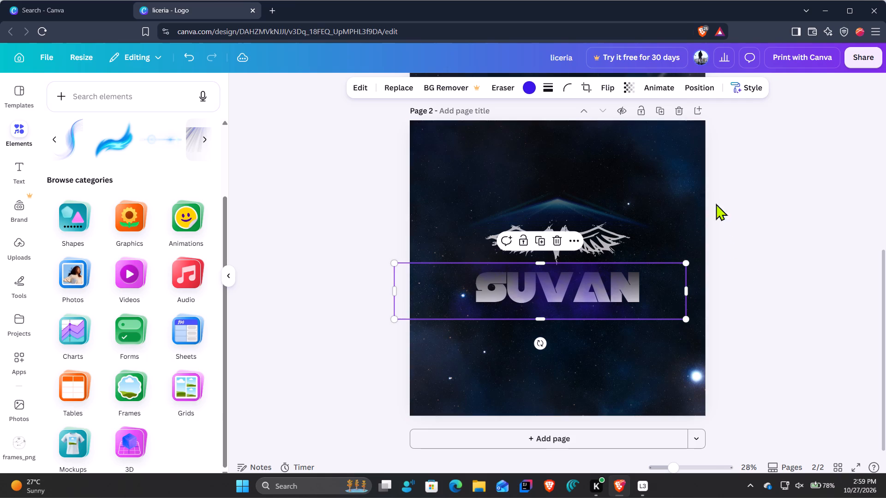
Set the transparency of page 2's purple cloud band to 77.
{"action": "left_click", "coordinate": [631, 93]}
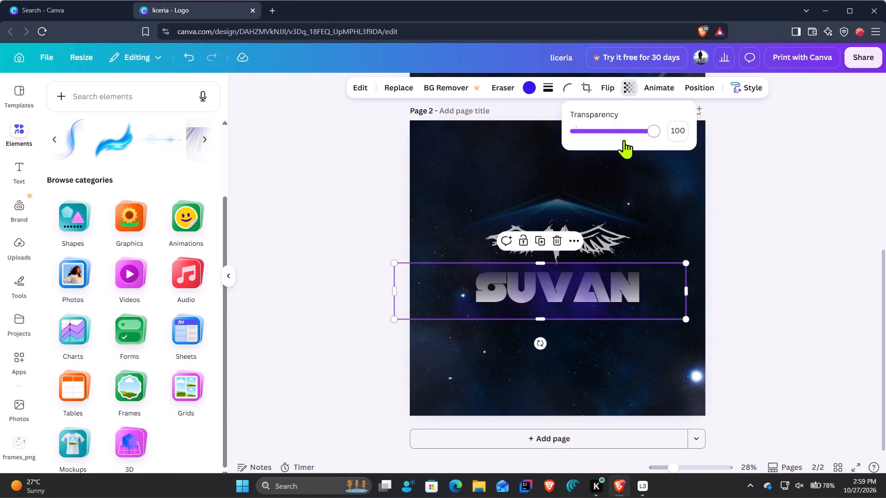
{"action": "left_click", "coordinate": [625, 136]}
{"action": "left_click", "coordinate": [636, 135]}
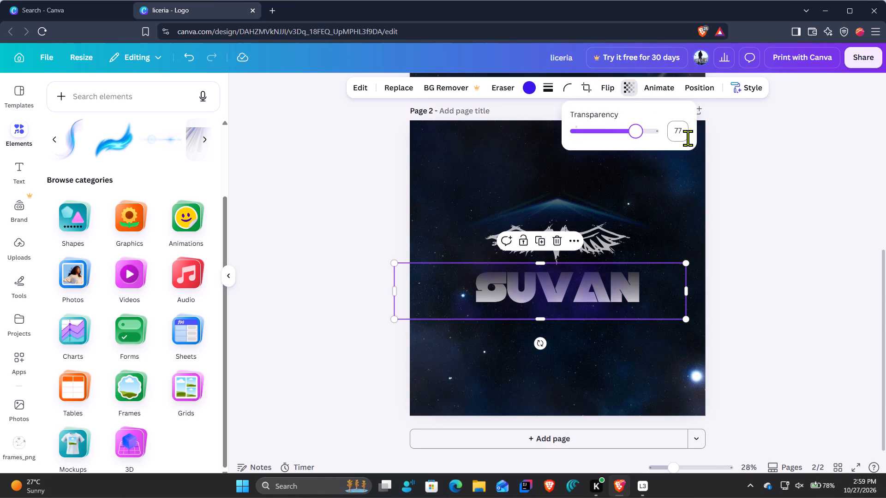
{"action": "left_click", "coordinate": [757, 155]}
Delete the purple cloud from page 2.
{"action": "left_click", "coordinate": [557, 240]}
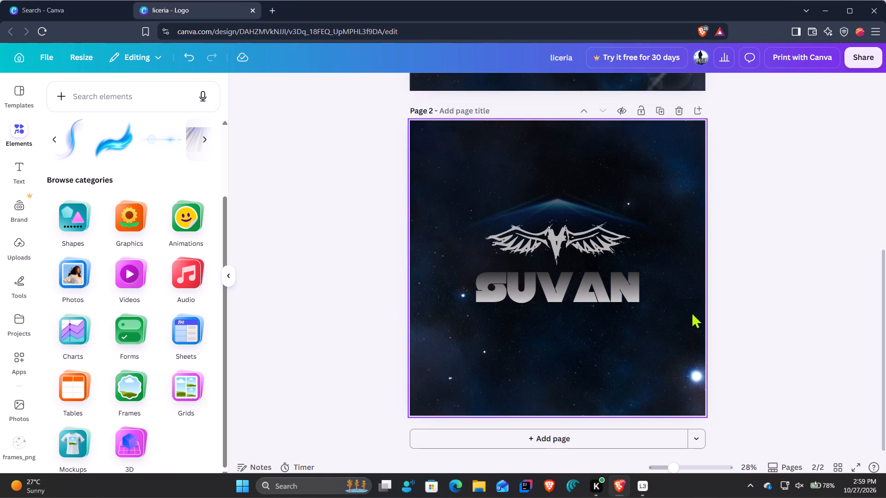
Move page 1's blue glow, winged emblem and SUVAN headline together slightly downward, keeping them horizontally centred.
{"action": "scroll", "coordinate": [695, 313], "scroll_direction": "up", "scroll_amount": 10}
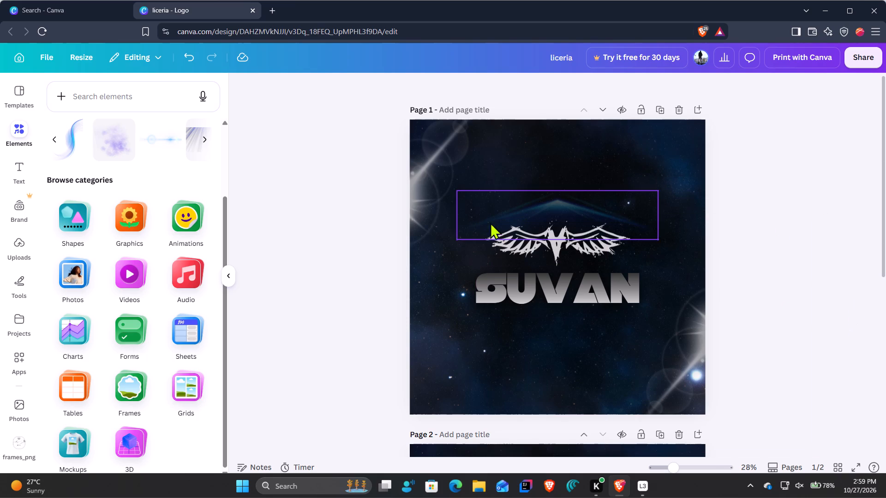
{"action": "left_click_drag", "start_coordinate": [531, 165], "coordinate": [607, 305]}
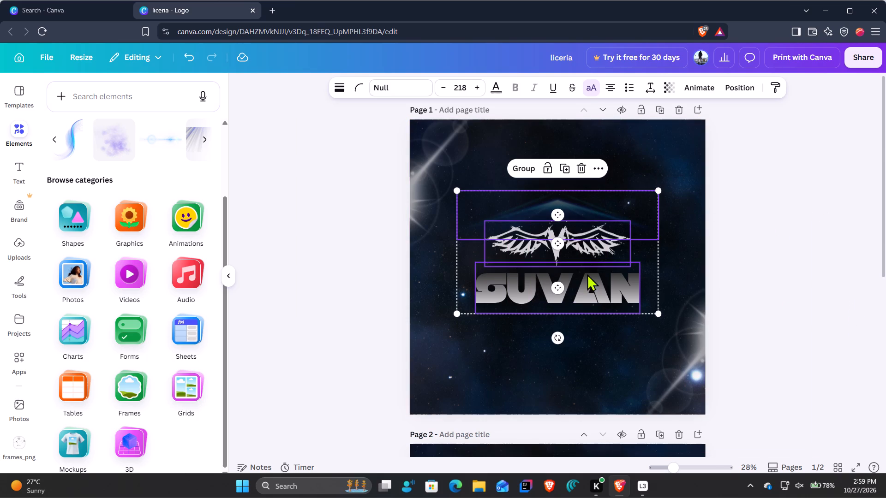
{"action": "left_click_drag", "start_coordinate": [588, 286], "coordinate": [588, 295]}
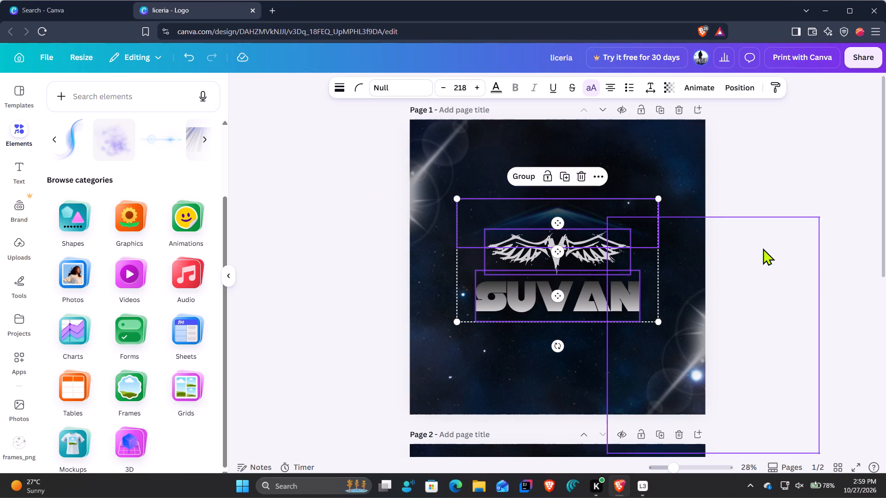
{"action": "left_click", "coordinate": [784, 243]}
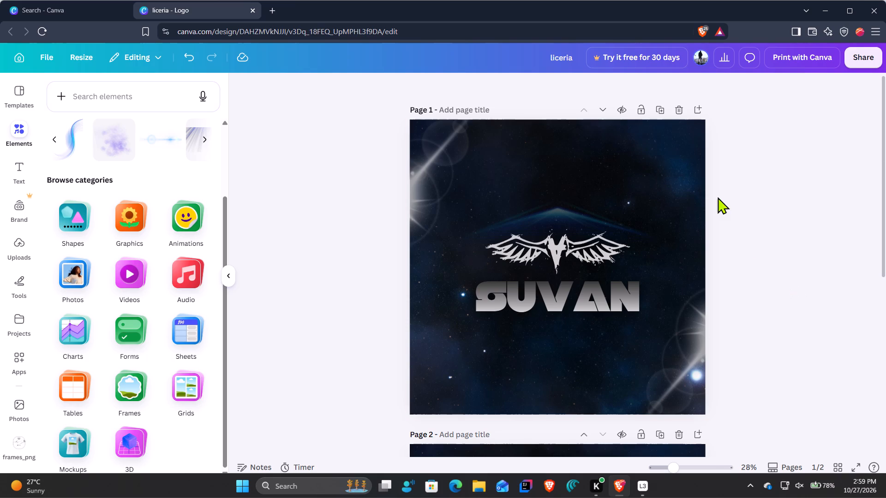
Delete page 2 so that only the design with the lens flares is left.
{"action": "scroll", "coordinate": [686, 287], "scroll_direction": "down", "scroll_amount": 4}
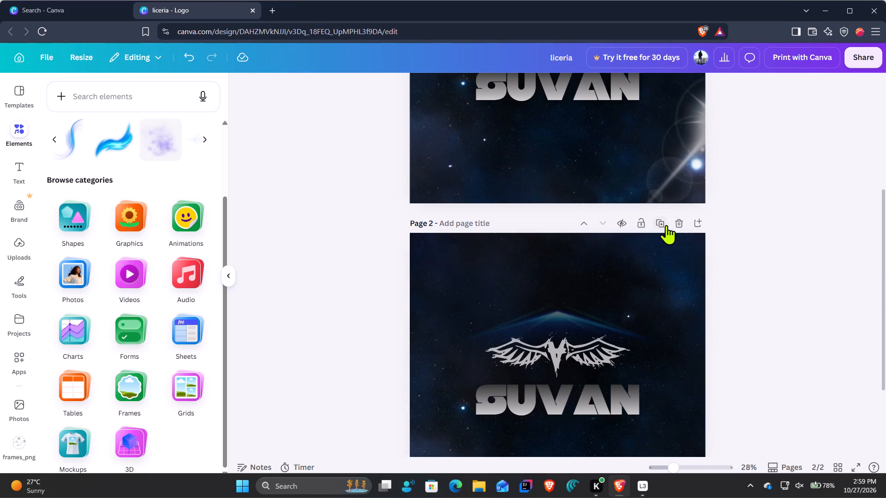
{"action": "left_click", "coordinate": [679, 223]}
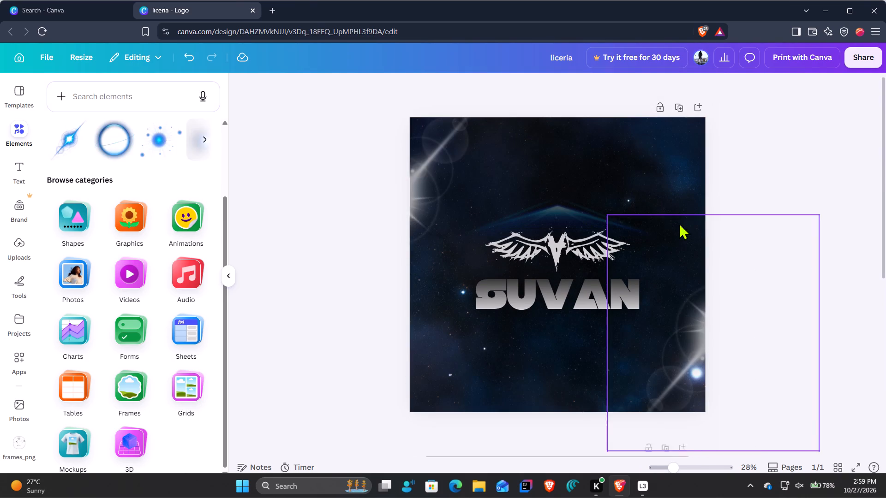
{"action": "scroll", "coordinate": [758, 319], "scroll_direction": "up", "scroll_amount": 2}
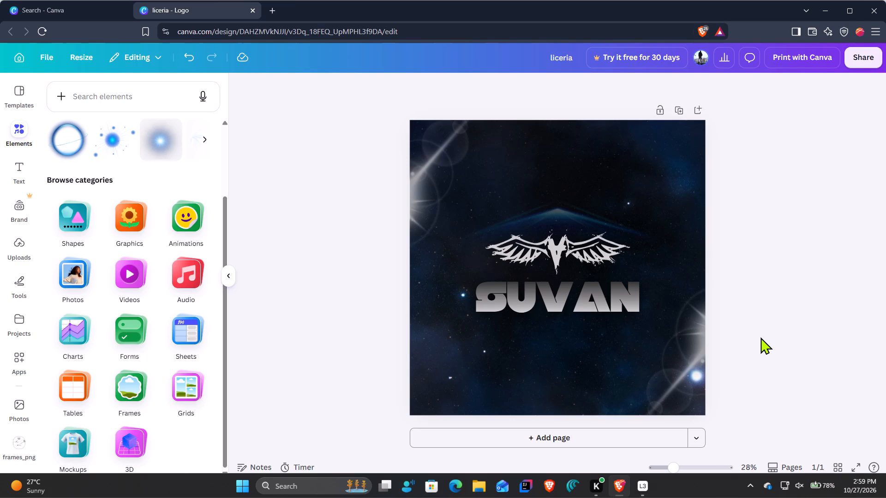
Browse the text styles and font combinations, and the element categories, for possible additions to the logo.
{"action": "left_click", "coordinate": [23, 168]}
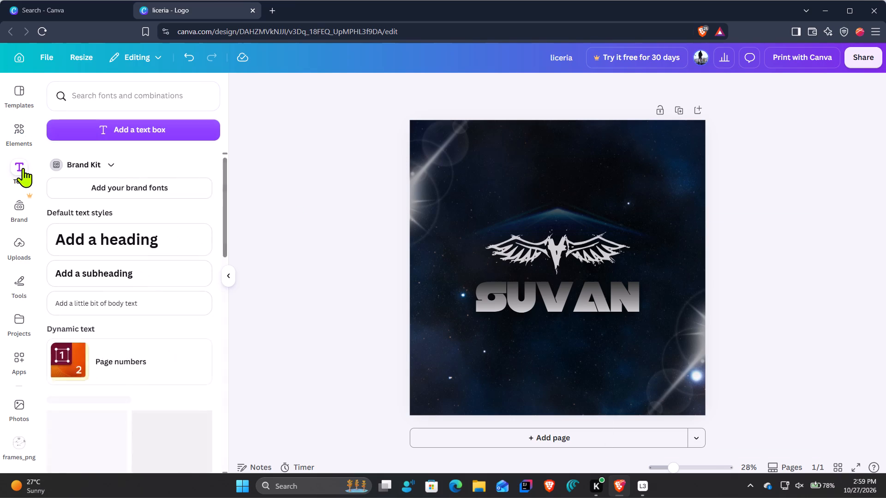
{"action": "scroll", "coordinate": [115, 282], "scroll_direction": "down", "scroll_amount": 7}
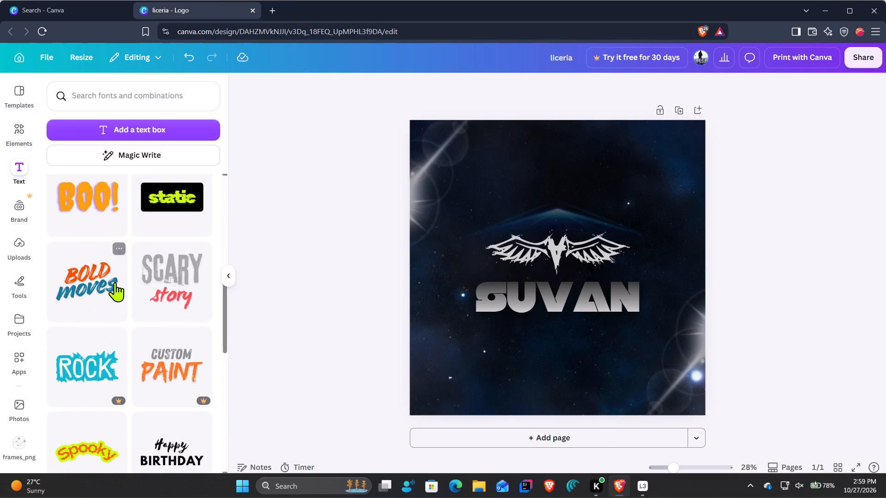
{"action": "scroll", "coordinate": [115, 282], "scroll_direction": "down", "scroll_amount": 9}
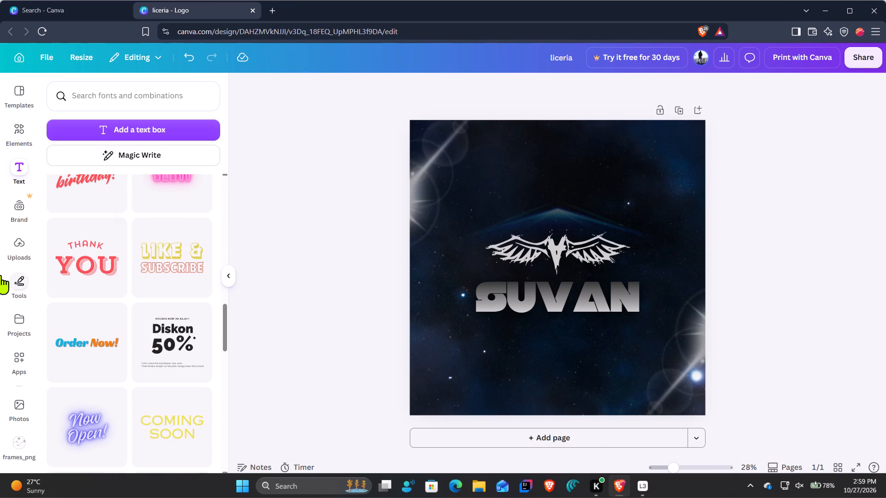
{"action": "left_click", "coordinate": [20, 139]}
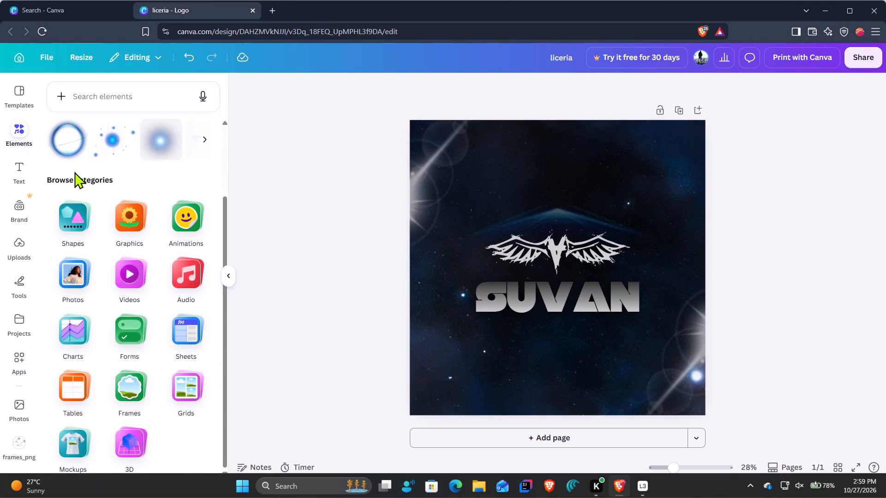
{"action": "scroll", "coordinate": [97, 380], "scroll_direction": "down", "scroll_amount": 4}
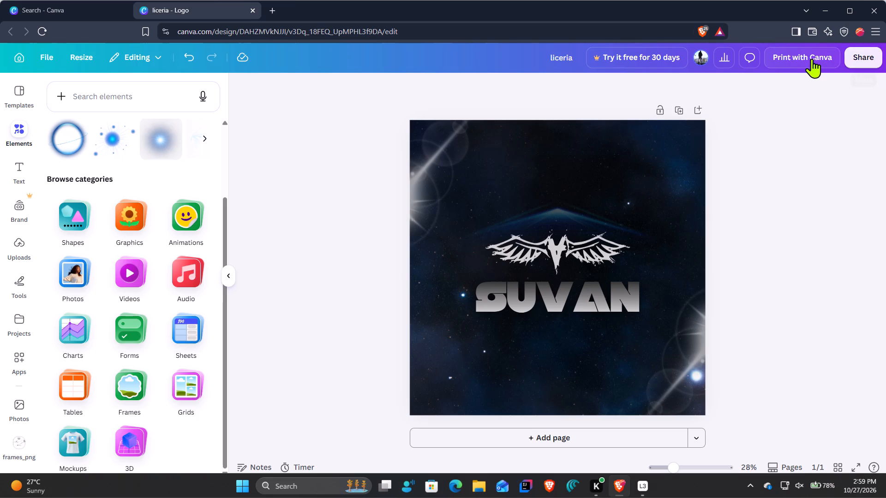
Download the design as a high-quality PNG at 2,000 × 2,000 px.
{"action": "left_click", "coordinate": [863, 59]}
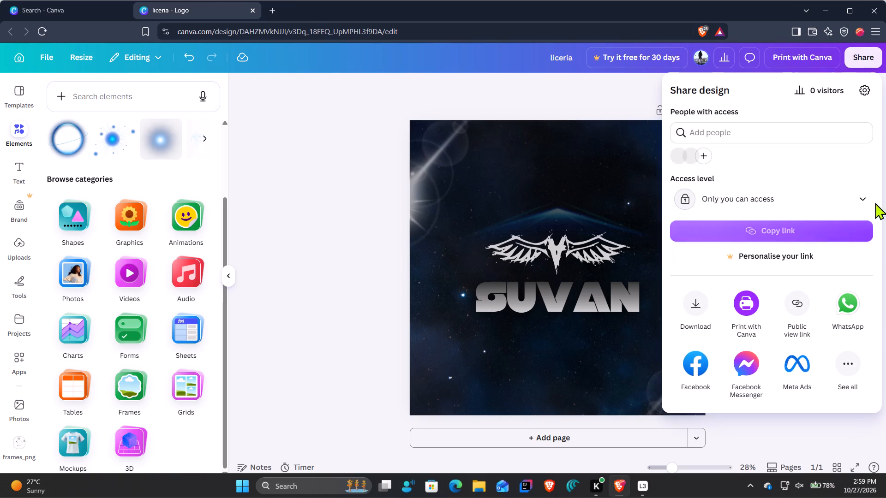
{"action": "scroll", "coordinate": [885, 238], "scroll_direction": "down", "scroll_amount": 3}
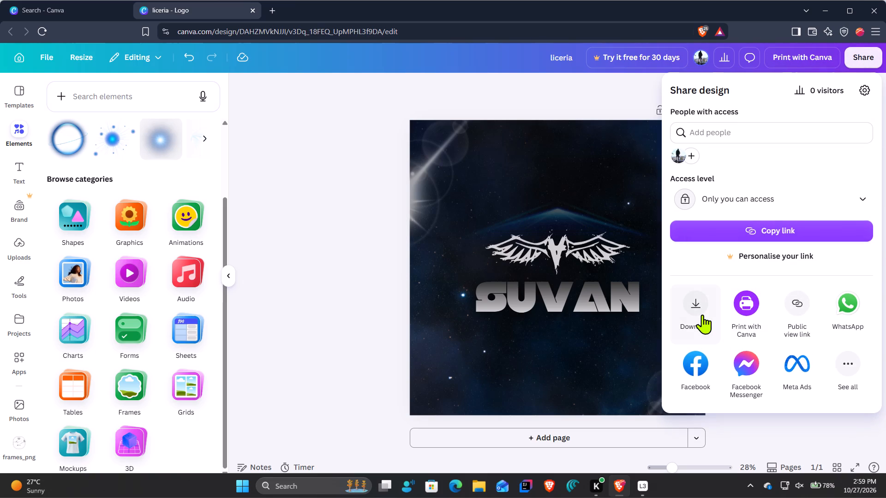
{"action": "left_click", "coordinate": [702, 314]}
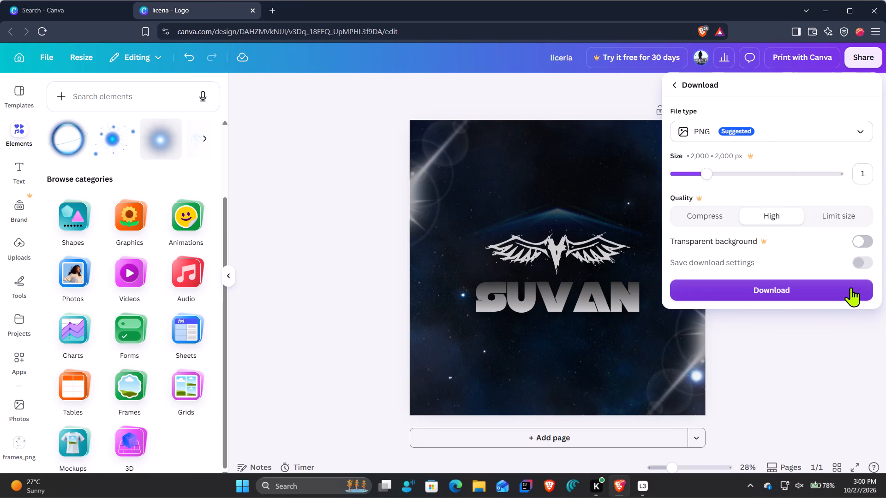
{"action": "left_click", "coordinate": [804, 129]}
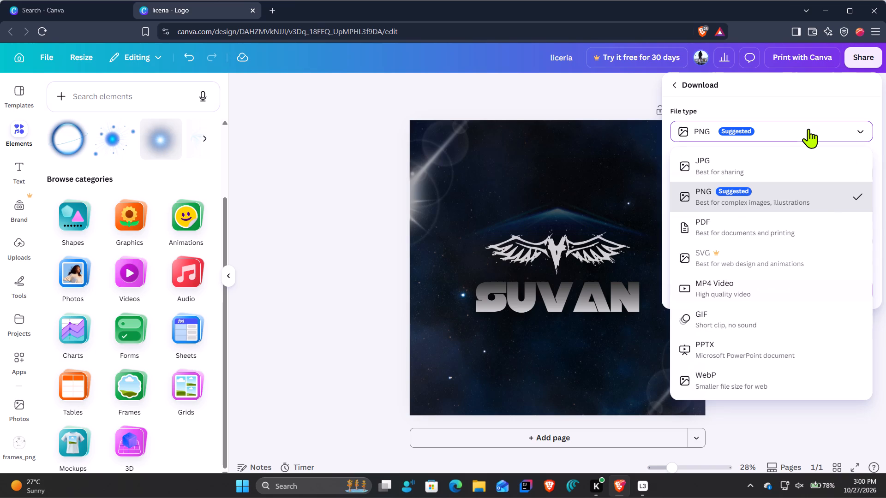
{"action": "left_click", "coordinate": [808, 129]}
{"action": "left_click", "coordinate": [819, 281]}
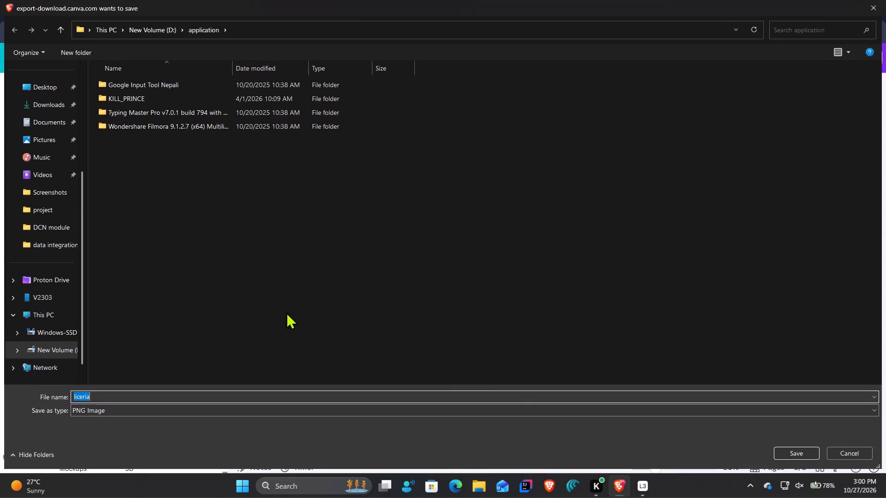
Save the exported PNG as liceria in the canva folder on New Volume (D:).
{"action": "scroll", "coordinate": [46, 336], "scroll_direction": "down", "scroll_amount": 3}
{"action": "left_click", "coordinate": [48, 314]}
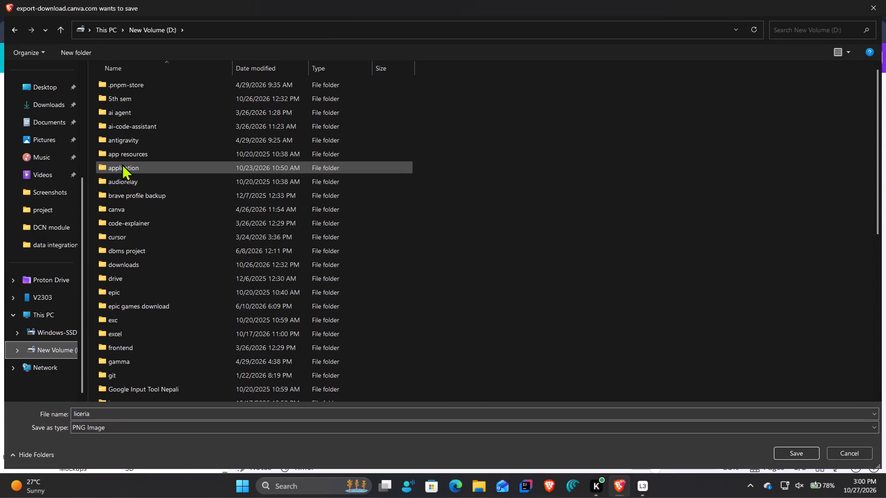
{"action": "double_click", "coordinate": [165, 208]}
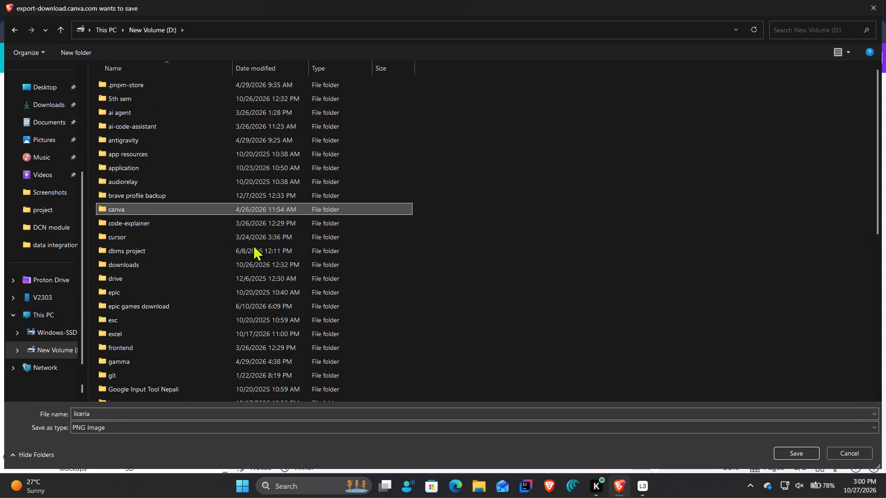
{"action": "left_click", "coordinate": [786, 451]}
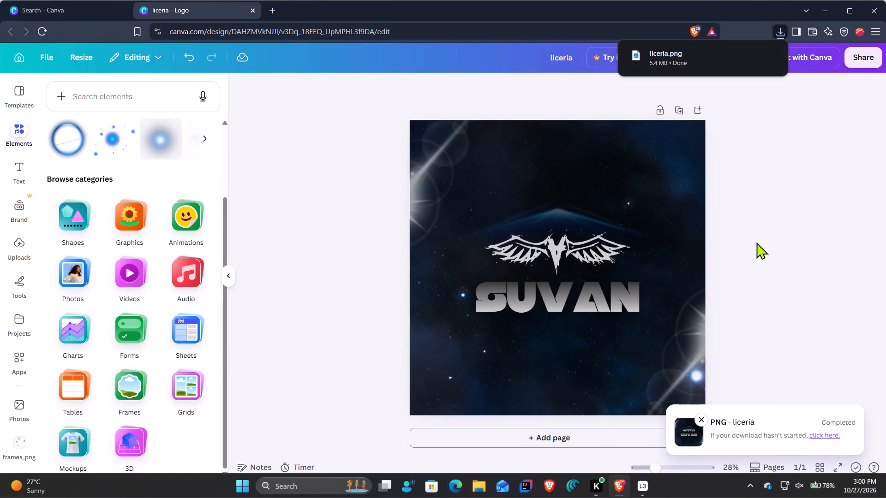
{"action": "left_click", "coordinate": [785, 239]}
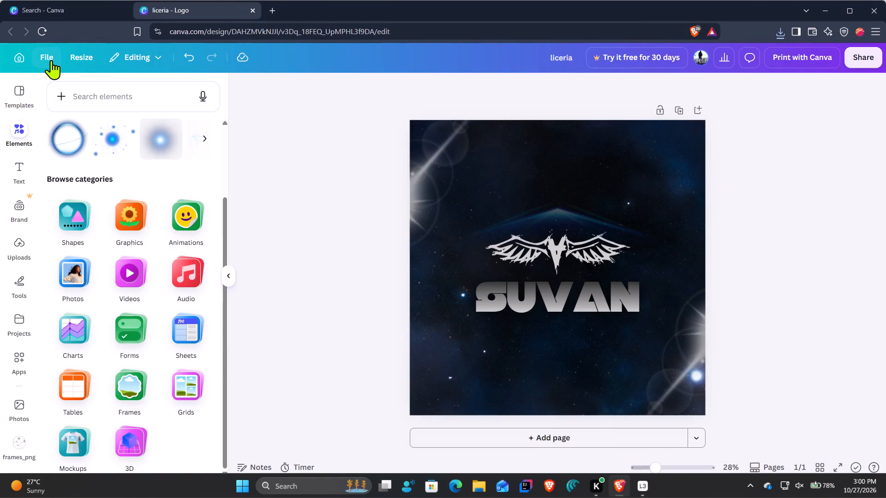
Leave the finished design for the template overview and look through the recently viewed and suggested templates.
{"action": "left_click", "coordinate": [23, 57]}
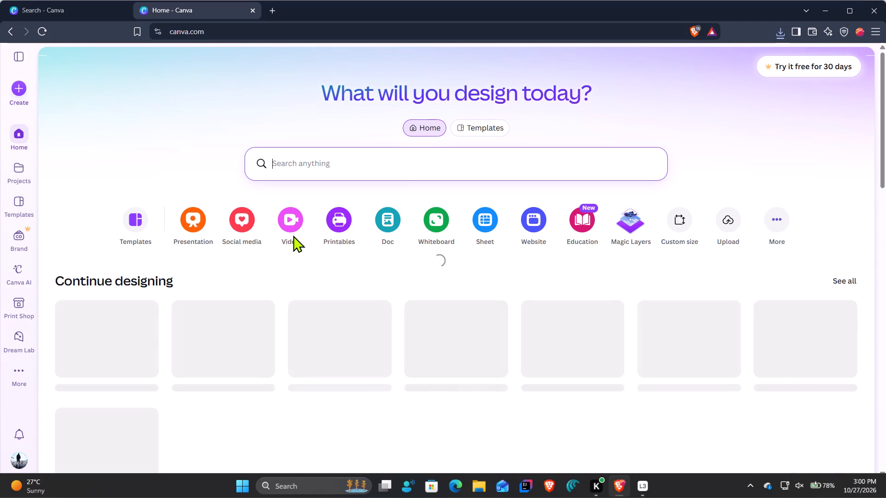
{"action": "left_click", "coordinate": [137, 223]}
{"action": "left_click", "coordinate": [129, 222]}
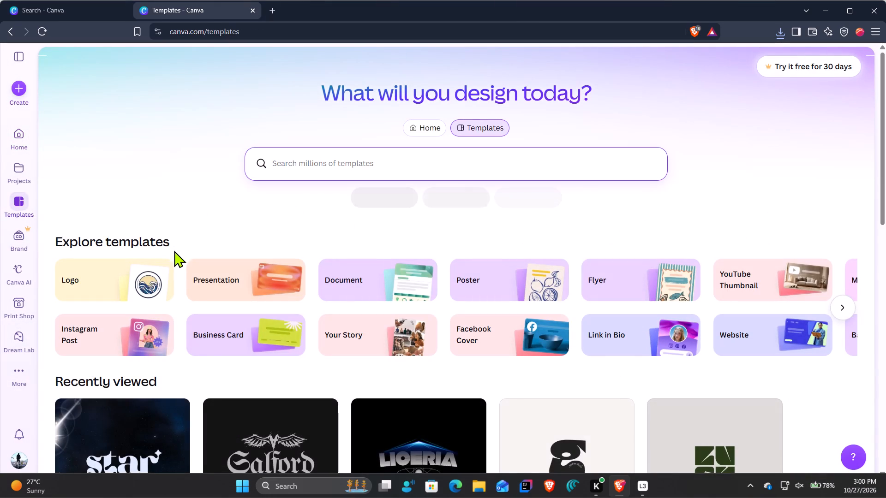
{"action": "scroll", "coordinate": [217, 350], "scroll_direction": "down", "scroll_amount": 5}
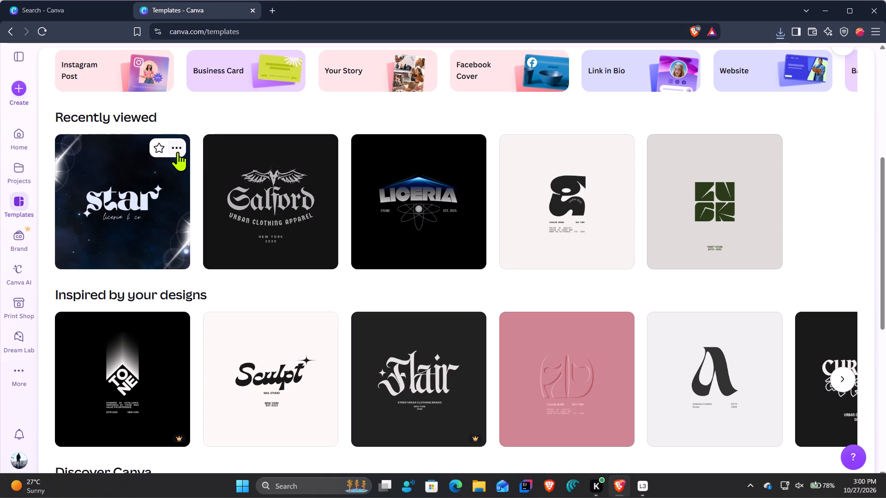
{"action": "left_click", "coordinate": [178, 152]}
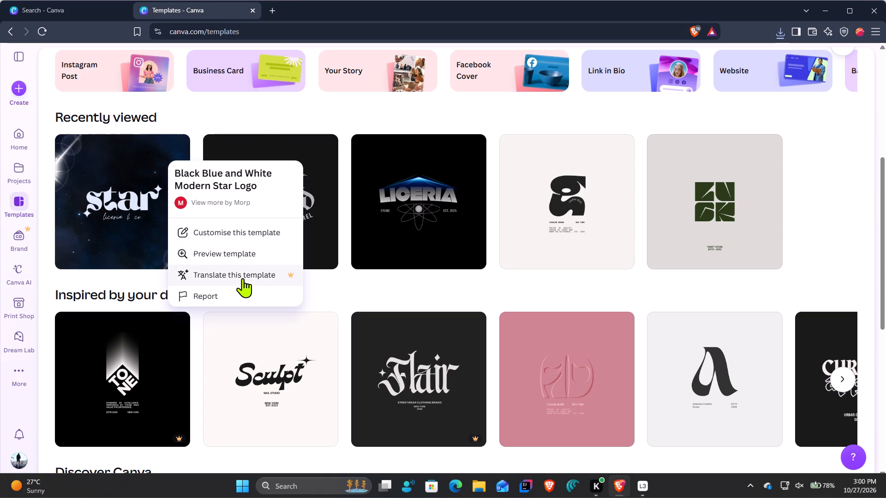
{"action": "left_click", "coordinate": [350, 298]}
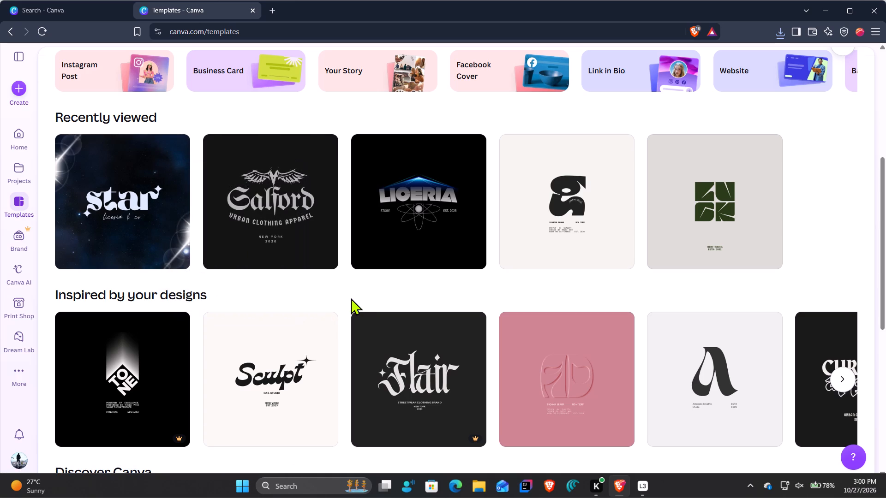
{"action": "scroll", "coordinate": [322, 393], "scroll_direction": "down", "scroll_amount": 5}
{"action": "scroll", "coordinate": [323, 393], "scroll_direction": "up", "scroll_amount": 7}
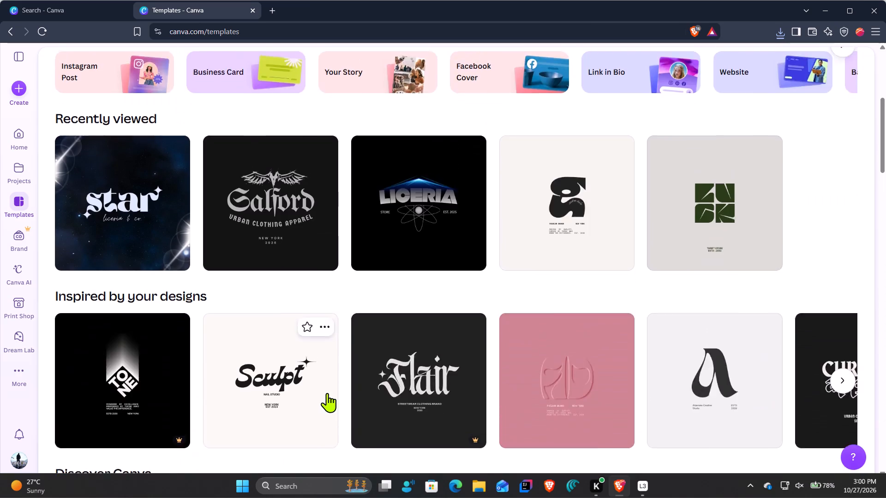
{"action": "scroll", "coordinate": [327, 393], "scroll_direction": "up", "scroll_amount": 7}
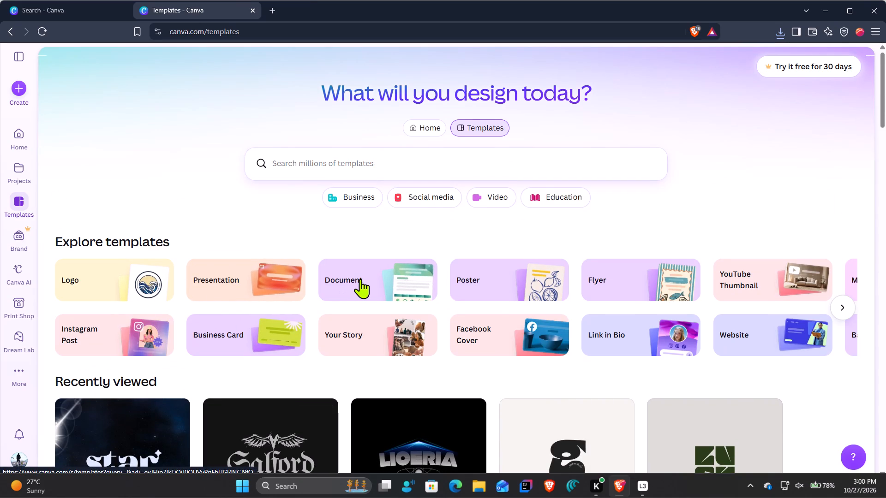
Look over the document templates and return to the template overview.
{"action": "left_click", "coordinate": [360, 279]}
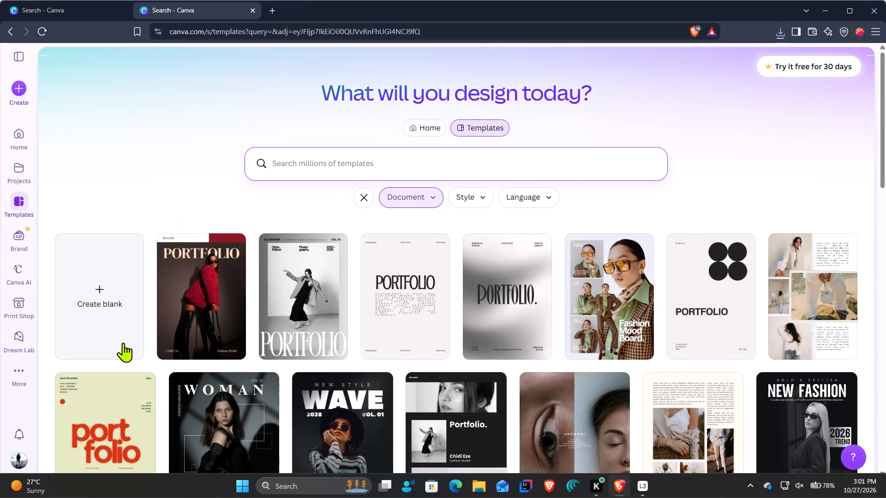
{"action": "scroll", "coordinate": [123, 343], "scroll_direction": "down", "scroll_amount": 3}
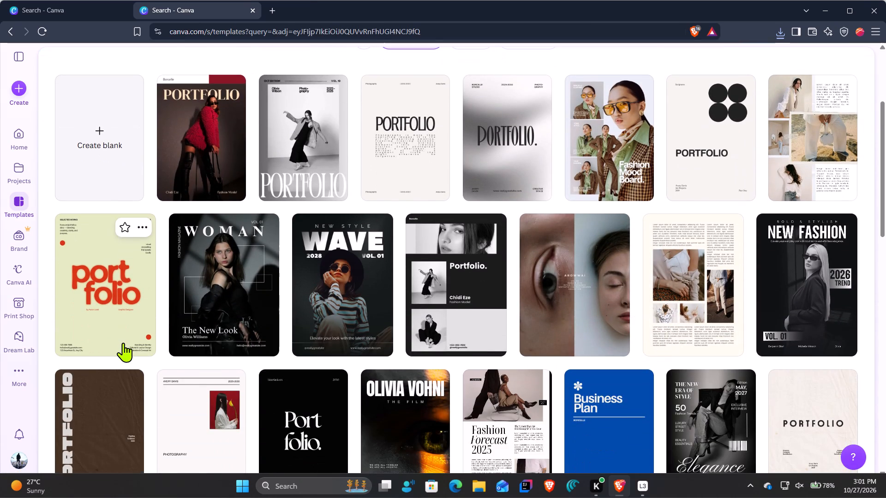
{"action": "scroll", "coordinate": [123, 343], "scroll_direction": "up", "scroll_amount": 5}
{"action": "left_click", "coordinate": [123, 343]}
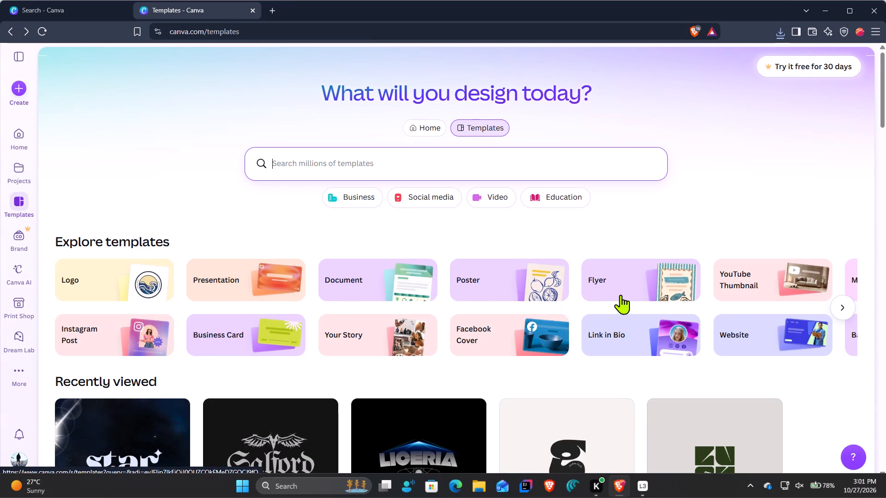
Browse the logo templates for a suitable starting point for another logo.
{"action": "left_click", "coordinate": [143, 276]}
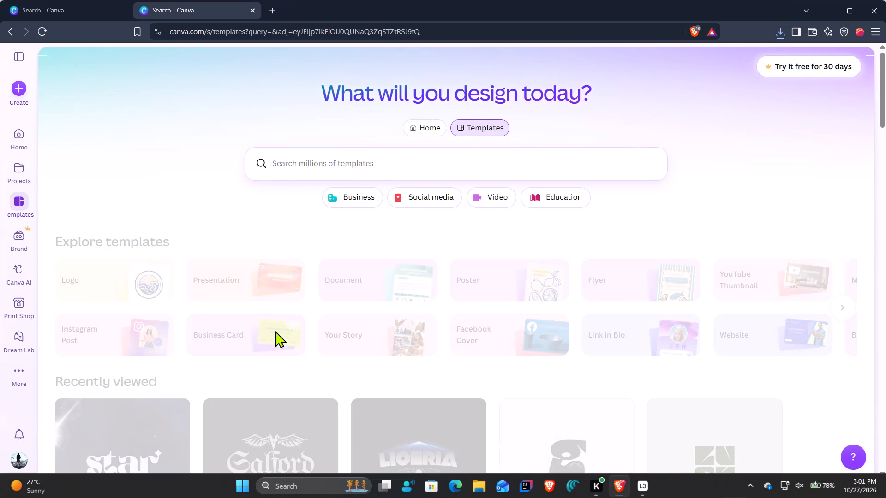
{"action": "scroll", "coordinate": [384, 395], "scroll_direction": "down", "scroll_amount": 5}
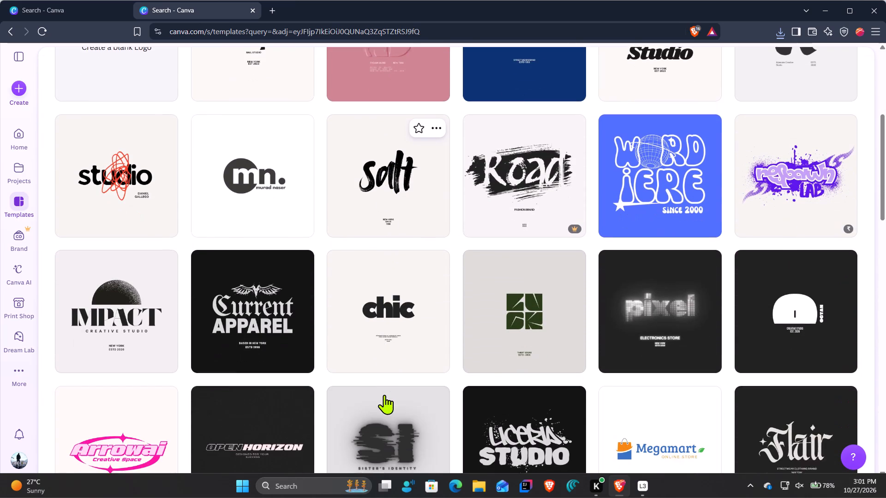
{"action": "scroll", "coordinate": [369, 384], "scroll_direction": "down", "scroll_amount": 1}
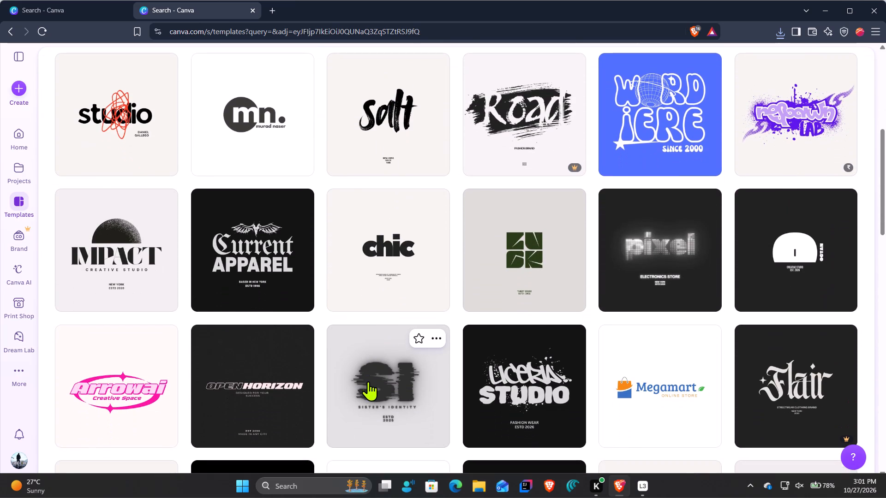
{"action": "scroll", "coordinate": [367, 355], "scroll_direction": "down", "scroll_amount": 3}
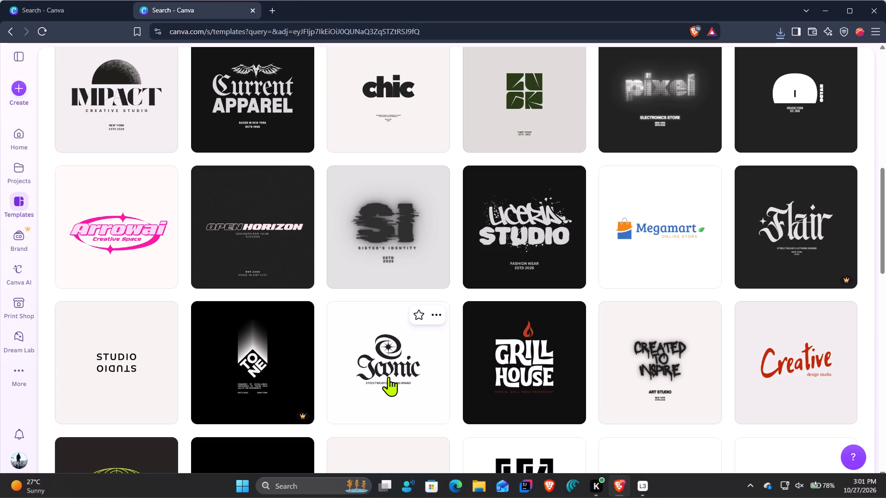
{"action": "scroll", "coordinate": [393, 370], "scroll_direction": "down", "scroll_amount": 5}
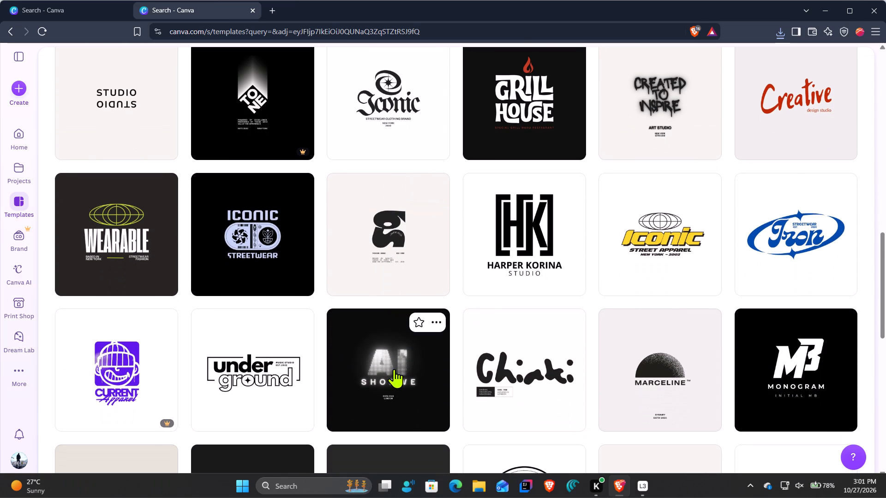
{"action": "scroll", "coordinate": [397, 370], "scroll_direction": "down", "scroll_amount": 9}
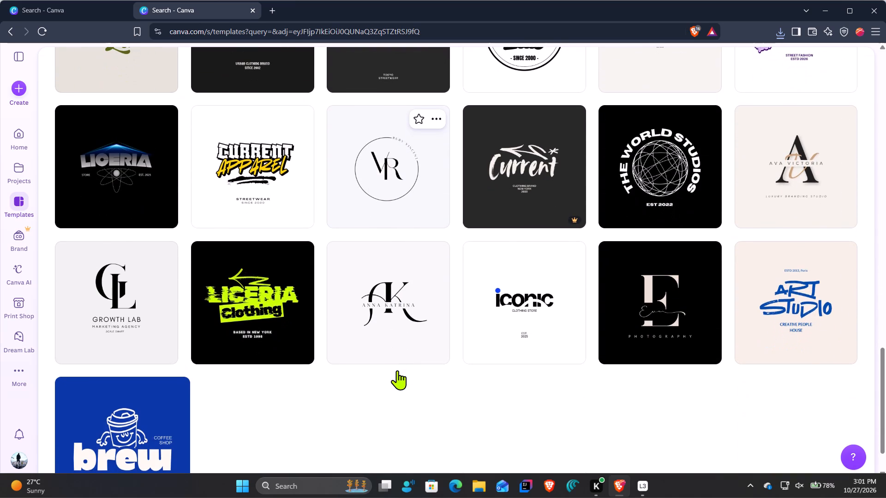
{"action": "scroll", "coordinate": [397, 370], "scroll_direction": "down", "scroll_amount": 1}
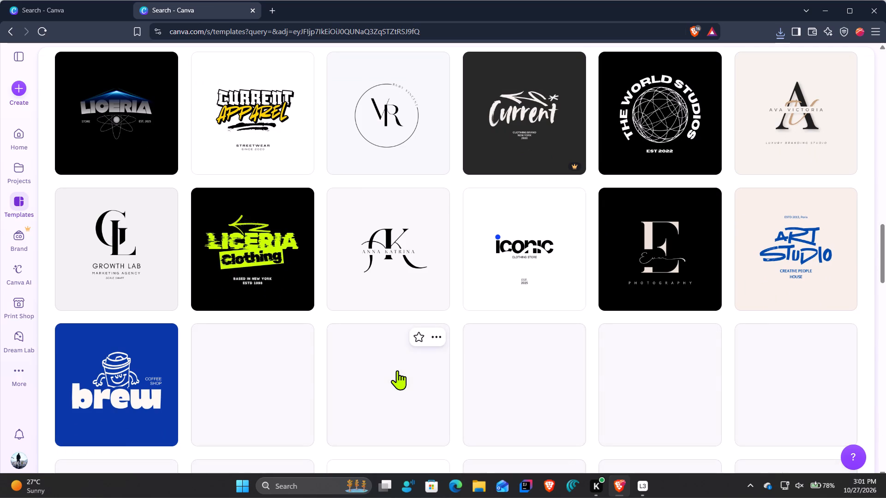
{"action": "scroll", "coordinate": [397, 370], "scroll_direction": "down", "scroll_amount": 2}
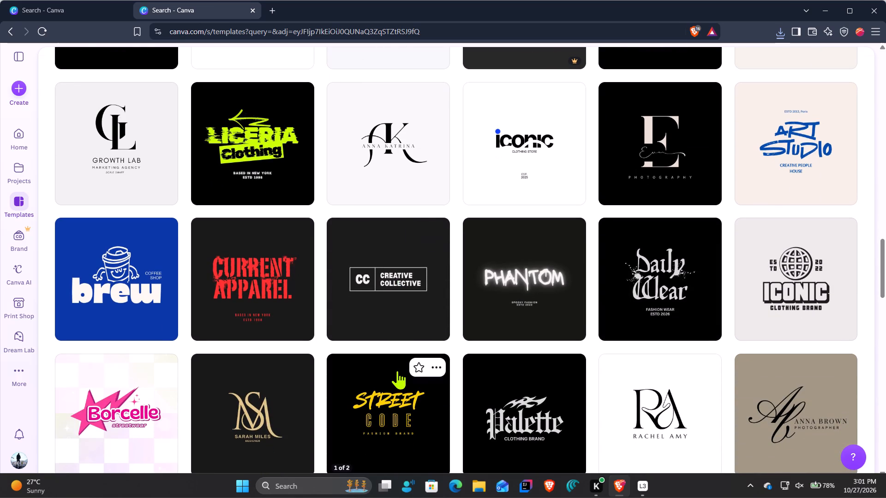
{"action": "scroll", "coordinate": [397, 370], "scroll_direction": "down", "scroll_amount": 7}
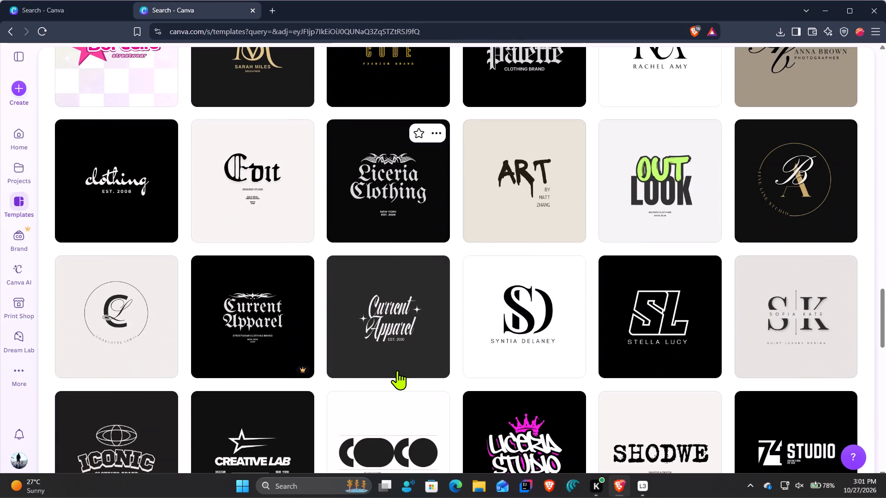
{"action": "scroll", "coordinate": [397, 370], "scroll_direction": "down", "scroll_amount": 2}
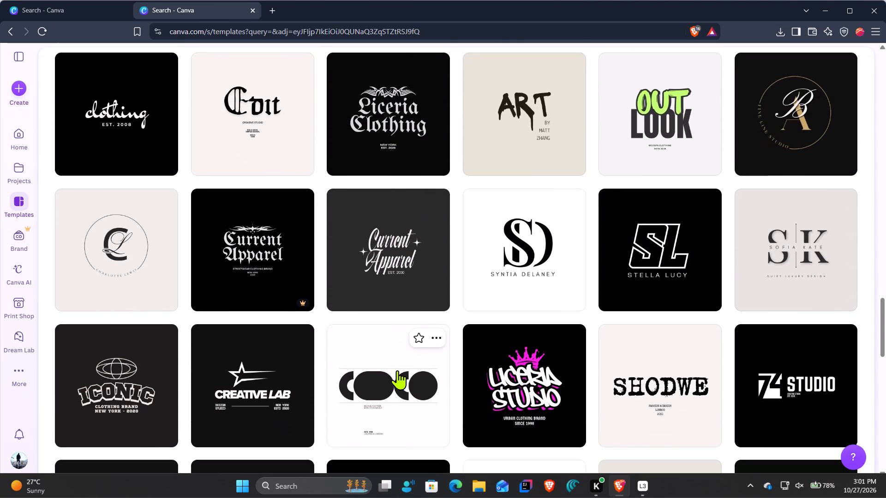
{"action": "scroll", "coordinate": [397, 370], "scroll_direction": "down", "scroll_amount": 1}
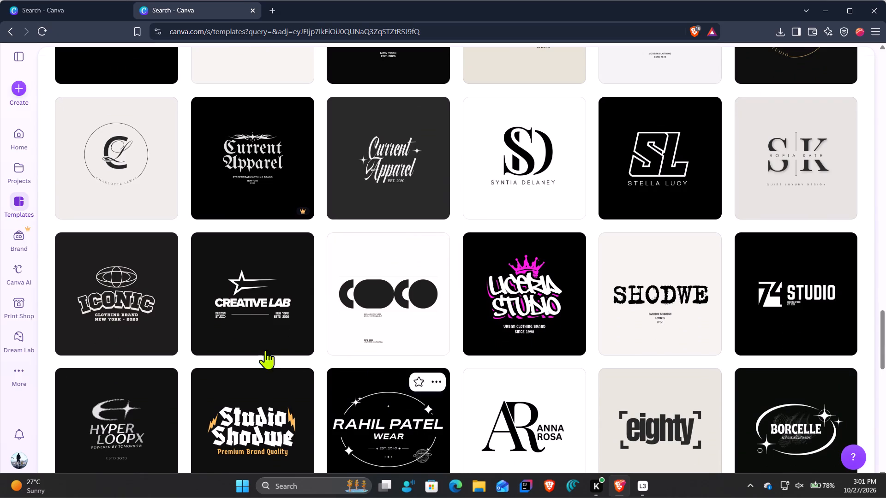
Open the Black White Minimalist Professional Initial Logo template as a new design for customising.
{"action": "left_click", "coordinate": [551, 177]}
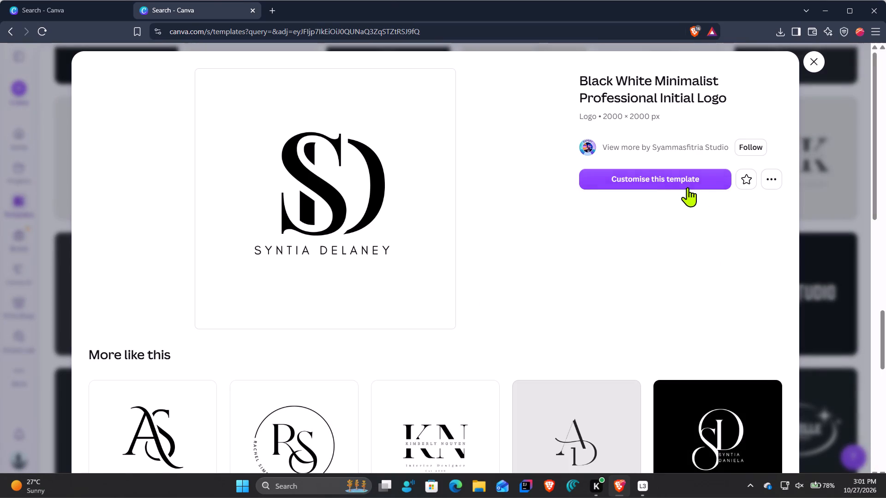
{"action": "left_click", "coordinate": [680, 184]}
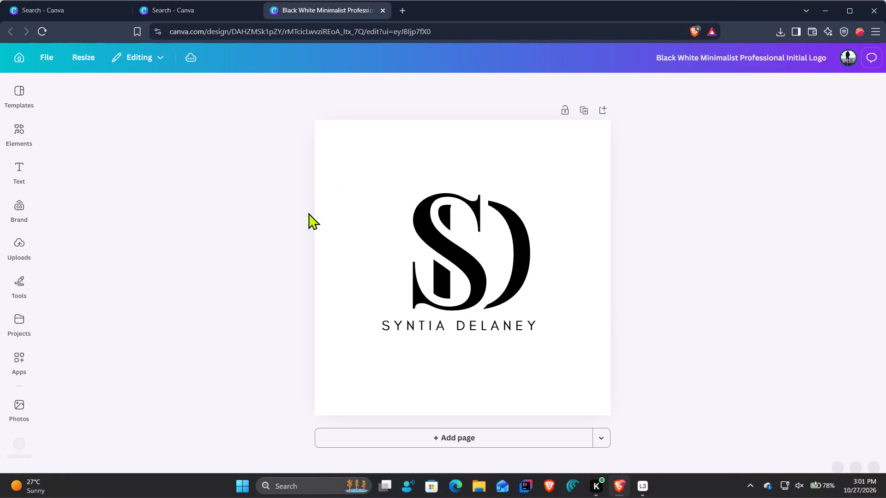
Move the large letter S of the SD monogram sideways over the D.
{"action": "left_click", "coordinate": [458, 263]}
{"action": "left_click", "coordinate": [489, 264]}
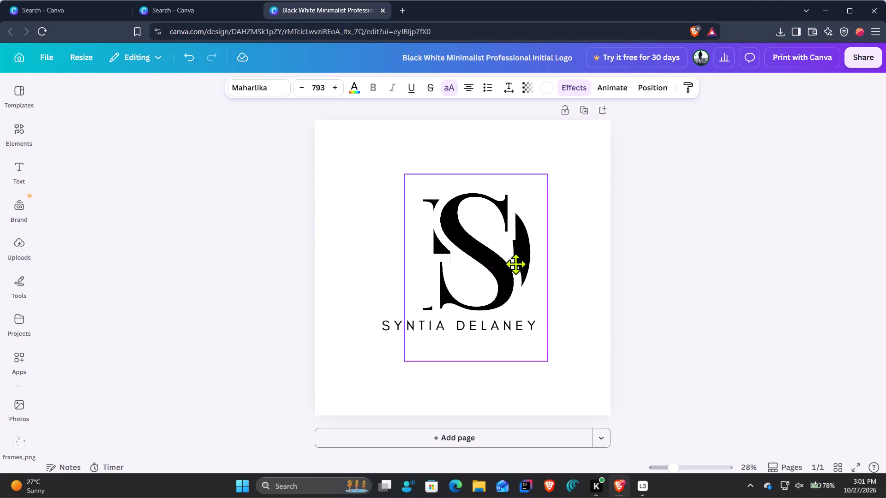
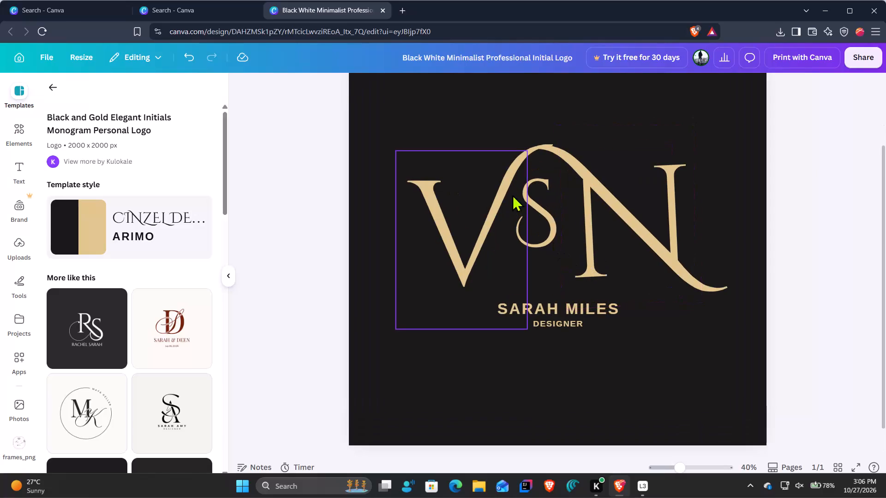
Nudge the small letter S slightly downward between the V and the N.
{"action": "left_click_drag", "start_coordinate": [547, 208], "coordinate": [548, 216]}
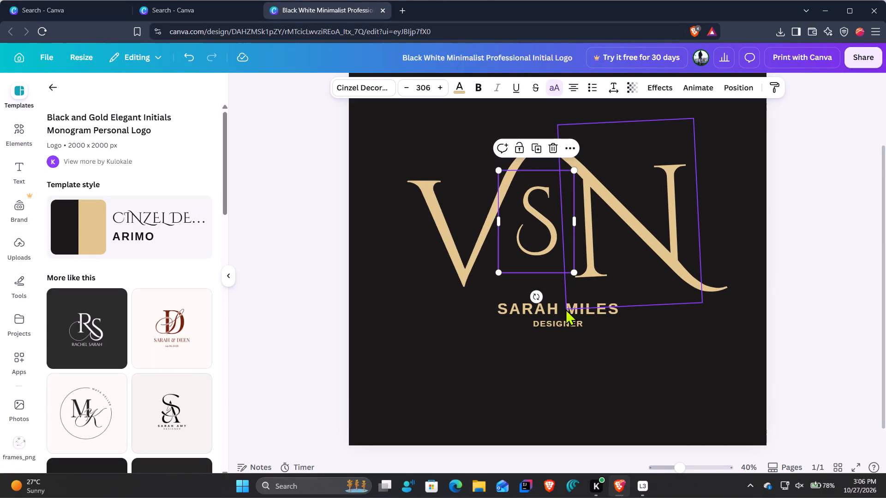
Make the letter N slightly smaller and shift it so its stroke joins the V's curve in a smooth arch.
{"action": "left_click", "coordinate": [619, 251]}
{"action": "left_click", "coordinate": [470, 247], "text": "ctrl"}
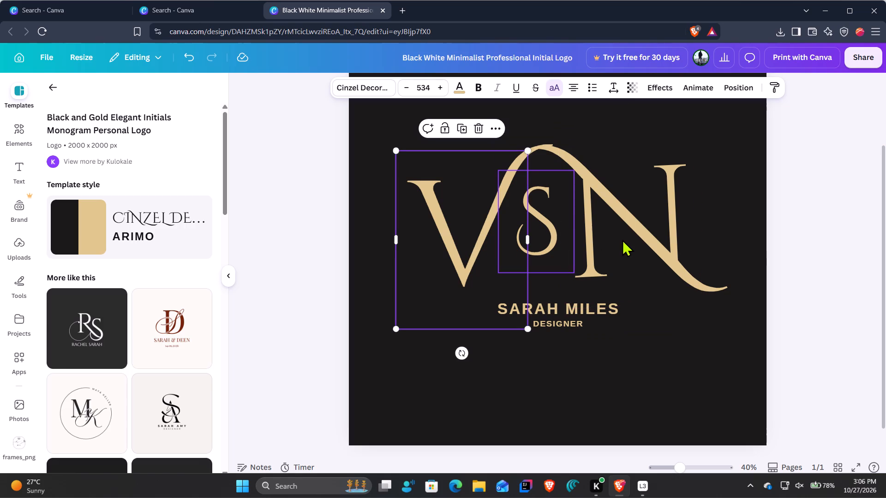
{"action": "left_click", "coordinate": [633, 237], "text": "ctrl+shift"}
{"action": "left_click", "coordinate": [469, 247], "text": "ctrl+shift"}
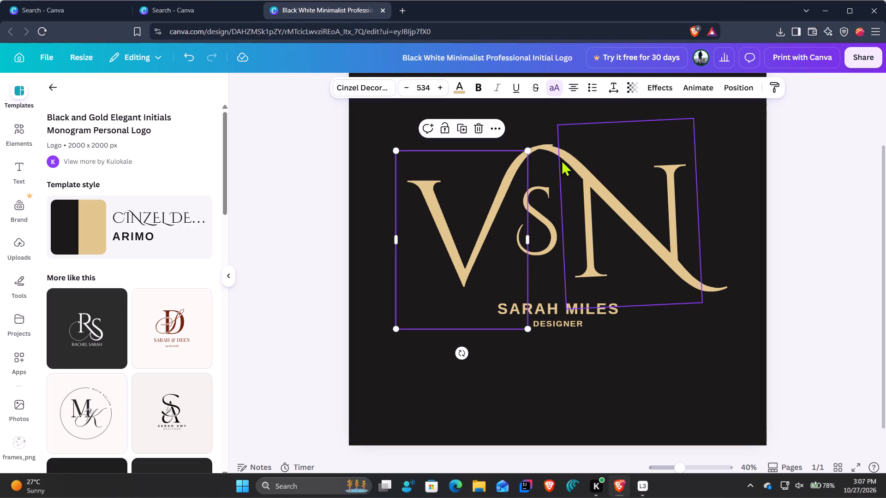
{"action": "left_click", "coordinate": [677, 261]}
{"action": "left_click_drag", "start_coordinate": [704, 305], "coordinate": [702, 307]}
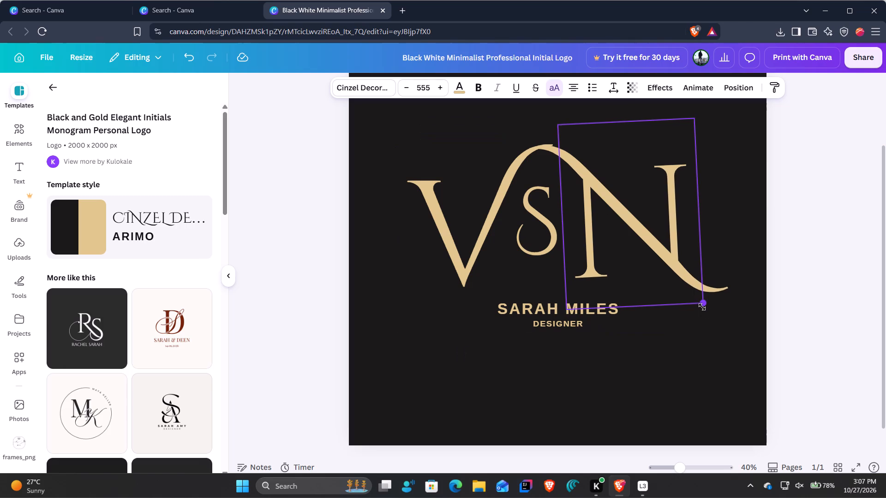
{"action": "left_click_drag", "start_coordinate": [702, 307], "coordinate": [693, 305]}
{"action": "left_click_drag", "start_coordinate": [640, 273], "coordinate": [645, 272]}
{"action": "left_click", "coordinate": [823, 255]}
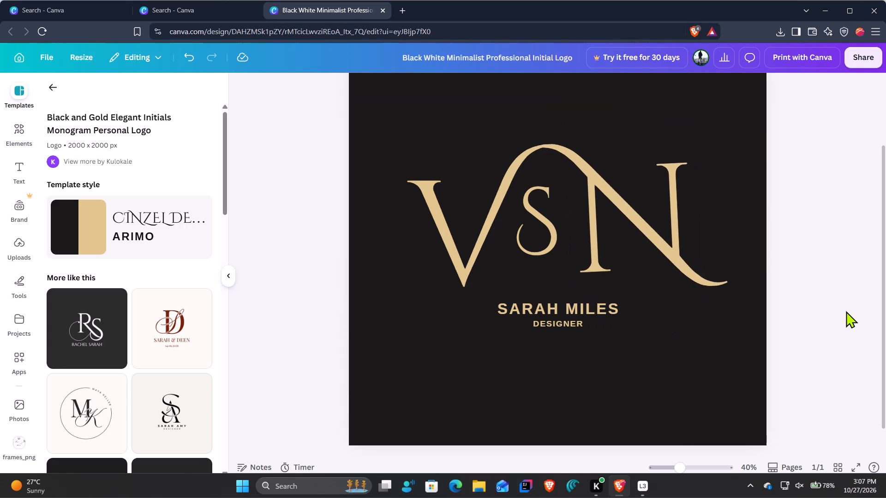
Reposition the small letter S so it sits centrally under the arch between the V and the N.
{"action": "left_click_drag", "start_coordinate": [541, 229], "coordinate": [559, 230]}
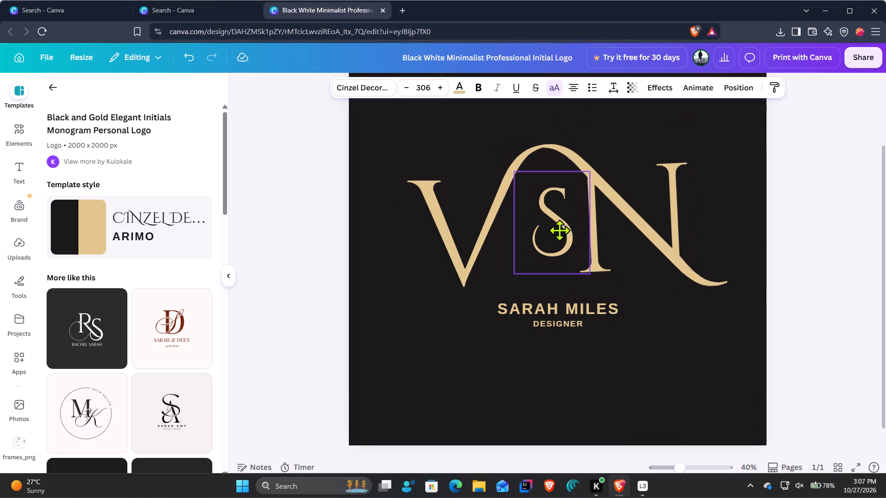
{"action": "left_click_drag", "start_coordinate": [559, 230], "coordinate": [551, 217]}
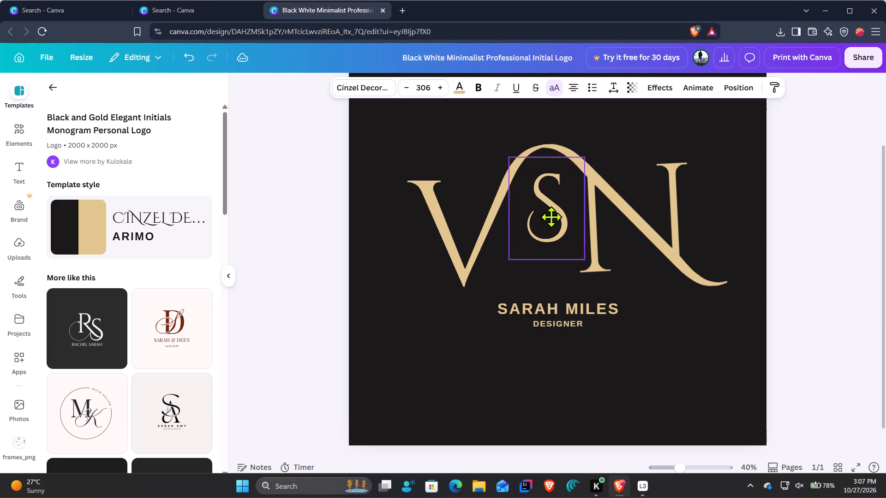
{"action": "left_click_drag", "start_coordinate": [551, 217], "coordinate": [552, 221]}
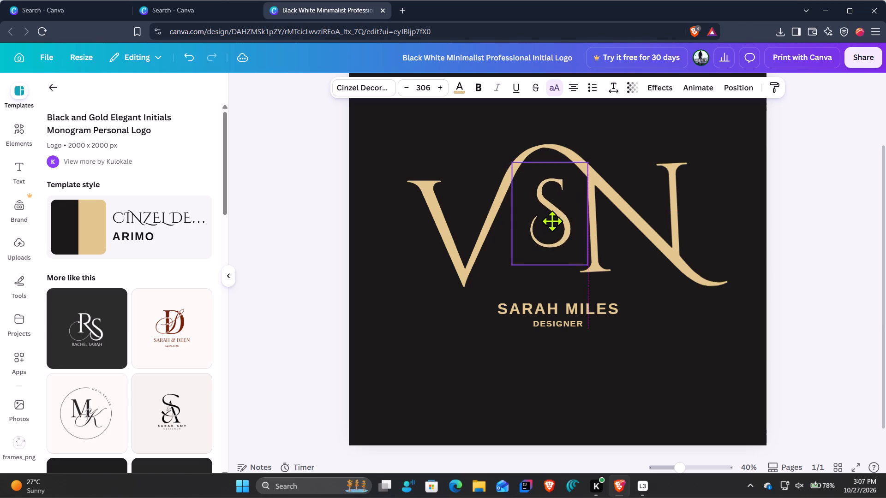
{"action": "left_click_drag", "start_coordinate": [552, 221], "coordinate": [549, 220]}
Move the name line up beneath the small S and replace its text with "SUVAN".
{"action": "left_click", "coordinate": [577, 305]}
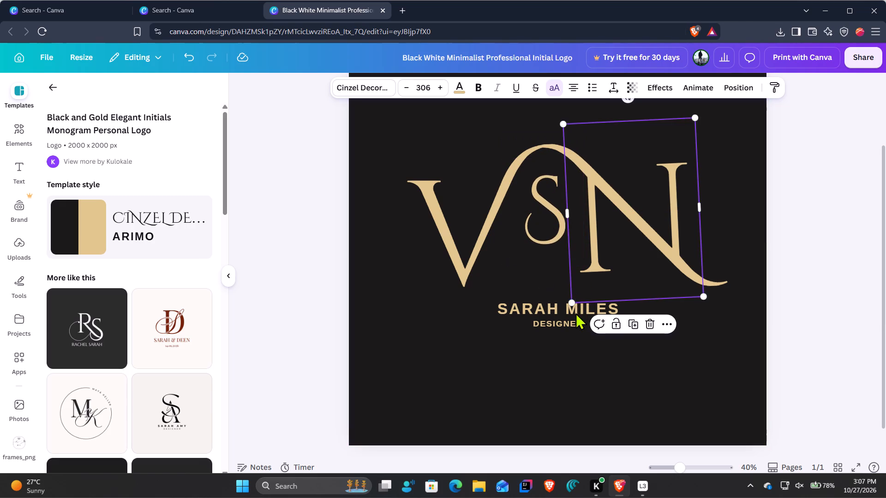
{"action": "left_click", "coordinate": [569, 317]}
{"action": "left_click_drag", "start_coordinate": [555, 312], "coordinate": [535, 297]}
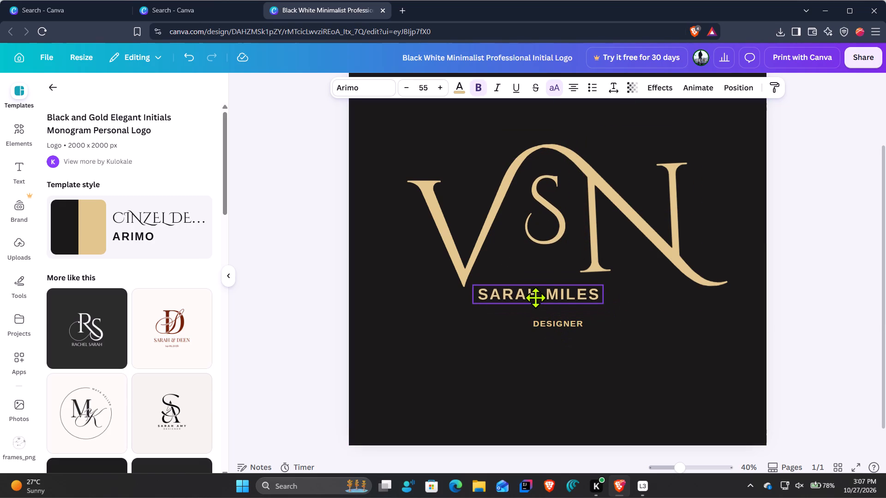
{"action": "left_click_drag", "start_coordinate": [535, 297], "coordinate": [542, 293]}
{"action": "double_click", "coordinate": [560, 288]}
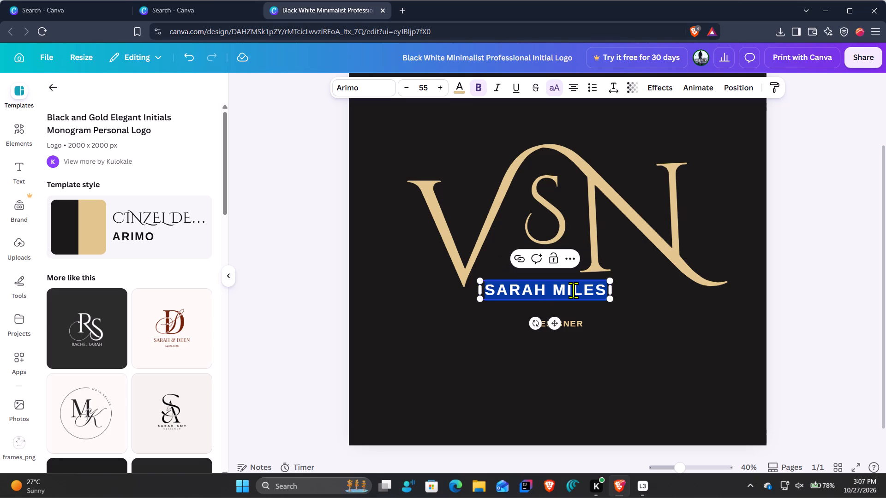
{"action": "type", "text": "SUVAN"}
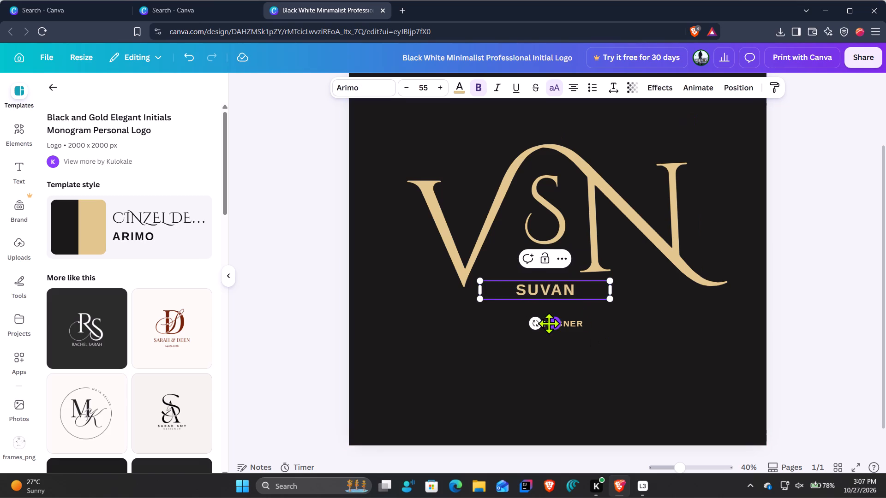
Delete the "DESIGNER" text below the name.
{"action": "left_click", "coordinate": [549, 323]}
{"action": "left_click", "coordinate": [577, 326]}
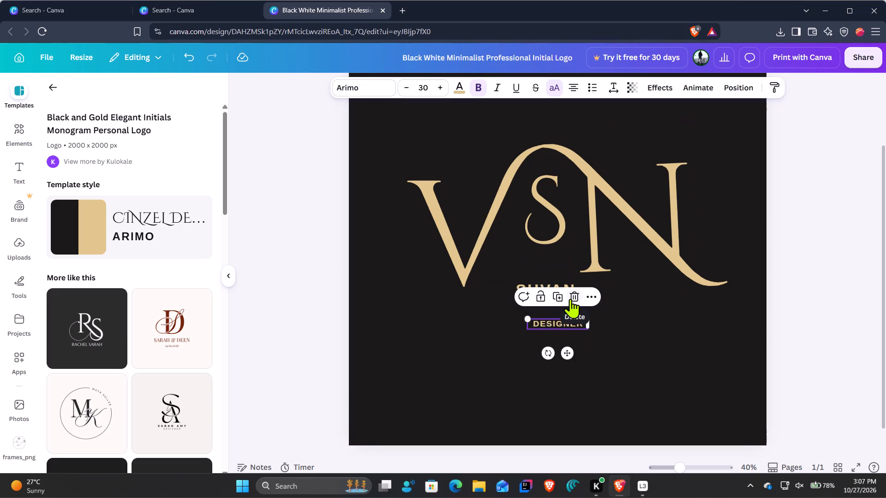
{"action": "left_click", "coordinate": [570, 299]}
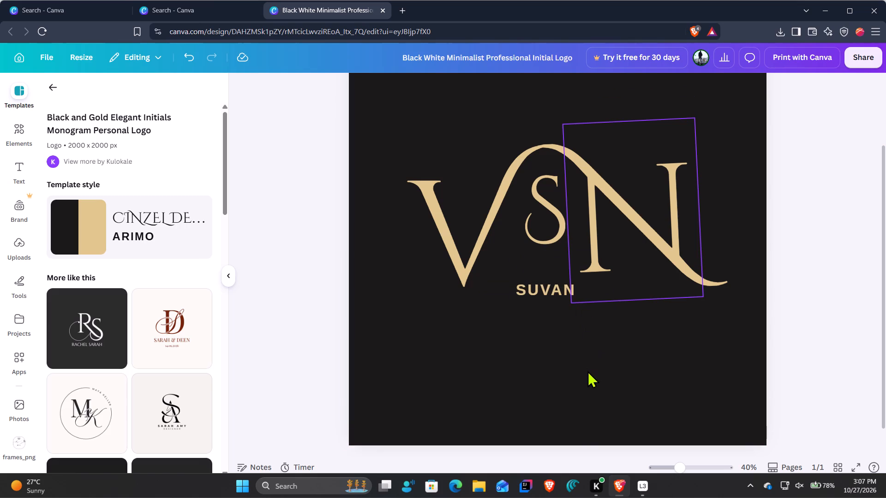
Scale down the V, S and N letters and the "SUVAN" text together slightly.
{"action": "left_click_drag", "start_coordinate": [387, 120], "coordinate": [667, 277]}
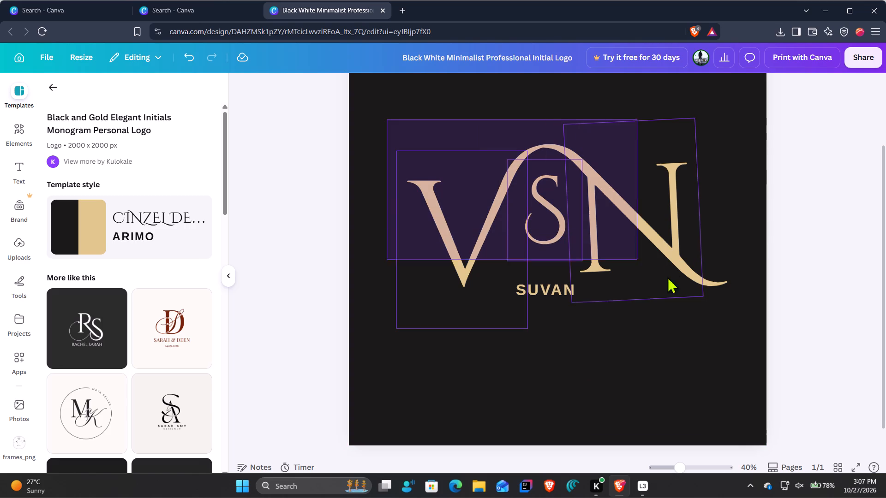
{"action": "left_click_drag", "start_coordinate": [667, 277], "coordinate": [748, 335]}
{"action": "left_click_drag", "start_coordinate": [681, 269], "coordinate": [687, 285]}
{"action": "left_click_drag", "start_coordinate": [706, 345], "coordinate": [694, 338]}
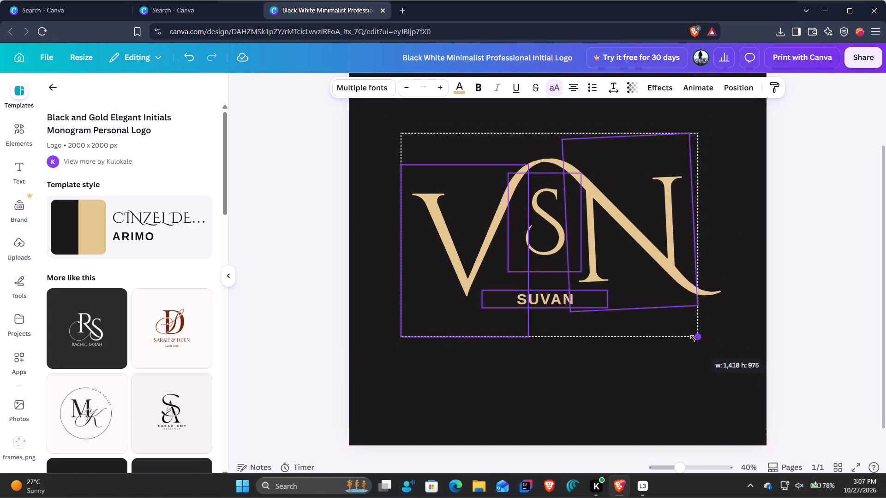
{"action": "left_click_drag", "start_coordinate": [694, 338], "coordinate": [687, 333]}
Move the complete VSN monogram with its "SUVAN" text to the centre of the black page.
{"action": "left_click_drag", "start_coordinate": [653, 314], "coordinate": [667, 327]}
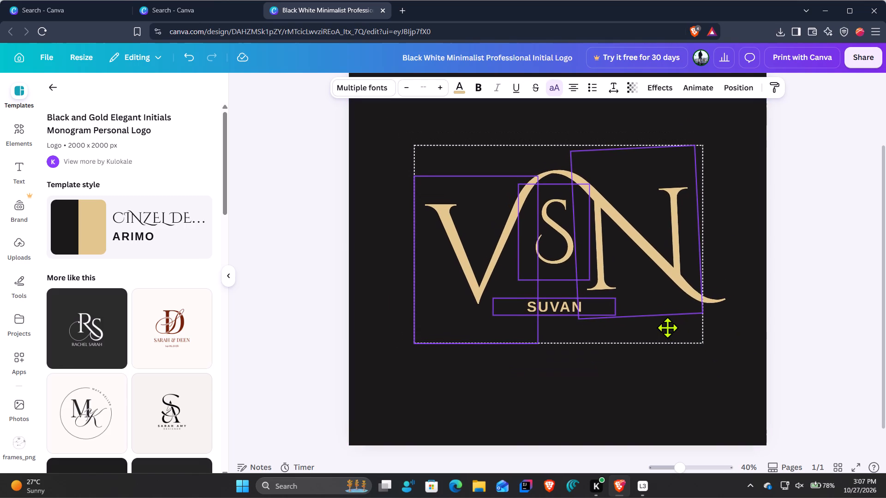
{"action": "left_click_drag", "start_coordinate": [667, 327], "coordinate": [669, 347]}
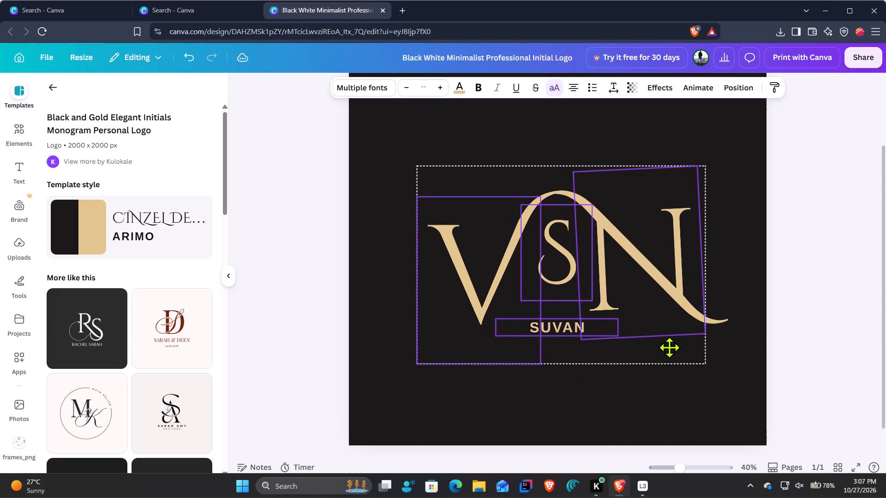
{"action": "left_click_drag", "start_coordinate": [669, 347], "coordinate": [669, 347]}
{"action": "scroll", "coordinate": [848, 374], "scroll_direction": "up", "scroll_amount": 3}
{"action": "scroll", "coordinate": [805, 396], "scroll_direction": "down", "scroll_amount": 2}
{"action": "scroll", "coordinate": [808, 392], "scroll_direction": "down", "scroll_amount": 1, "text": "shift"}
{"action": "scroll", "coordinate": [808, 392], "scroll_direction": "down", "scroll_amount": 2, "text": "ctrl"}
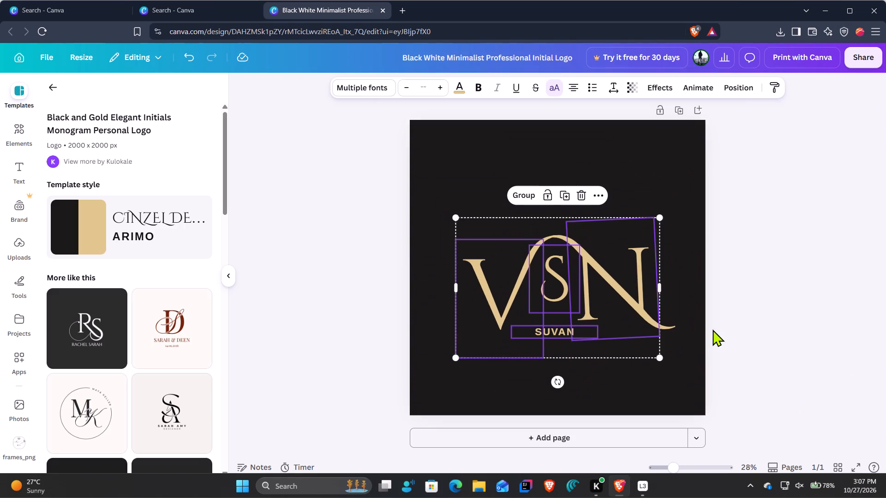
{"action": "left_click_drag", "start_coordinate": [641, 346], "coordinate": [643, 334]}
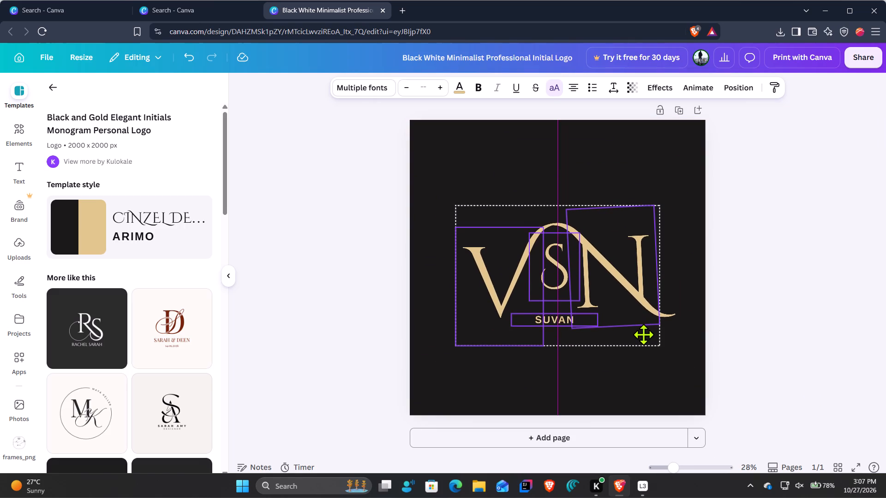
{"action": "left_click_drag", "start_coordinate": [643, 334], "coordinate": [642, 323]}
{"action": "left_click", "coordinate": [832, 290]}
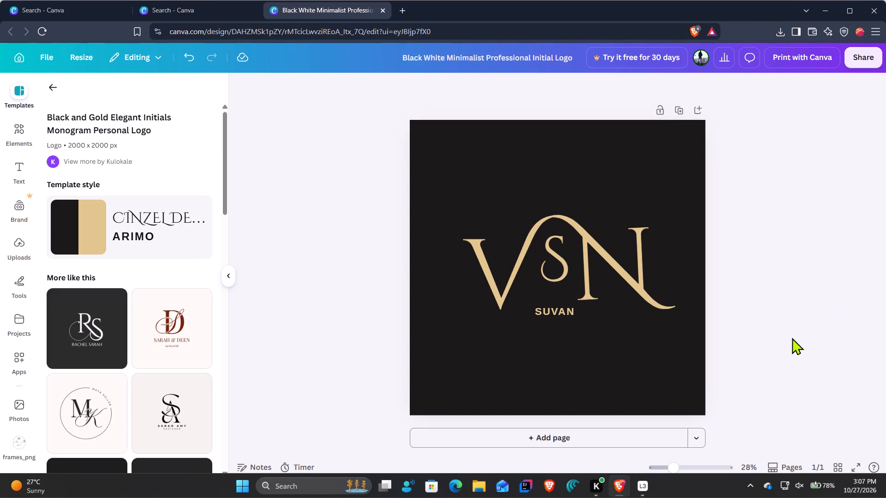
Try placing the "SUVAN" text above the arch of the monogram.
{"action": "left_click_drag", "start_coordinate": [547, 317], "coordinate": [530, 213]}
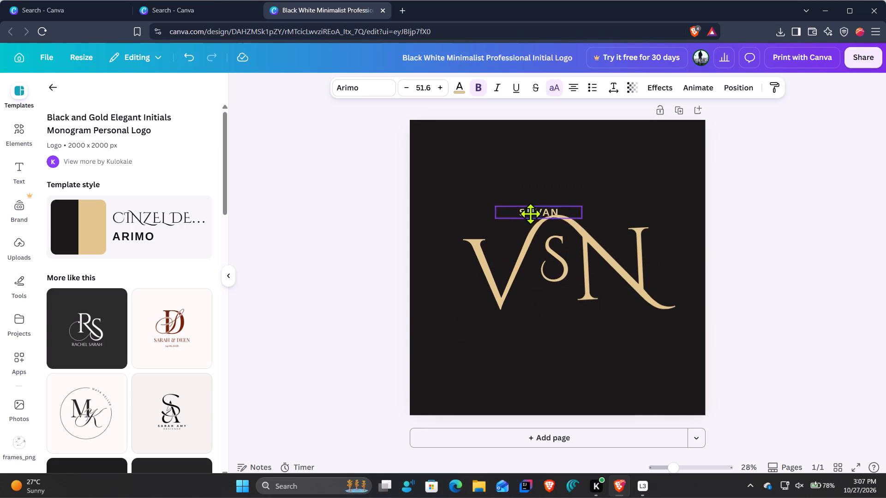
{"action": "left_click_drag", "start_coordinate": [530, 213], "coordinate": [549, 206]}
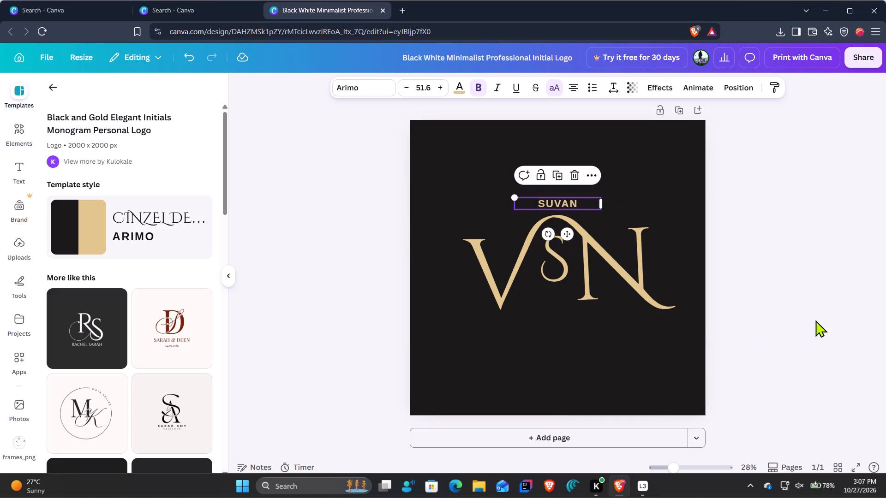
Move the "SUVAN" text back below the monogram, beneath the small S.
{"action": "left_click_drag", "start_coordinate": [547, 199], "coordinate": [551, 277]}
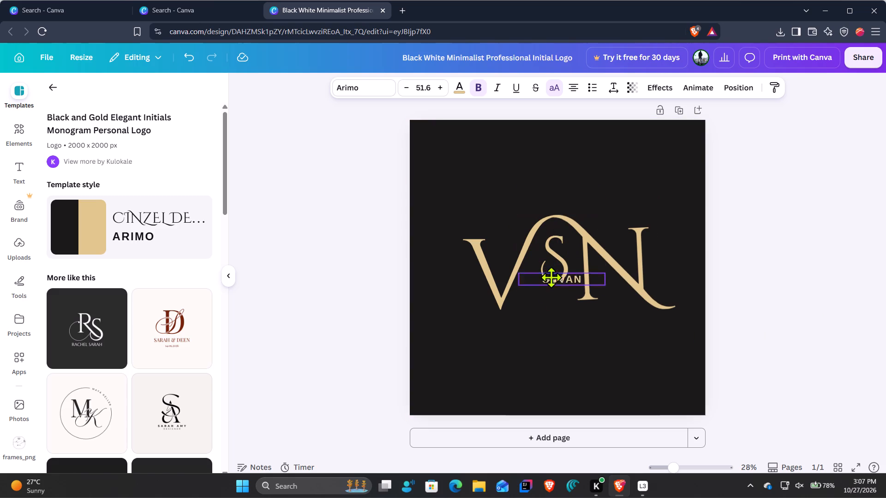
{"action": "left_click_drag", "start_coordinate": [551, 277], "coordinate": [552, 330]}
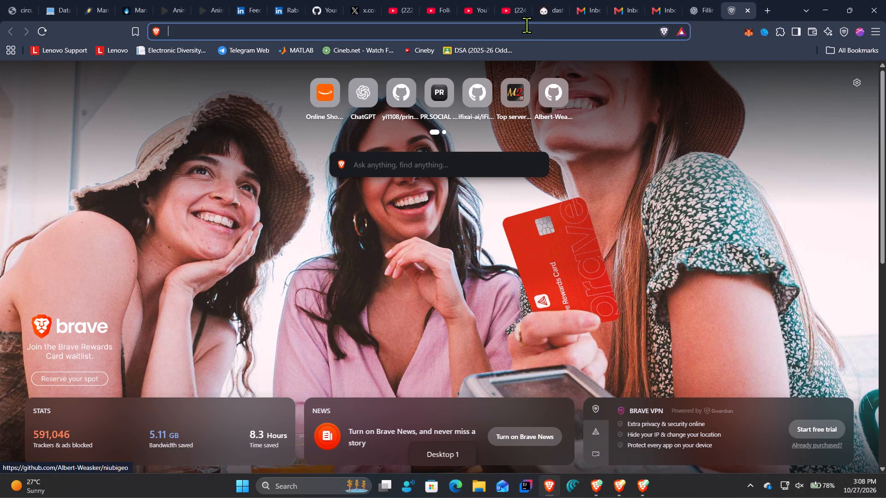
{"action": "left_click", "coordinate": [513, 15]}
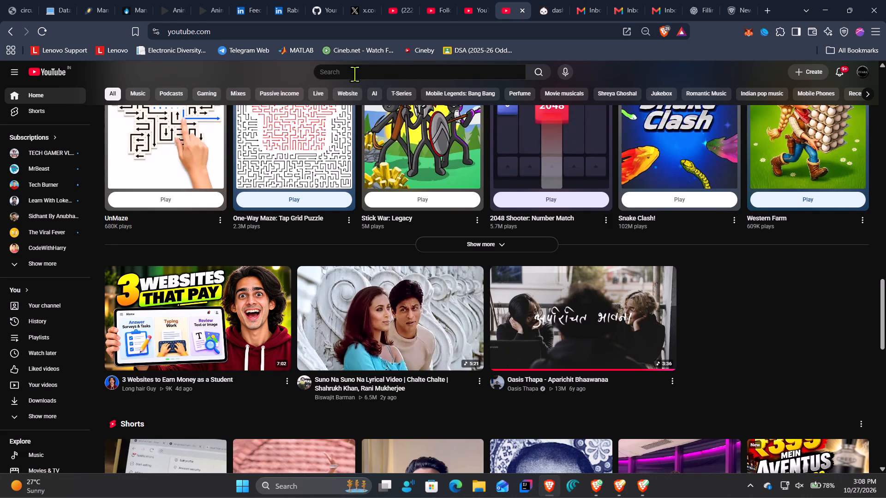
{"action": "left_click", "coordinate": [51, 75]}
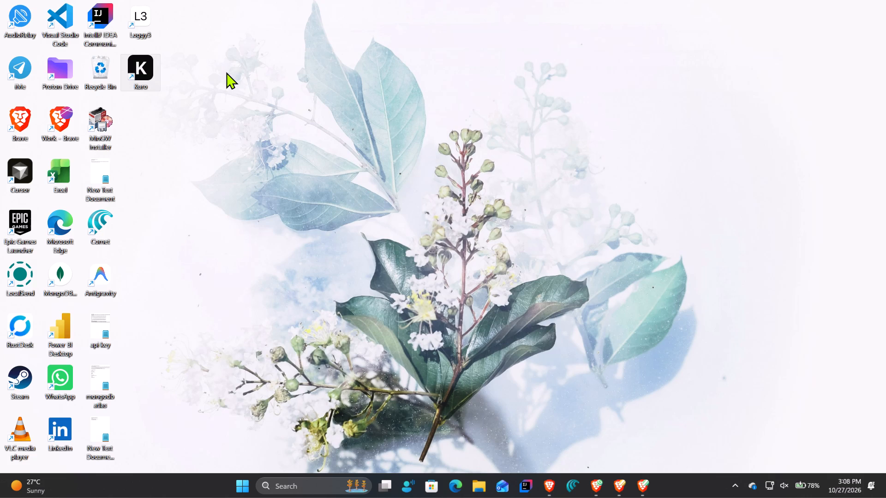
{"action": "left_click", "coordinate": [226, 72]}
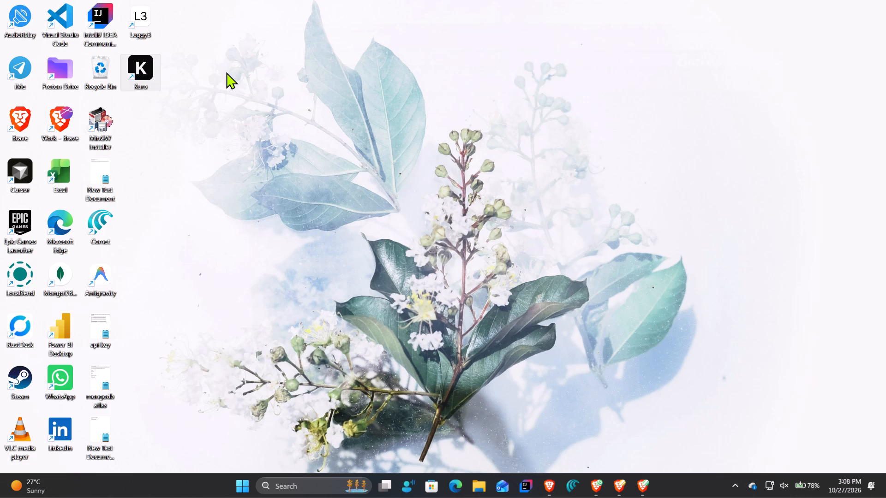
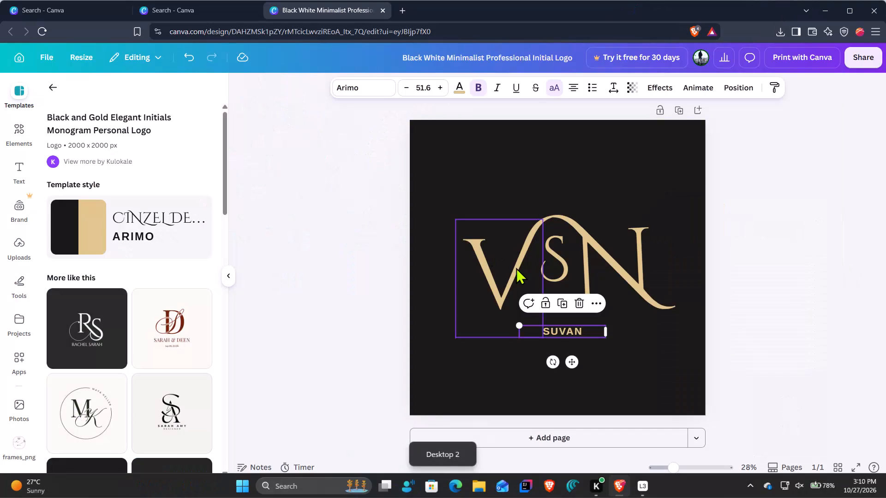
Set the font size of the "SUVAN" text below the monogram to 70.
{"action": "left_click", "coordinate": [776, 355]}
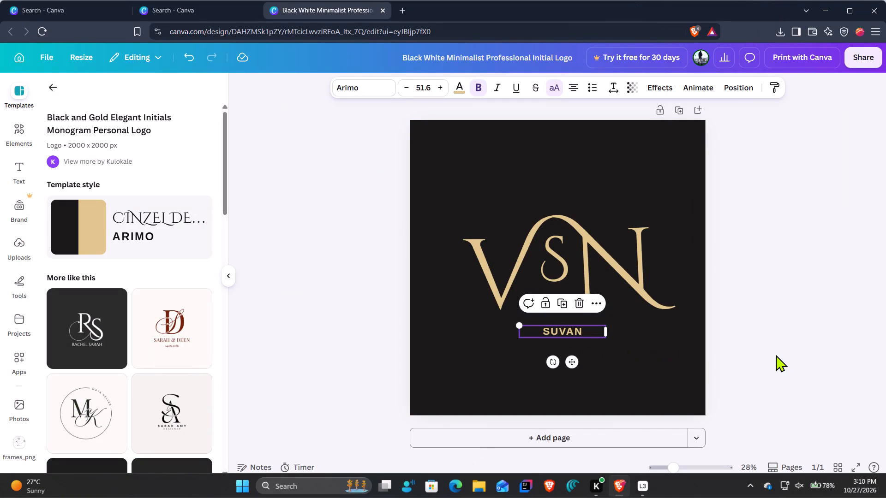
{"action": "left_click", "coordinate": [564, 330]}
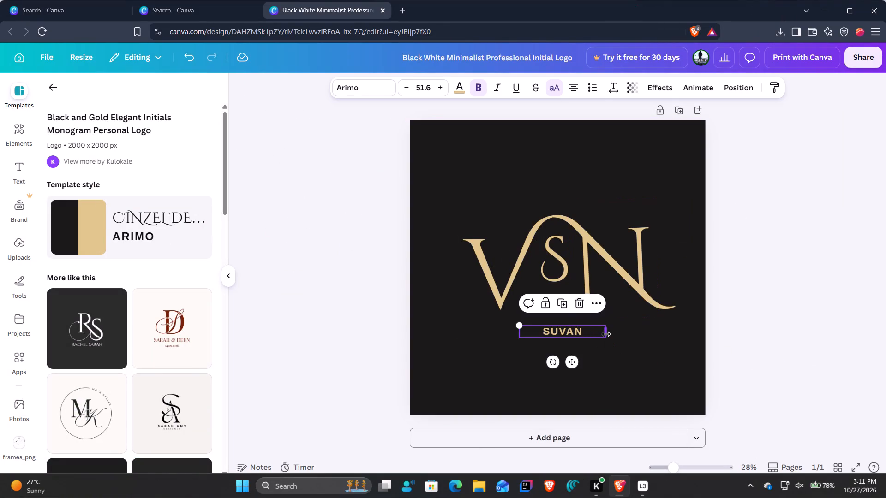
{"action": "double_click", "coordinate": [425, 92]}
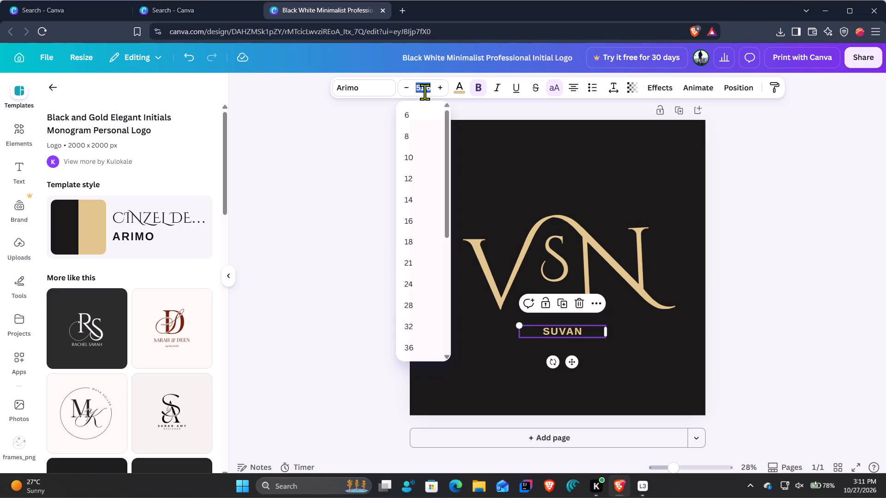
{"action": "type", "text": "70"}
{"action": "key", "text": "Return"}
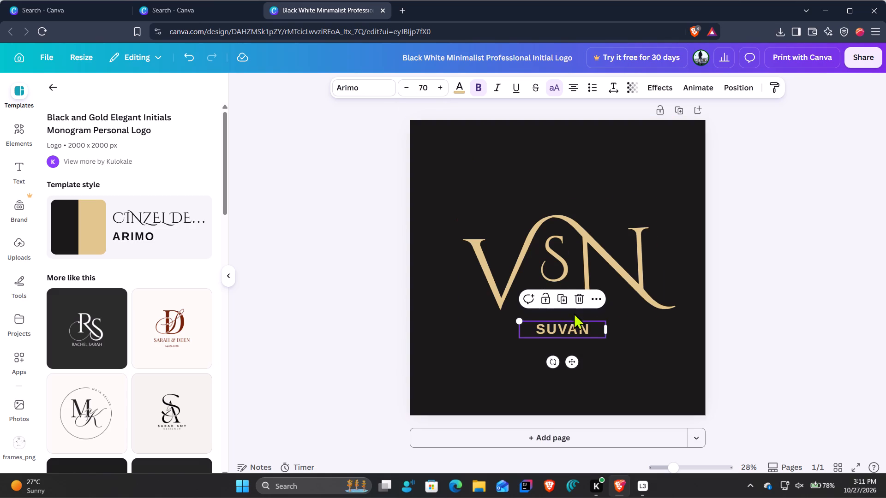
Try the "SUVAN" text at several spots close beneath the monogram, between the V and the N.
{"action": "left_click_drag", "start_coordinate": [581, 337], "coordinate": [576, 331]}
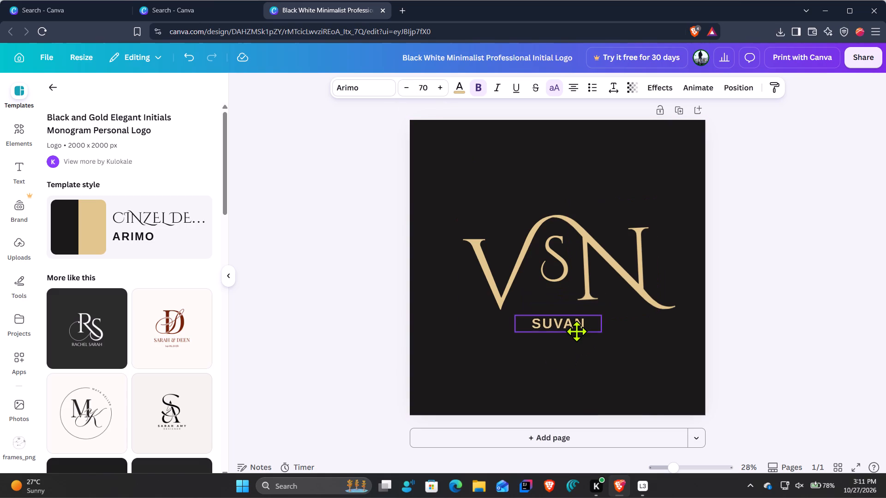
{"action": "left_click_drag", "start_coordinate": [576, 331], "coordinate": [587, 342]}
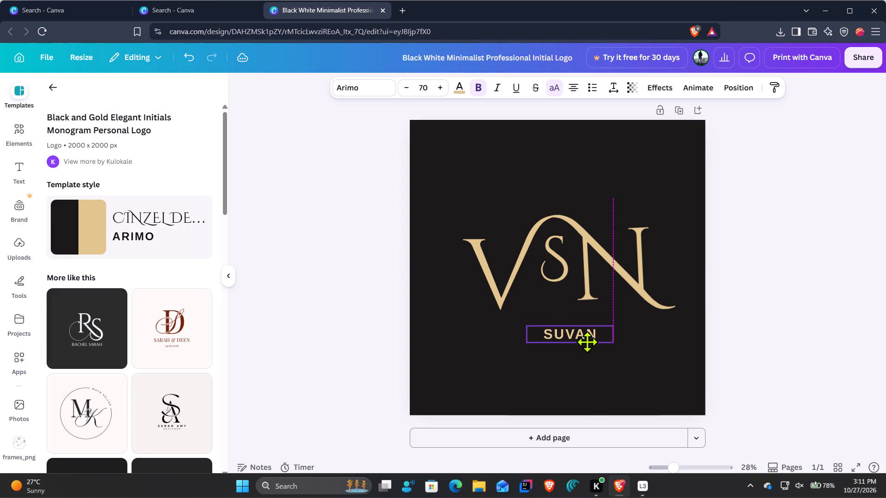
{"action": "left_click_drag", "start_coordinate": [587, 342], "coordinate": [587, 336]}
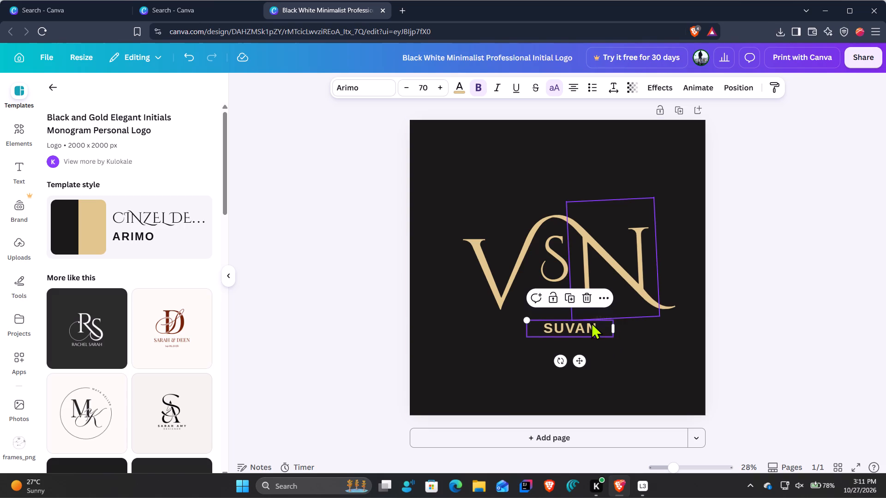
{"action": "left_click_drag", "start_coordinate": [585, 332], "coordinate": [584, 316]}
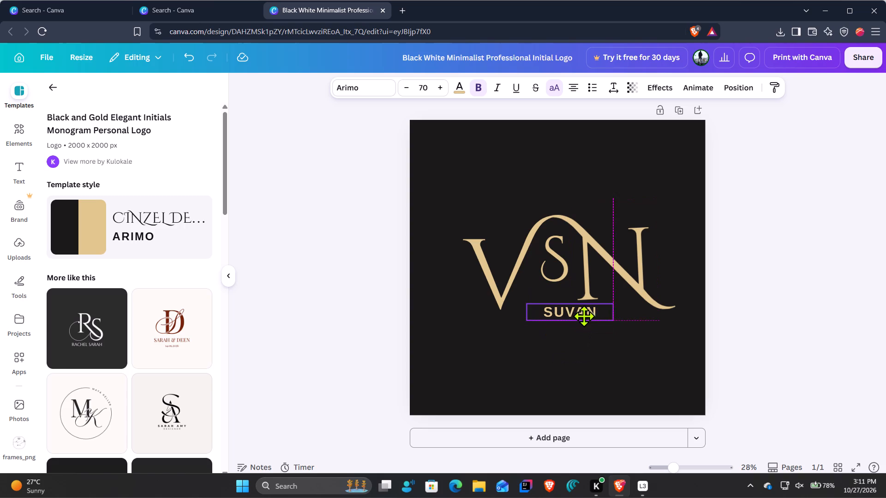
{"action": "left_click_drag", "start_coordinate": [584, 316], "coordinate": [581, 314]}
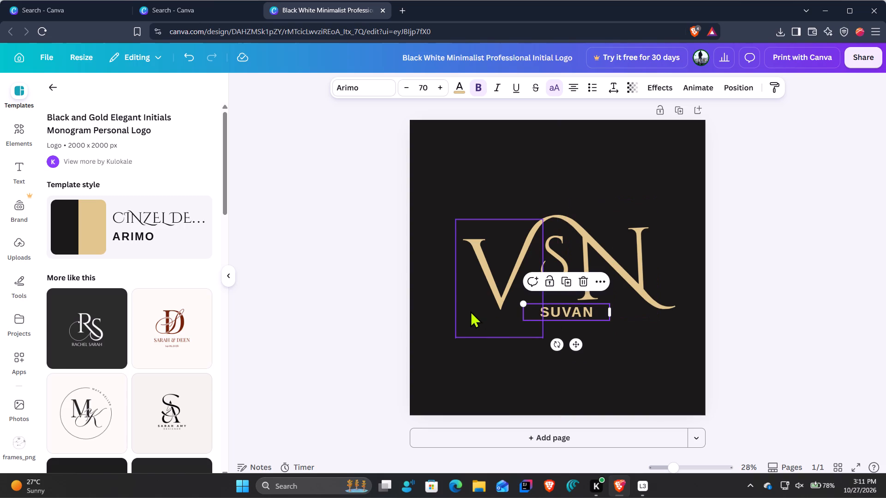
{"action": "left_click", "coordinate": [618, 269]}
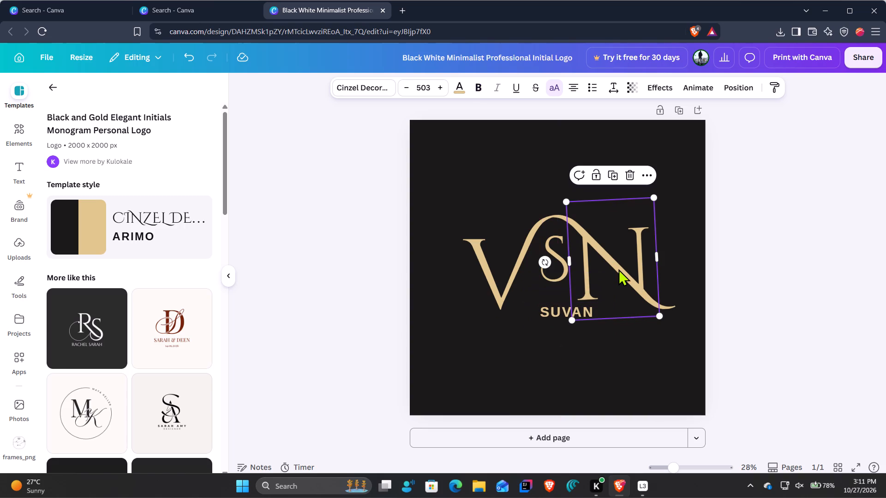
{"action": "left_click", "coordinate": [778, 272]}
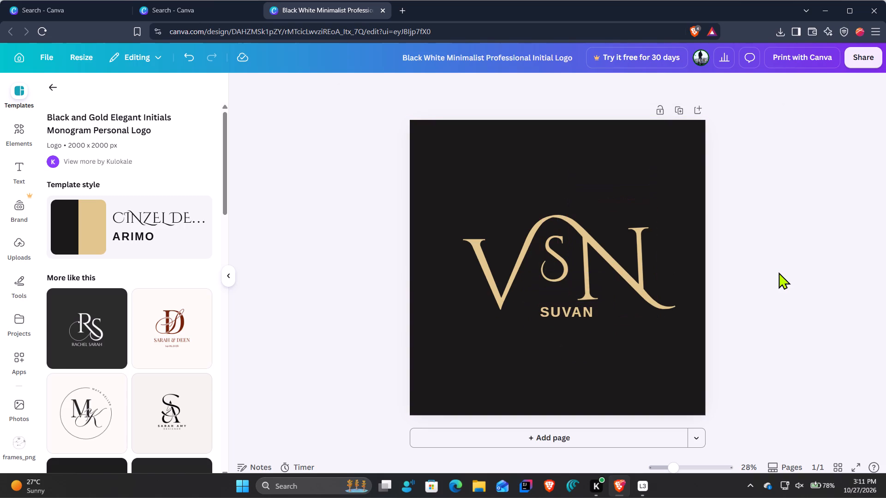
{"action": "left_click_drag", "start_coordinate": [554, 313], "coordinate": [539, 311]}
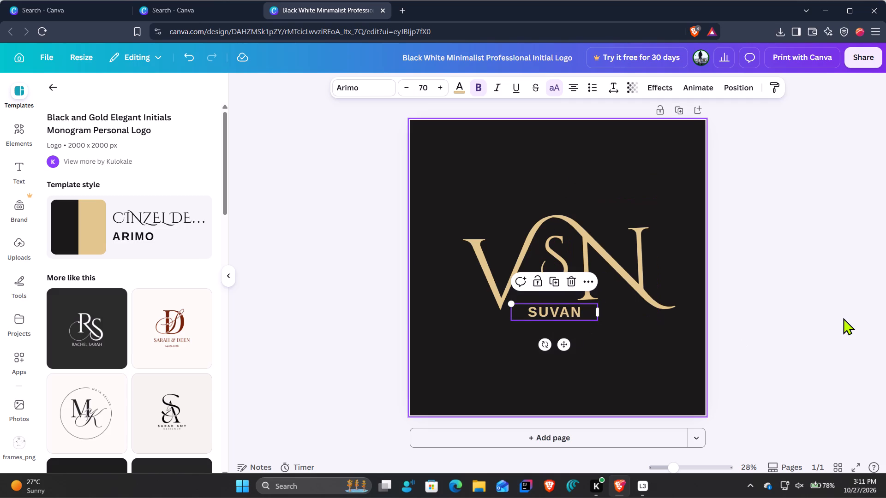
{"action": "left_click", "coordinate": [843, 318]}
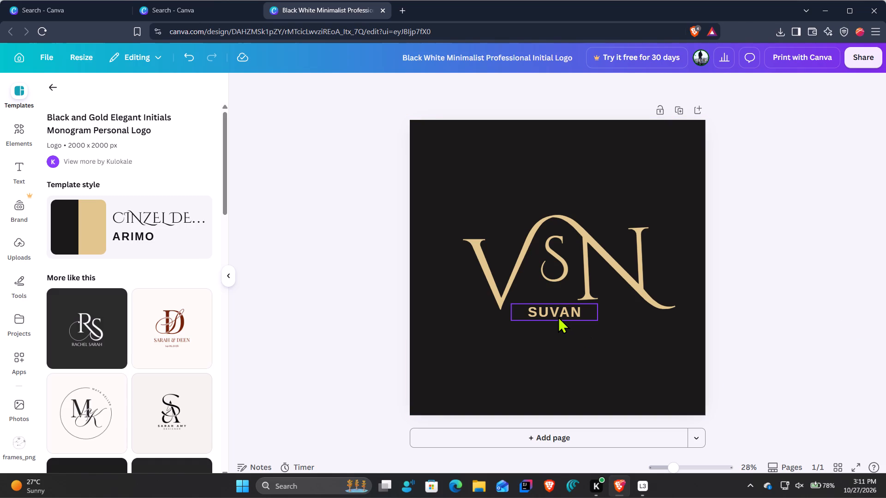
Move the "SUVAN" text slightly lower, clear of the letters and roughly centred beneath the monogram.
{"action": "left_click_drag", "start_coordinate": [558, 316], "coordinate": [573, 333]}
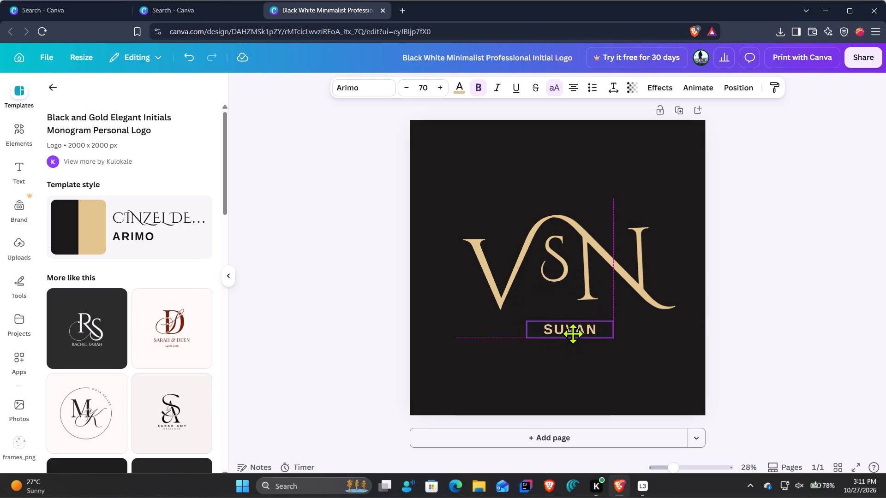
{"action": "left_click_drag", "start_coordinate": [573, 333], "coordinate": [569, 333]}
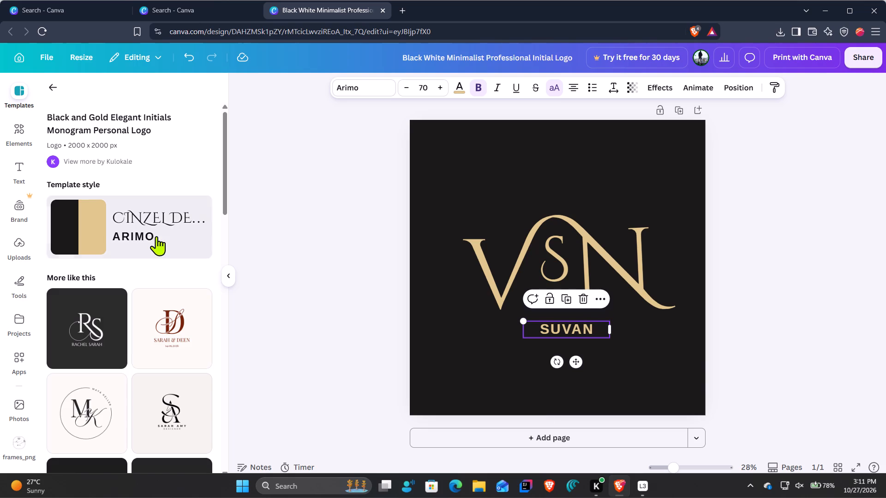
{"action": "left_click", "coordinate": [288, 264]}
Add the HK "Black and White Minimalist Studio Logo" from the similar templates as a new page.
{"action": "scroll", "coordinate": [210, 311], "scroll_direction": "down", "scroll_amount": 4}
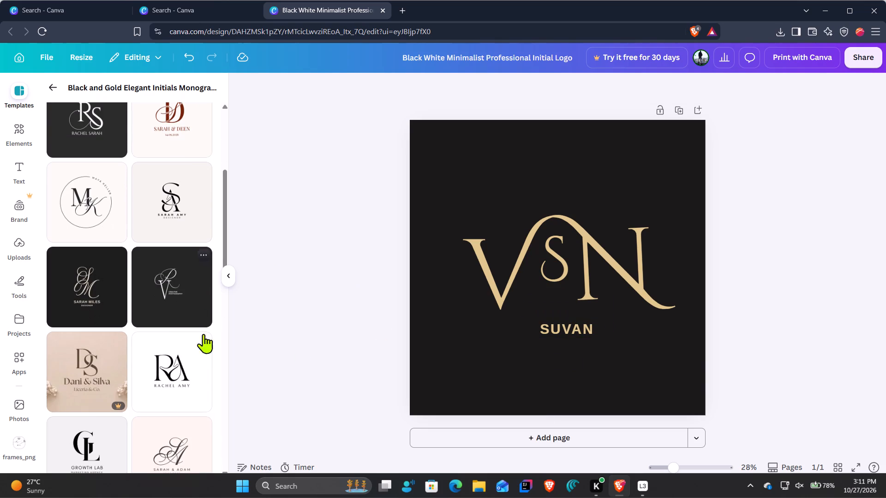
{"action": "scroll", "coordinate": [162, 371], "scroll_direction": "down", "scroll_amount": 5}
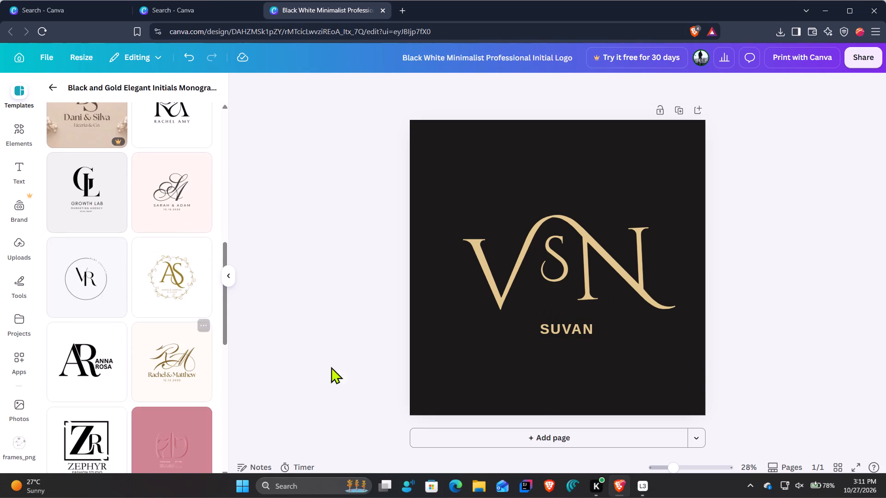
{"action": "scroll", "coordinate": [136, 395], "scroll_direction": "down", "scroll_amount": 6}
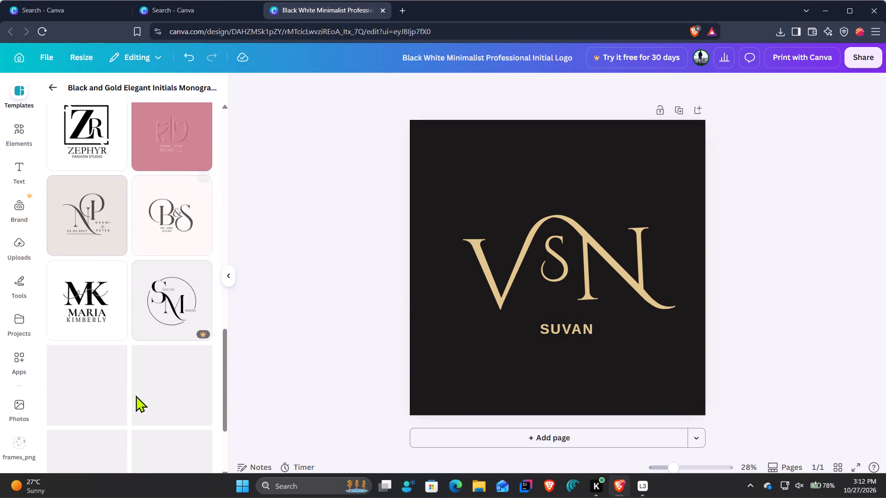
{"action": "scroll", "coordinate": [136, 395], "scroll_direction": "down", "scroll_amount": 3}
{"action": "scroll", "coordinate": [136, 395], "scroll_direction": "up", "scroll_amount": 2}
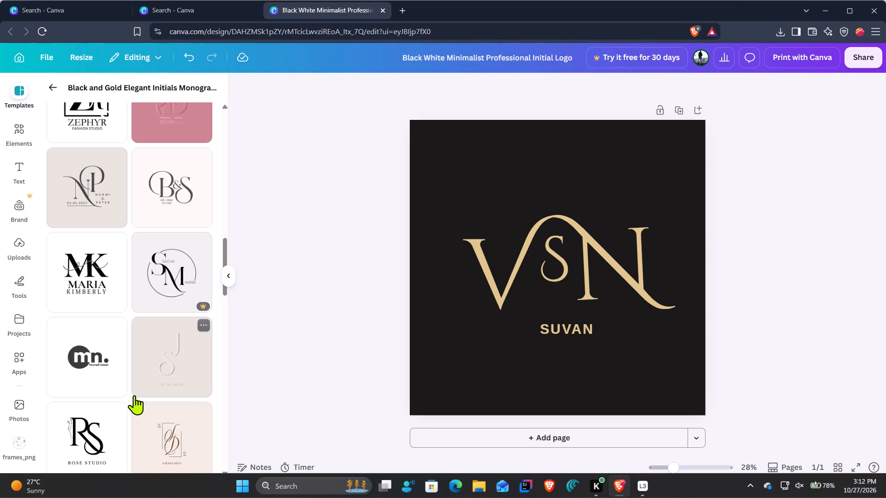
{"action": "scroll", "coordinate": [147, 419], "scroll_direction": "down", "scroll_amount": 5}
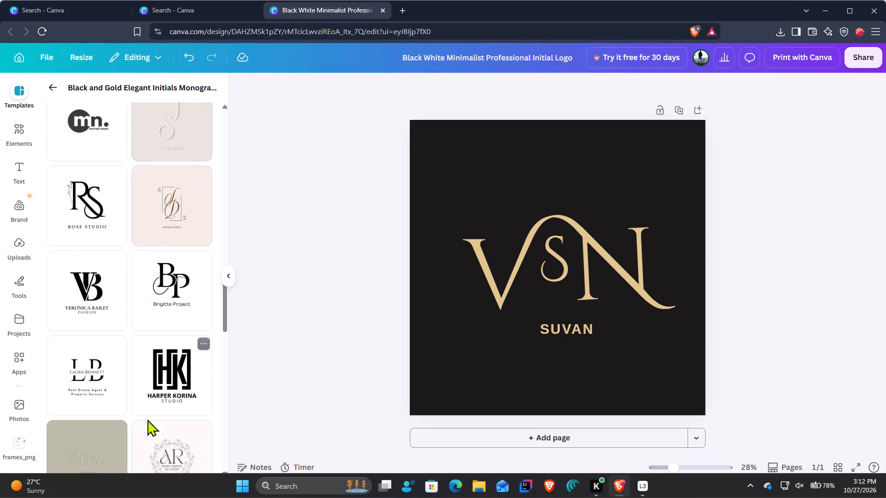
{"action": "scroll", "coordinate": [147, 419], "scroll_direction": "down", "scroll_amount": 2}
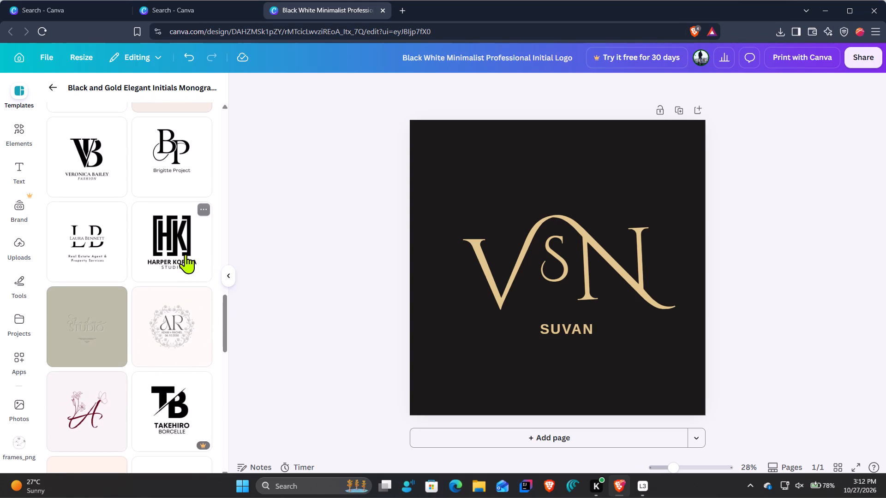
{"action": "left_click", "coordinate": [186, 254]}
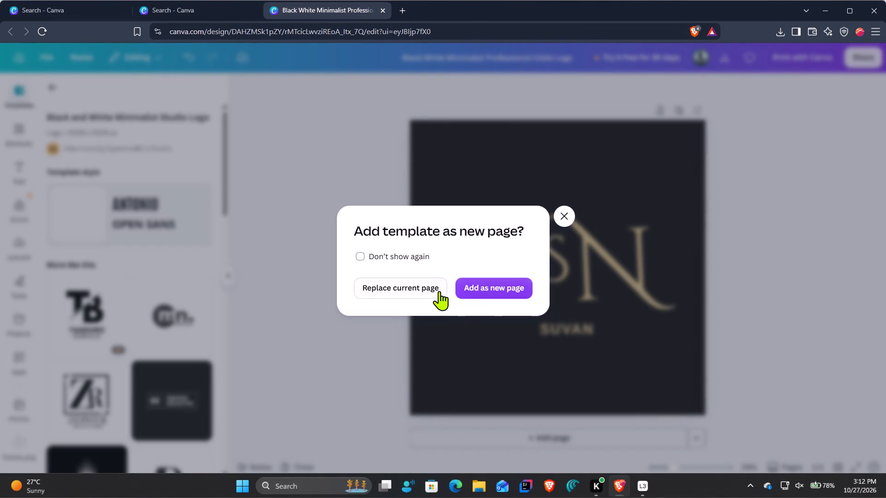
{"action": "left_click", "coordinate": [477, 292]}
Replace the HK design on page 2 with the ZR "Black and White Minimalist Fashion Logo" template.
{"action": "scroll", "coordinate": [164, 378], "scroll_direction": "down", "scroll_amount": 3}
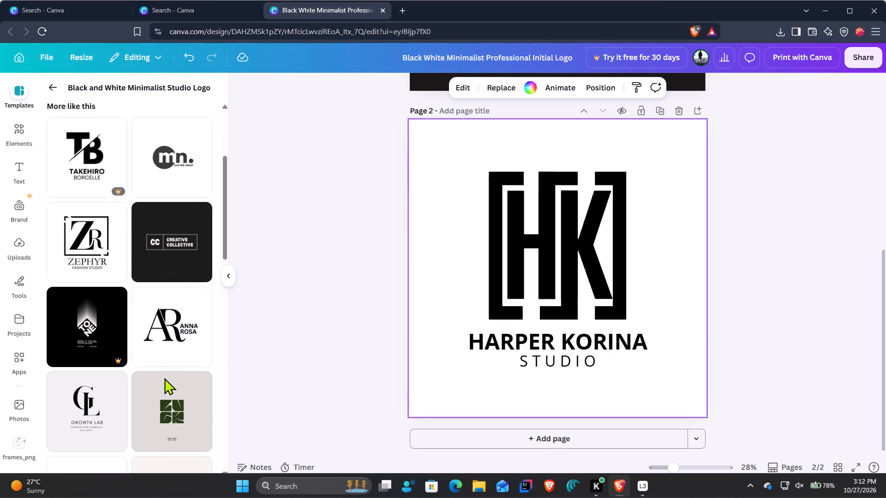
{"action": "scroll", "coordinate": [164, 378], "scroll_direction": "down", "scroll_amount": 2}
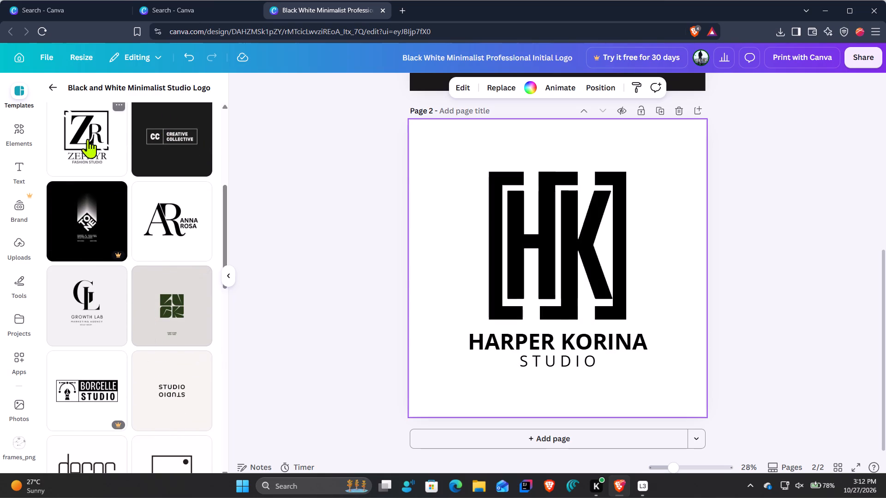
{"action": "left_click", "coordinate": [93, 126]}
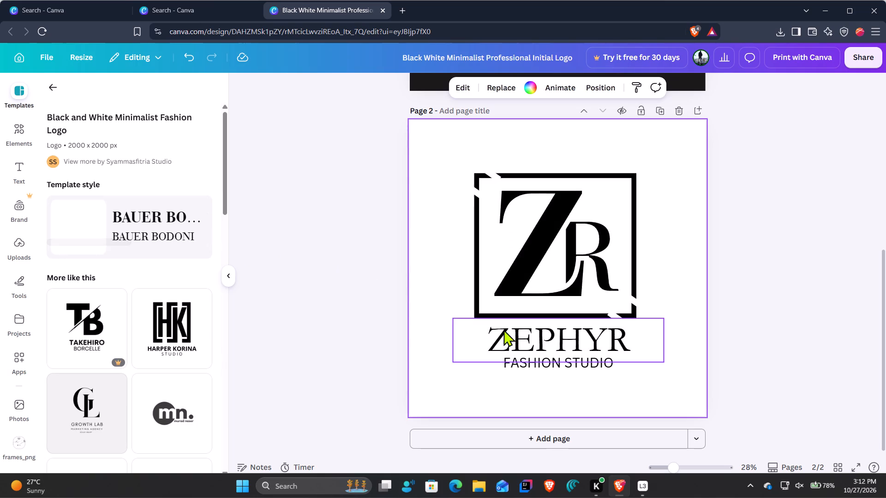
Browse the templates similar to the ZR fashion logo for another monogram design.
{"action": "scroll", "coordinate": [162, 365], "scroll_direction": "down", "scroll_amount": 7}
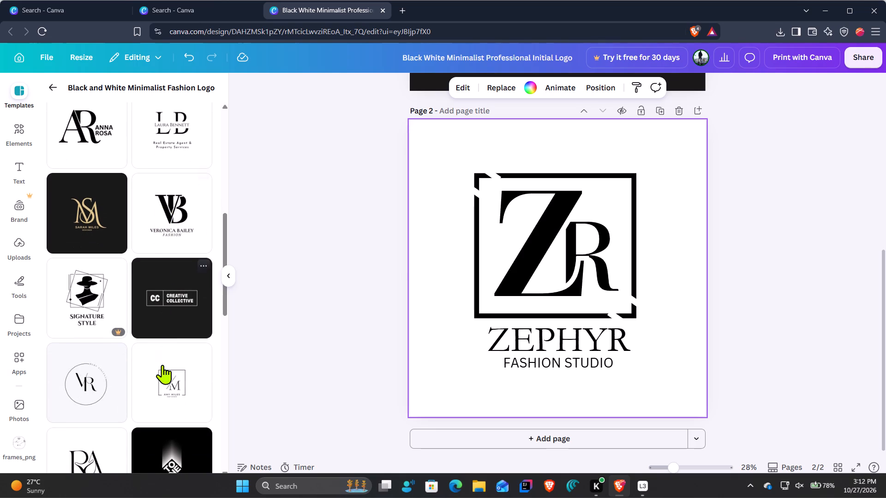
{"action": "scroll", "coordinate": [162, 365], "scroll_direction": "down", "scroll_amount": 4}
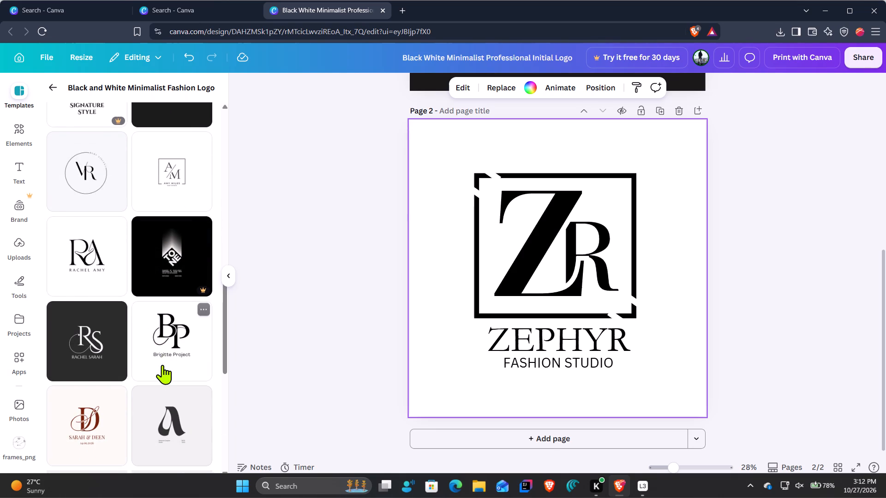
{"action": "scroll", "coordinate": [162, 365], "scroll_direction": "down", "scroll_amount": 6}
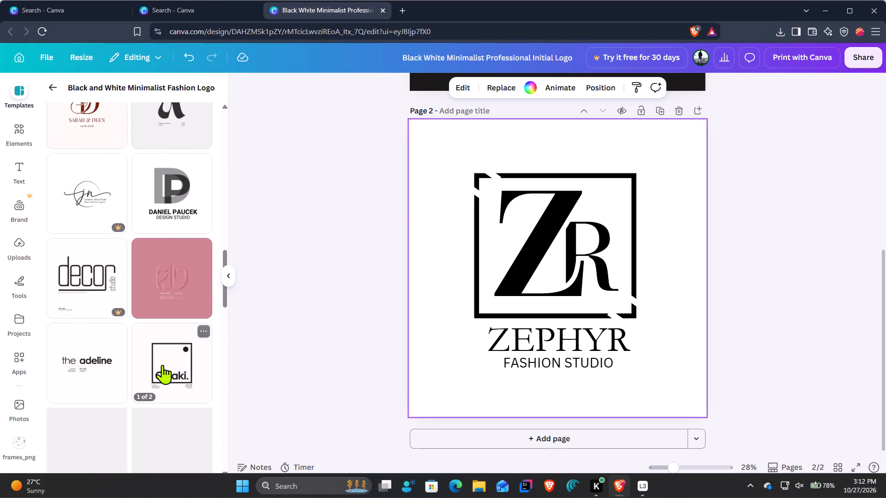
{"action": "scroll", "coordinate": [162, 365], "scroll_direction": "down", "scroll_amount": 3}
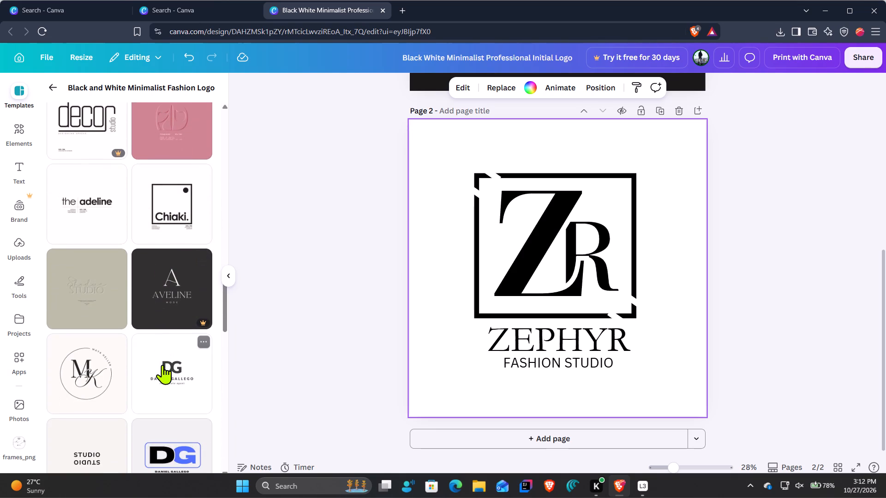
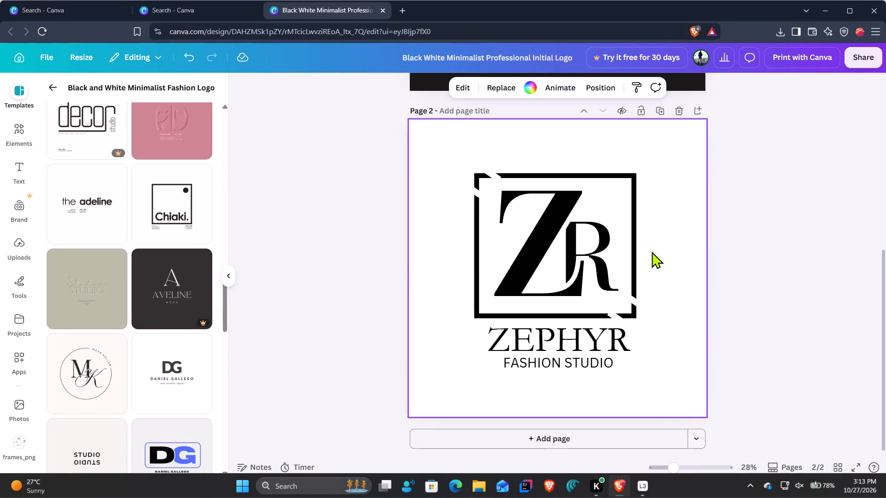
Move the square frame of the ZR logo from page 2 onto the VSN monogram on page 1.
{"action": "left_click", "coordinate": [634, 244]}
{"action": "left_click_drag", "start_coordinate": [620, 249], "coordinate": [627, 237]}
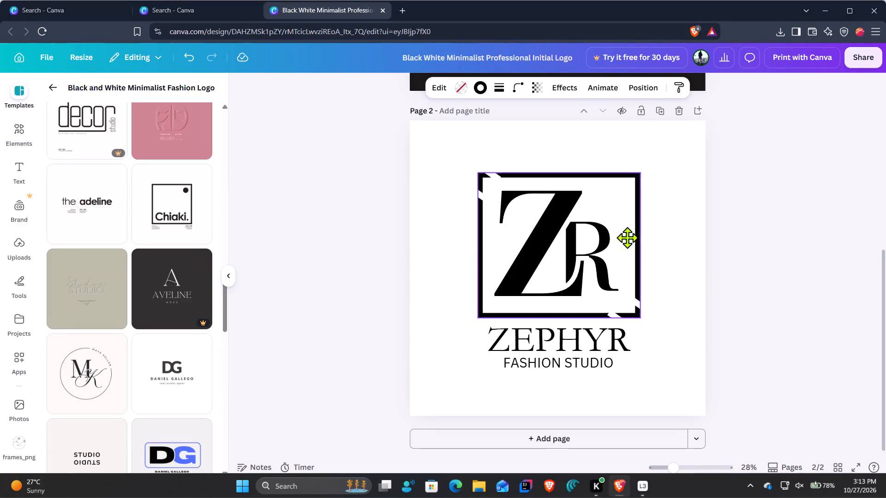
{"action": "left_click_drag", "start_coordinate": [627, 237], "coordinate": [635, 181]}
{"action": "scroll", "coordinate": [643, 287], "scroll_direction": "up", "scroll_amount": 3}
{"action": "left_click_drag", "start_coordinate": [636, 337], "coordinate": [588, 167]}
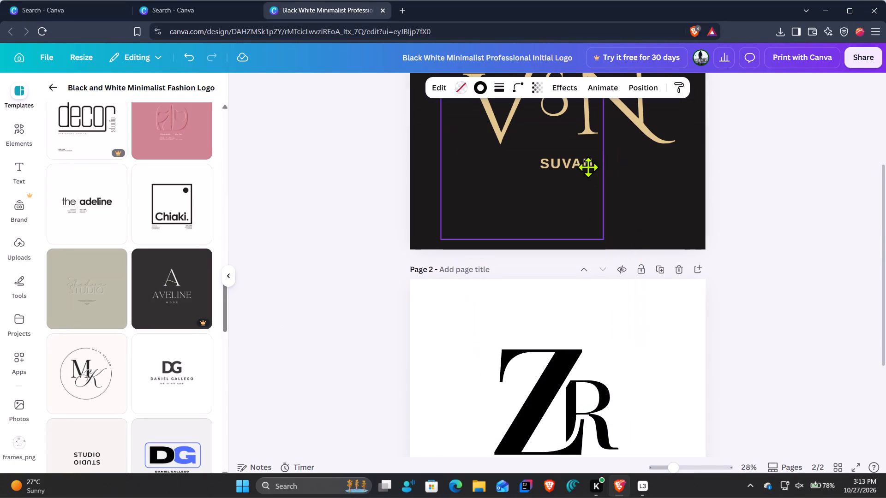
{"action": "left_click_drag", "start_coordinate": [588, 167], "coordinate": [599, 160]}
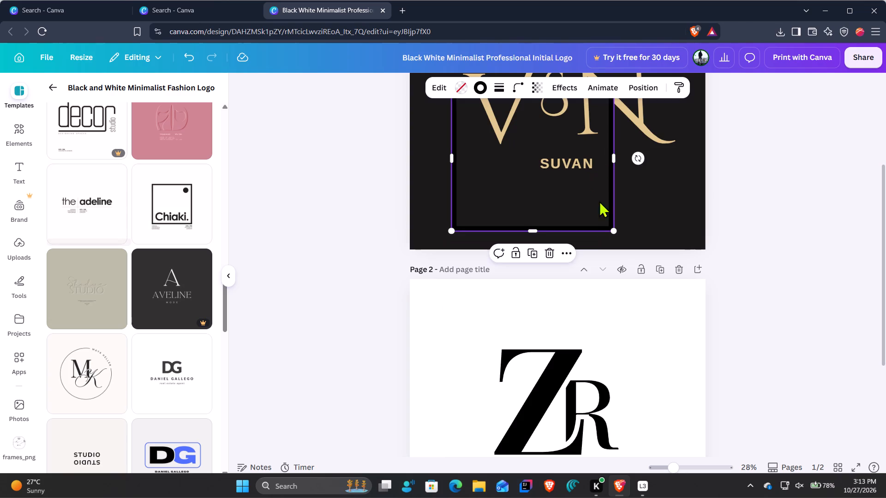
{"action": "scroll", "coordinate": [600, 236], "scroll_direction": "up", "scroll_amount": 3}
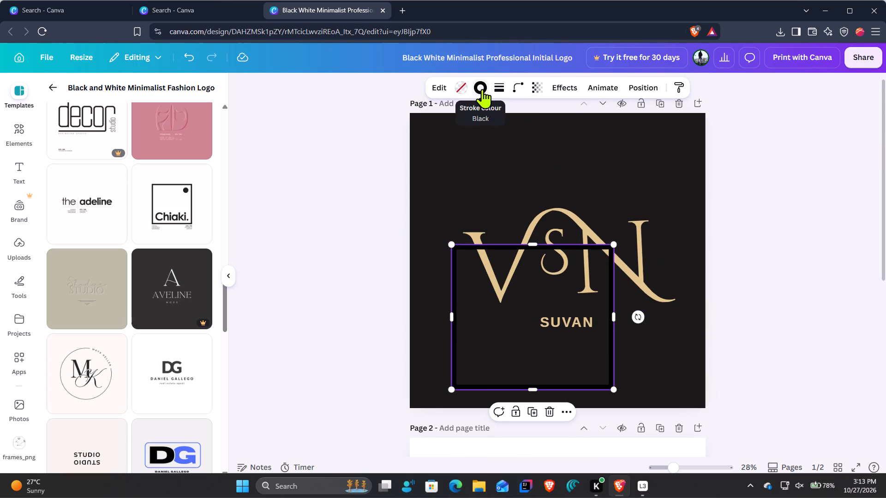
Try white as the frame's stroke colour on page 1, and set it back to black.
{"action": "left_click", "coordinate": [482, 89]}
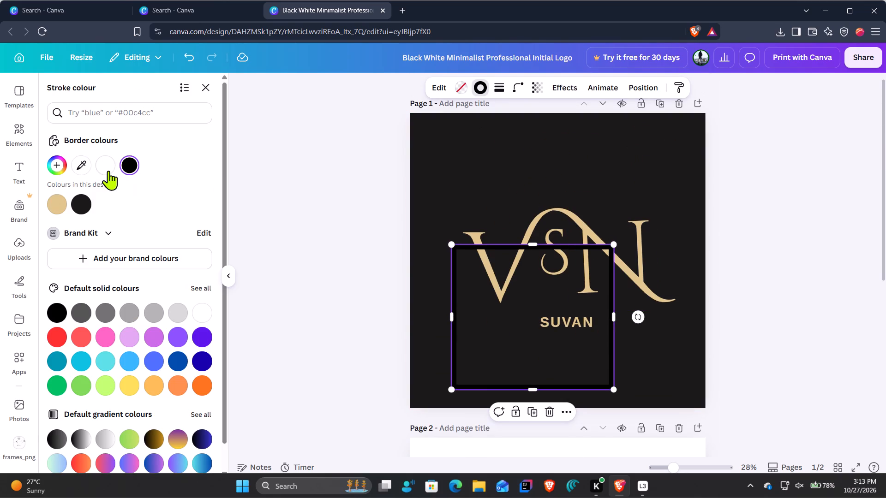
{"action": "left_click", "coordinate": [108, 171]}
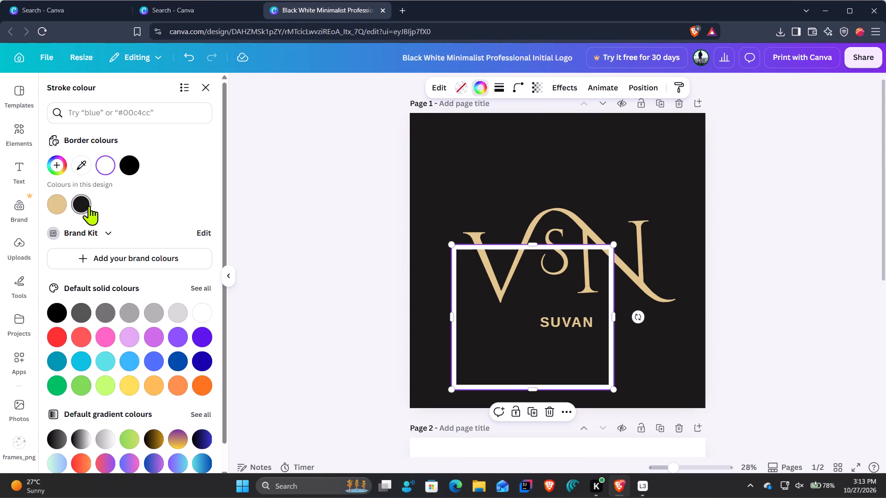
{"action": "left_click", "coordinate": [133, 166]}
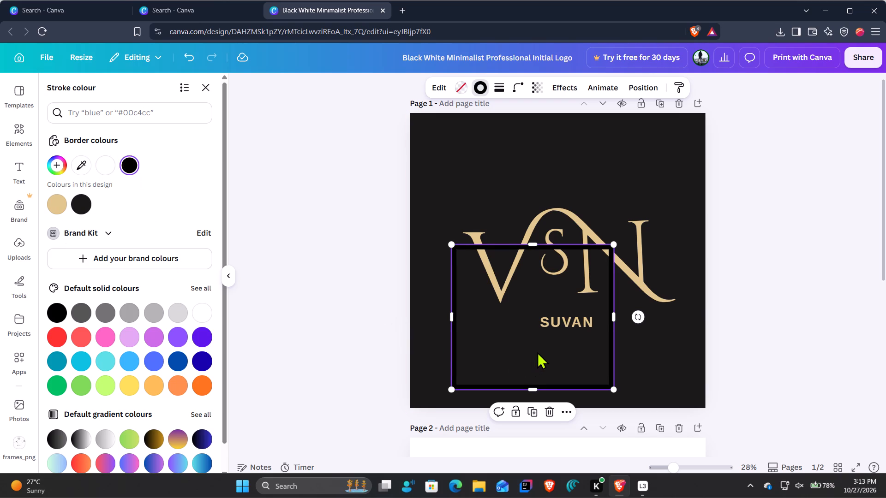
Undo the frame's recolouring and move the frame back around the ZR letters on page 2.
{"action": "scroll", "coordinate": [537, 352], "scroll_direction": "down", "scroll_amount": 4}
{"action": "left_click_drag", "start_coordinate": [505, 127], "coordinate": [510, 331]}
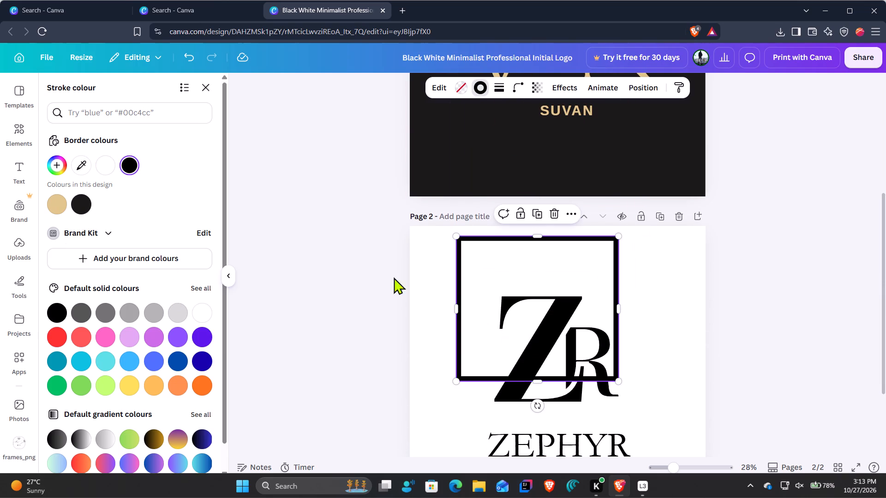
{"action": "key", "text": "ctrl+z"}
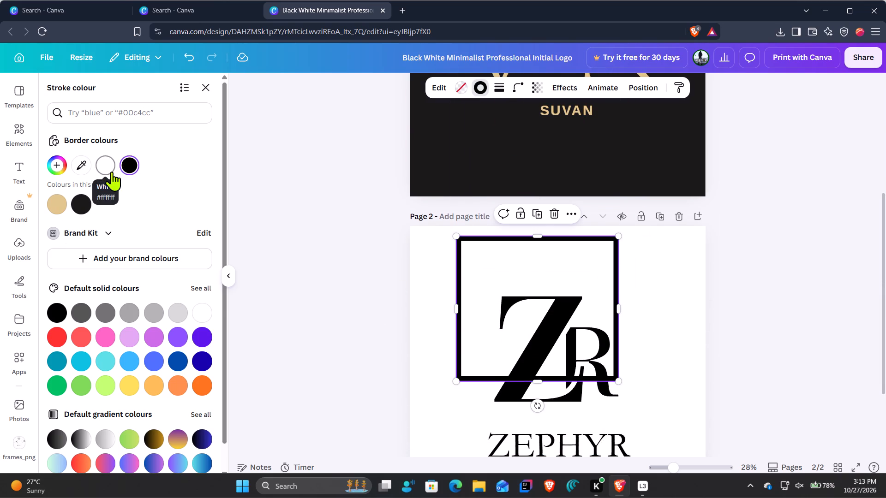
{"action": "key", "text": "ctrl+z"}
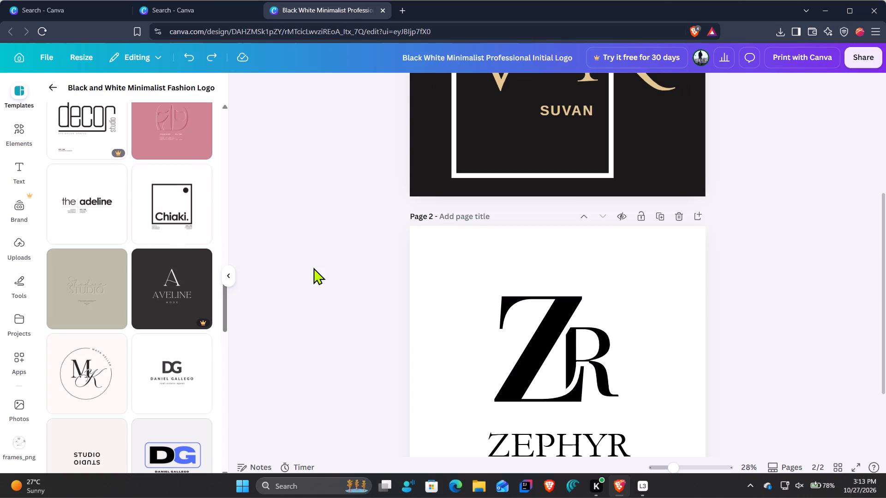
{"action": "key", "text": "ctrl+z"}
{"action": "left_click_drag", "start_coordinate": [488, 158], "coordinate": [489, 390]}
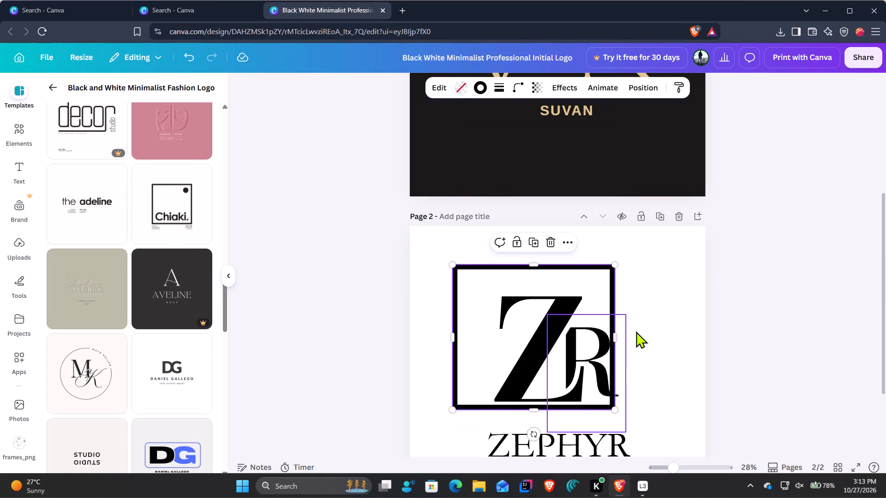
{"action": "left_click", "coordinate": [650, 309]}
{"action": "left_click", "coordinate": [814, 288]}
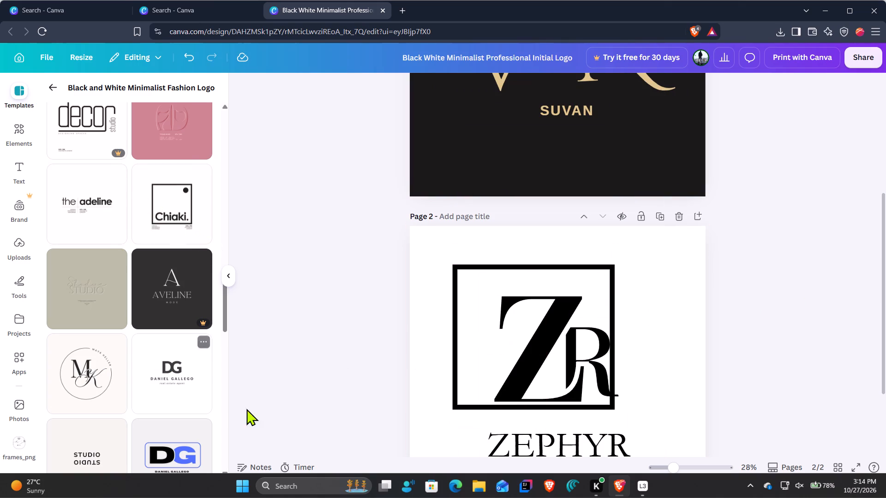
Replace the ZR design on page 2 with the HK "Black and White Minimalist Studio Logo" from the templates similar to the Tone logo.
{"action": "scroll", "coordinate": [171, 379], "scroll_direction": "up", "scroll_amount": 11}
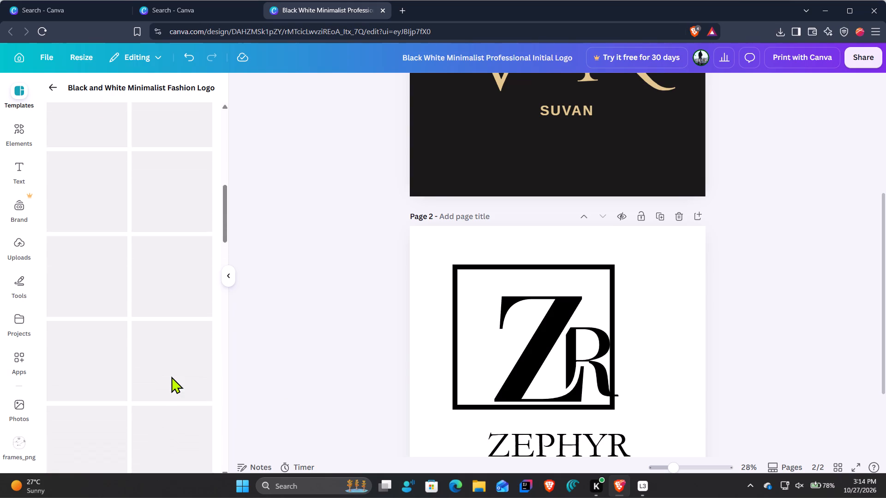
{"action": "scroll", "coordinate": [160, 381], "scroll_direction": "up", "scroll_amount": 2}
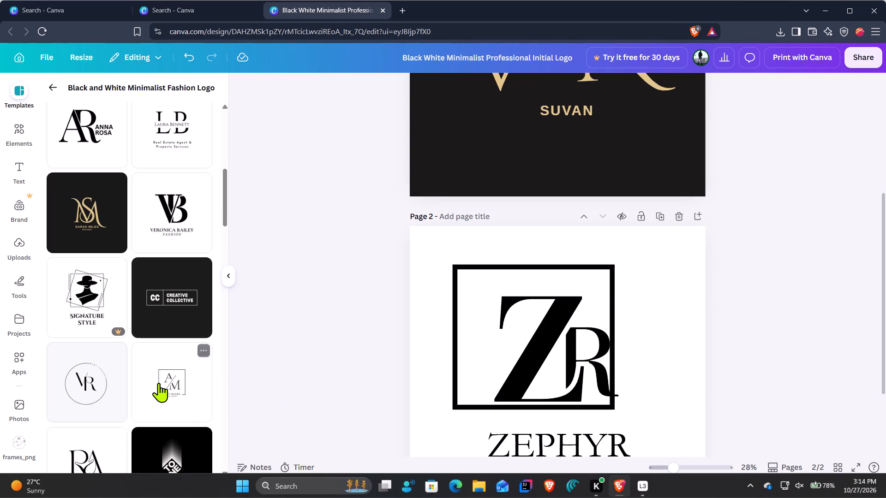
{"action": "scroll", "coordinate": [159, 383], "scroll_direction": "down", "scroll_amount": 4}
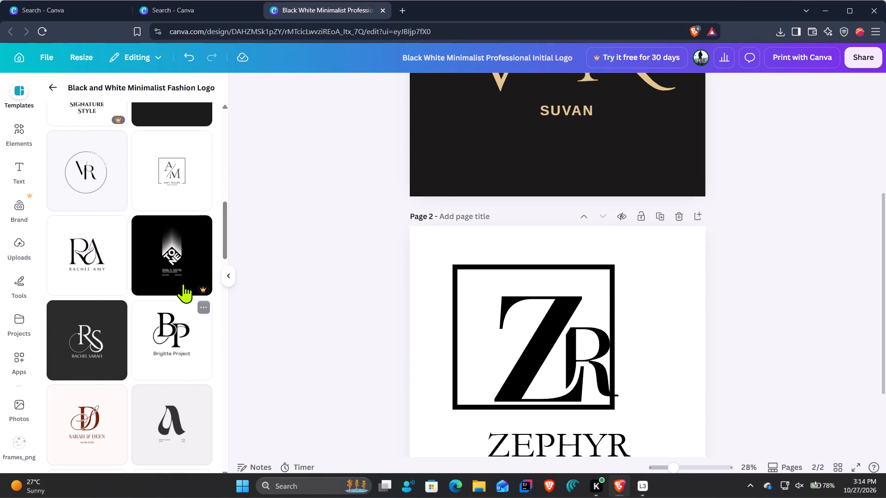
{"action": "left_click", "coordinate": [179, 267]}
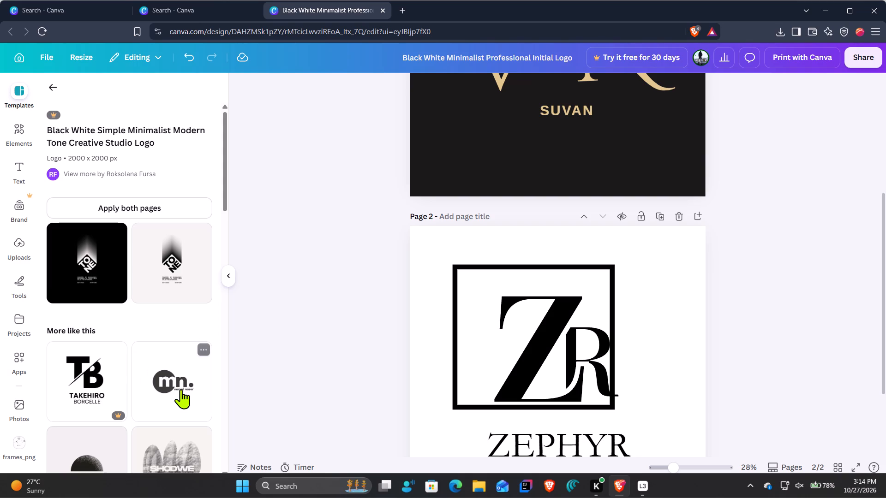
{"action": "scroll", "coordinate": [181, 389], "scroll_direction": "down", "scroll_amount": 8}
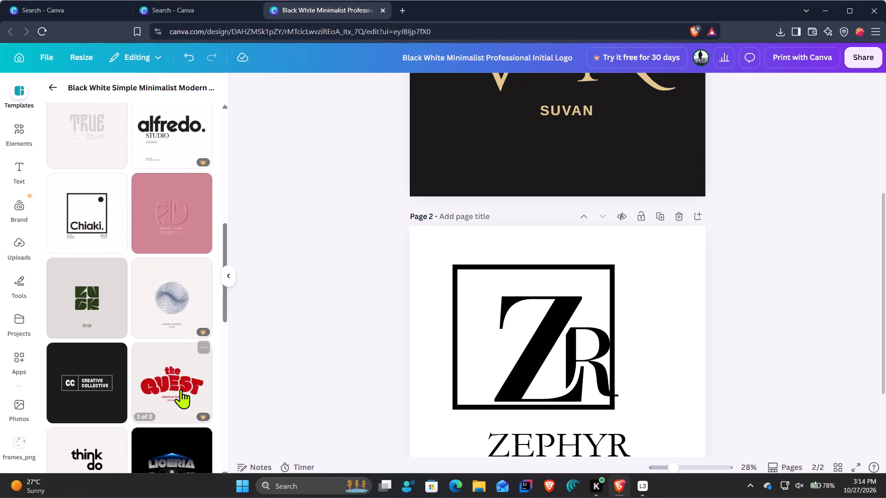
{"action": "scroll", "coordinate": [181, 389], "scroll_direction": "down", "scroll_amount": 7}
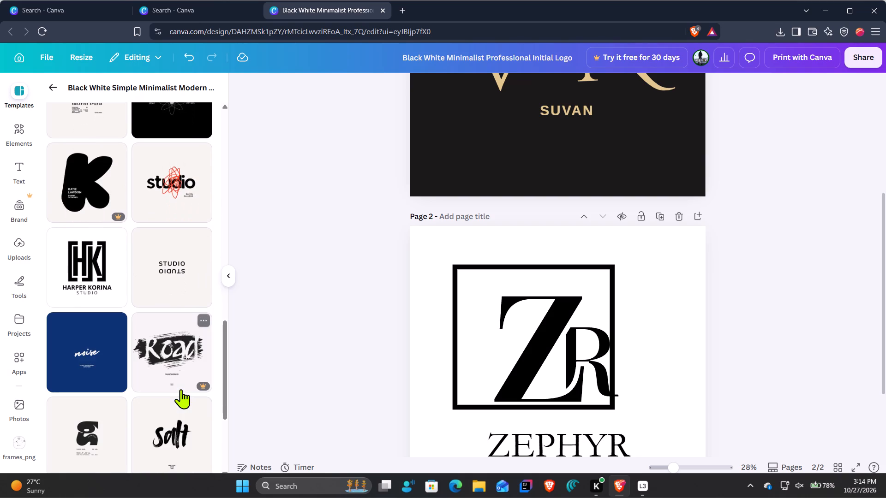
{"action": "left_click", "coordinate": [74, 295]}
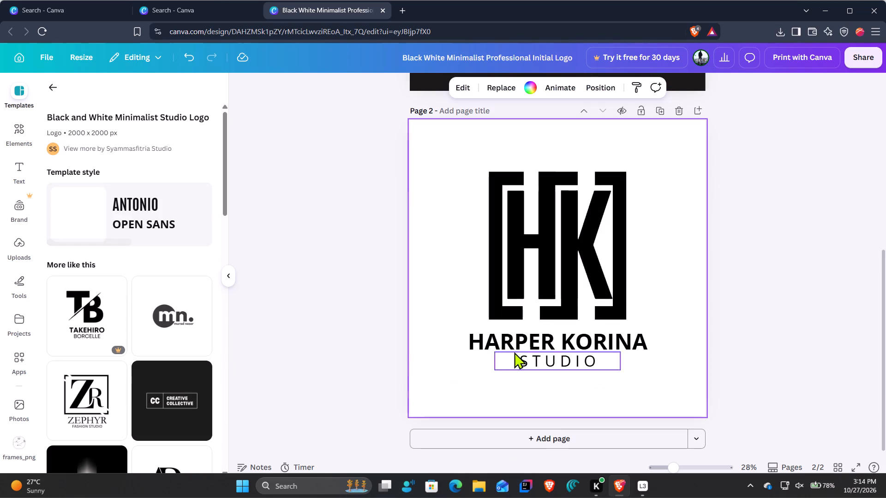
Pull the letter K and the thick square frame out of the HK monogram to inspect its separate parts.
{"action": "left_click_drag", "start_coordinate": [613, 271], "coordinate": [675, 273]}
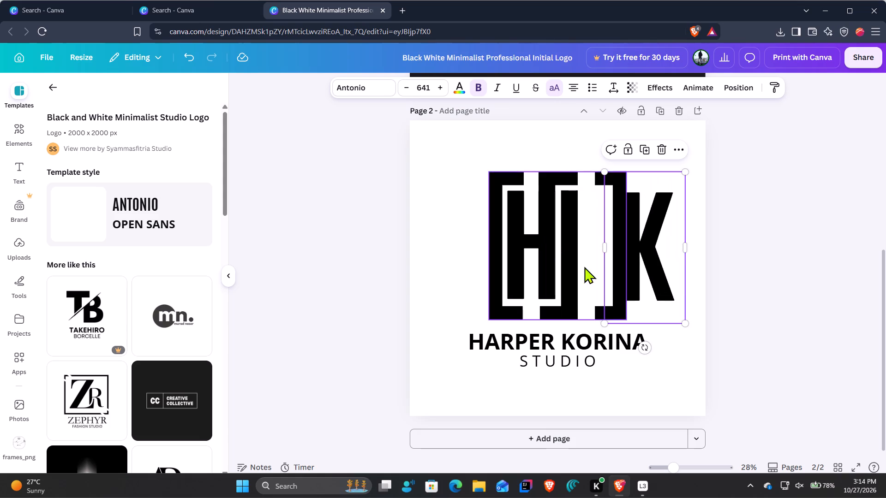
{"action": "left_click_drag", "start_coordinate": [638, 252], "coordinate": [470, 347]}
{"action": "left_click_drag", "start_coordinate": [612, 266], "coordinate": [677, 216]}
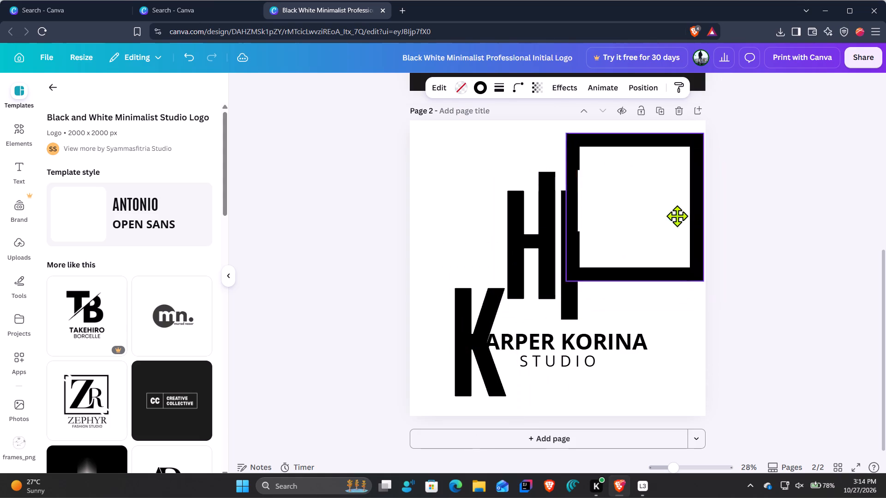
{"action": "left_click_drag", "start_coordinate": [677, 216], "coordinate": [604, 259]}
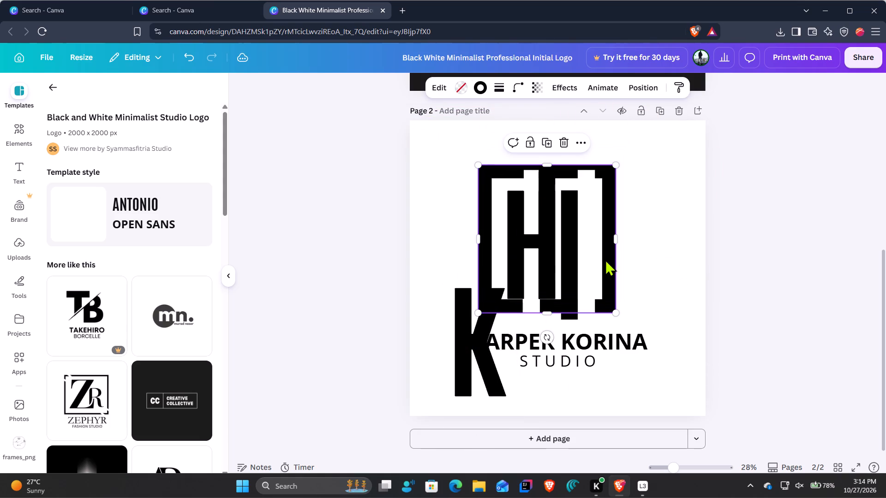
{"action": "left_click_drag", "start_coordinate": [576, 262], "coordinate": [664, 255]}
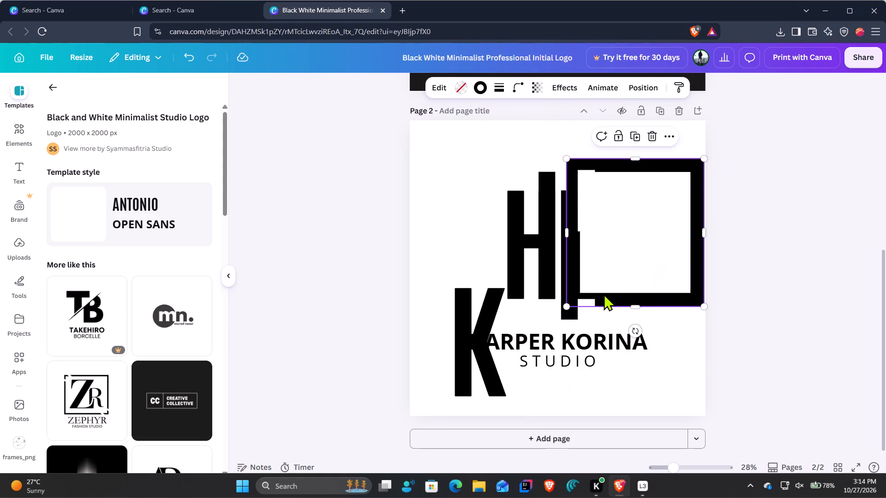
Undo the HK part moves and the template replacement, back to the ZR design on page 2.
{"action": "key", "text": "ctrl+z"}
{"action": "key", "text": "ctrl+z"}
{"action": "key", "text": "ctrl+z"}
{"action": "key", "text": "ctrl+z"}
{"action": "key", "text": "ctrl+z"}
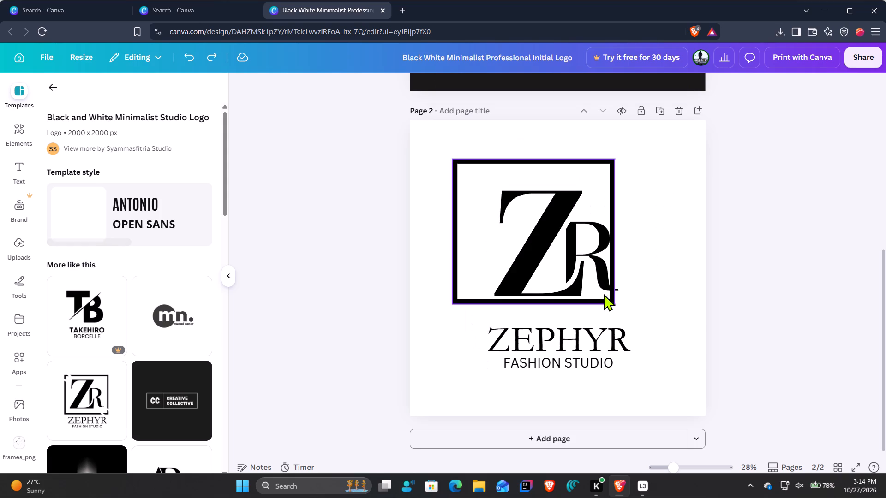
Find the HOLA "Black and White Modern Studio Logo" among the similar templates and replace the ZR design on page 2 with it.
{"action": "scroll", "coordinate": [115, 443], "scroll_direction": "down", "scroll_amount": 5}
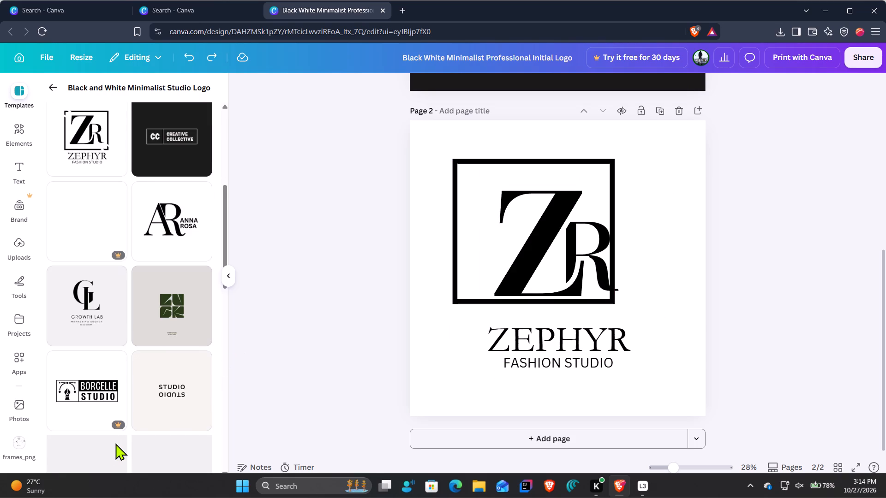
{"action": "scroll", "coordinate": [115, 443], "scroll_direction": "down", "scroll_amount": 5}
{"action": "scroll", "coordinate": [119, 292], "scroll_direction": "down", "scroll_amount": 5}
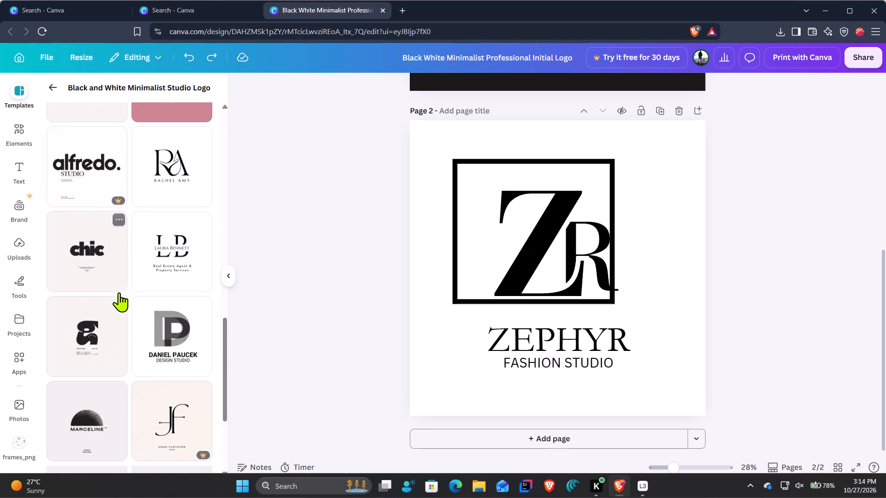
{"action": "scroll", "coordinate": [119, 292], "scroll_direction": "down", "scroll_amount": 5}
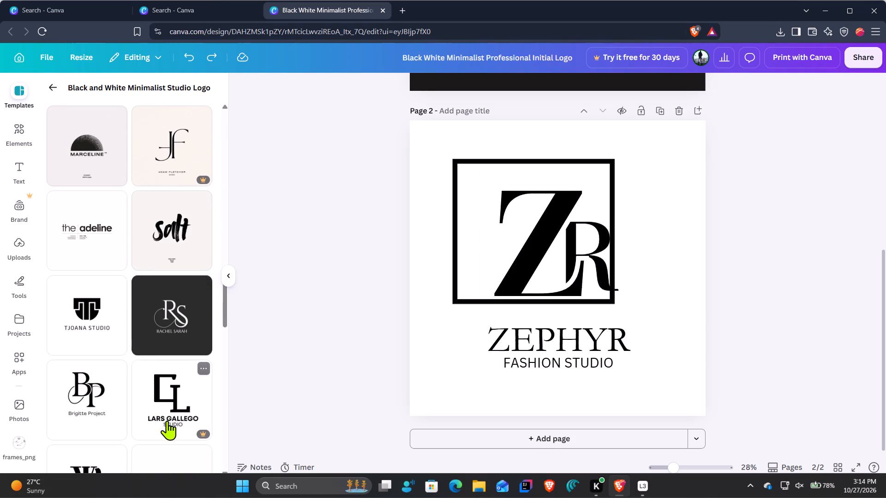
{"action": "scroll", "coordinate": [167, 409], "scroll_direction": "down", "scroll_amount": 7}
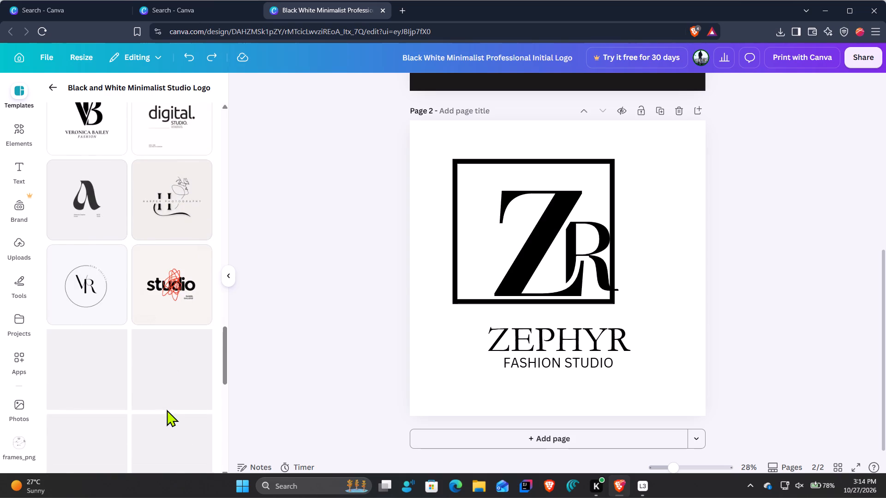
{"action": "scroll", "coordinate": [167, 409], "scroll_direction": "down", "scroll_amount": 5}
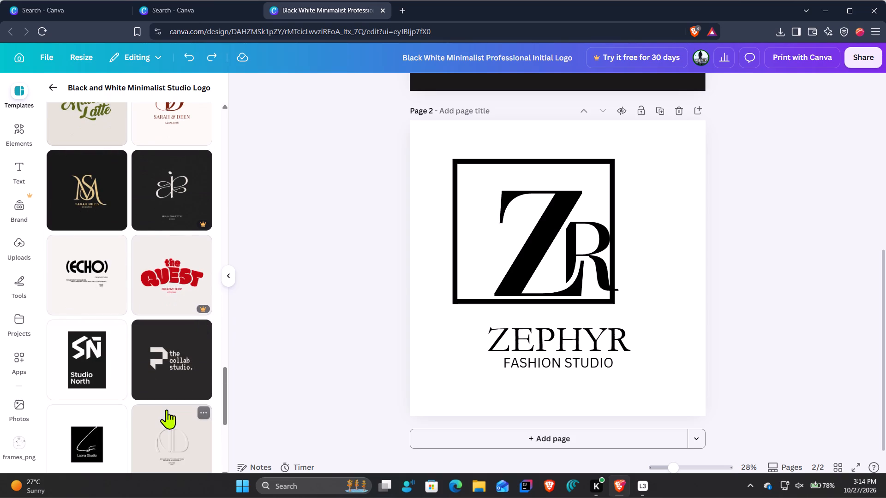
{"action": "scroll", "coordinate": [167, 409], "scroll_direction": "down", "scroll_amount": 5}
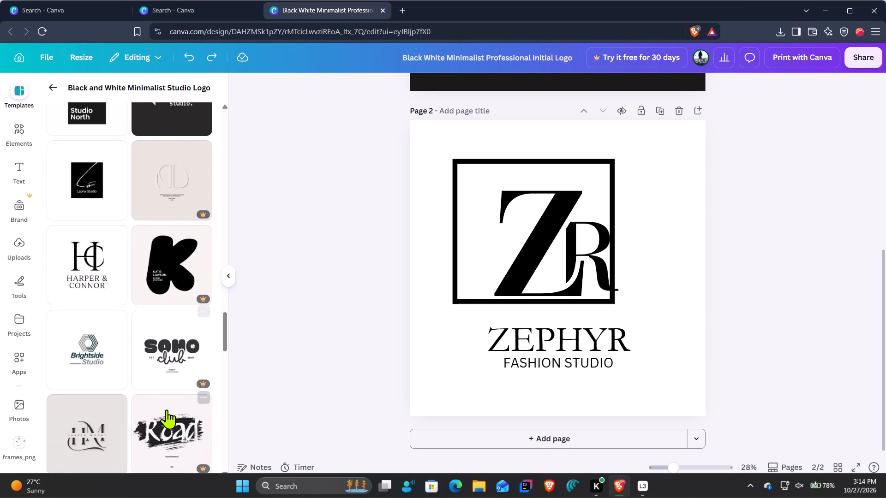
{"action": "scroll", "coordinate": [167, 409], "scroll_direction": "down", "scroll_amount": 6}
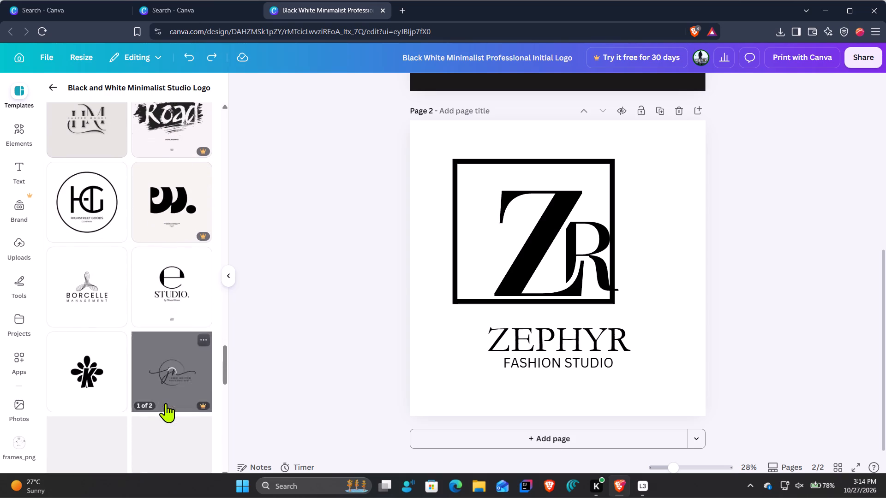
{"action": "scroll", "coordinate": [166, 403], "scroll_direction": "down", "scroll_amount": 4}
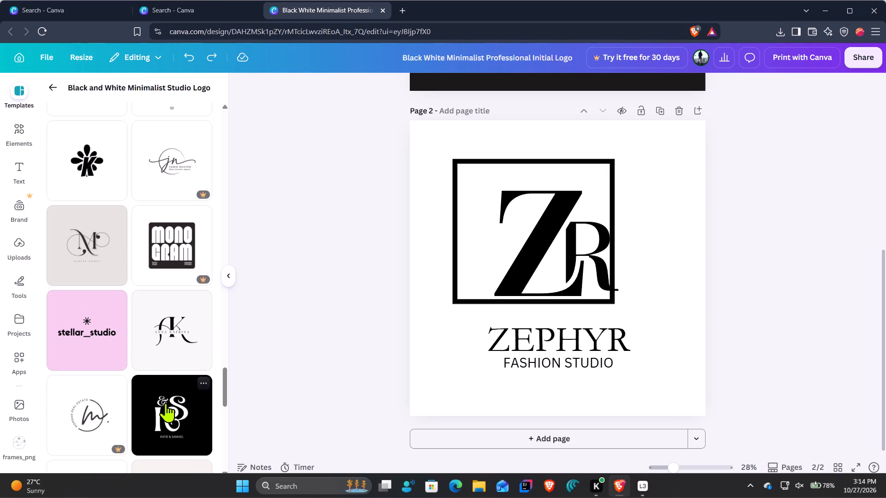
{"action": "scroll", "coordinate": [166, 403], "scroll_direction": "down", "scroll_amount": 6}
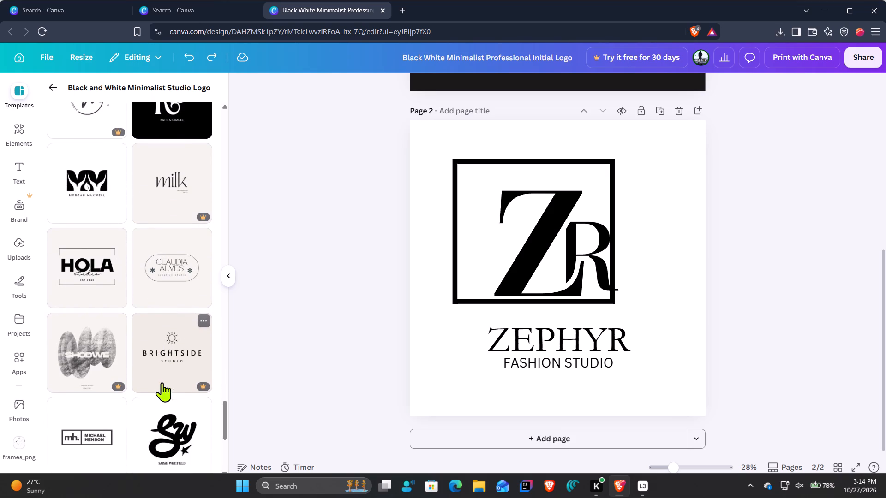
{"action": "left_click", "coordinate": [120, 282]}
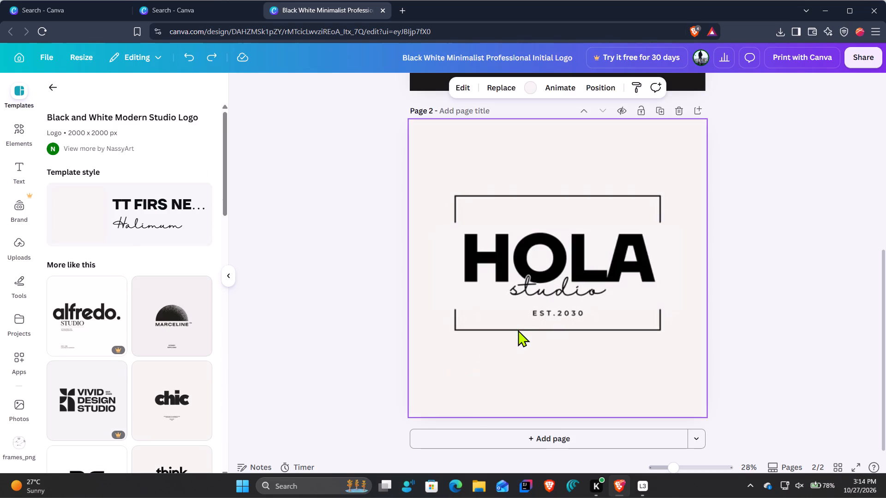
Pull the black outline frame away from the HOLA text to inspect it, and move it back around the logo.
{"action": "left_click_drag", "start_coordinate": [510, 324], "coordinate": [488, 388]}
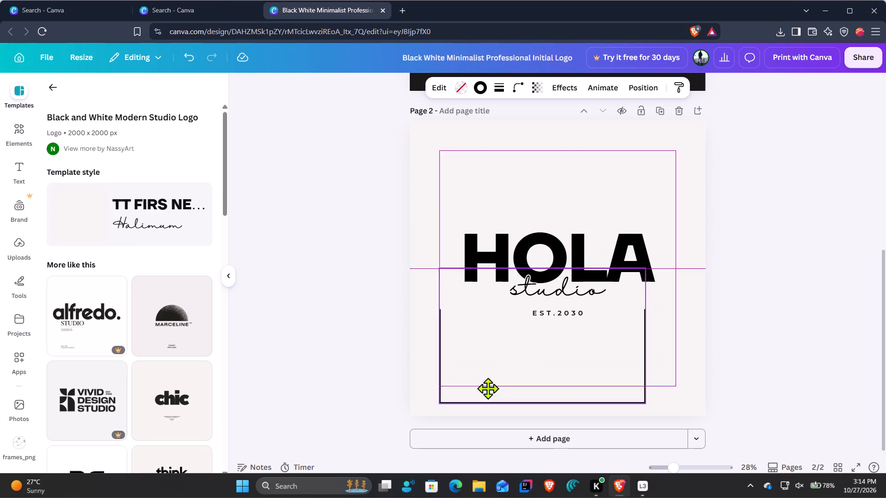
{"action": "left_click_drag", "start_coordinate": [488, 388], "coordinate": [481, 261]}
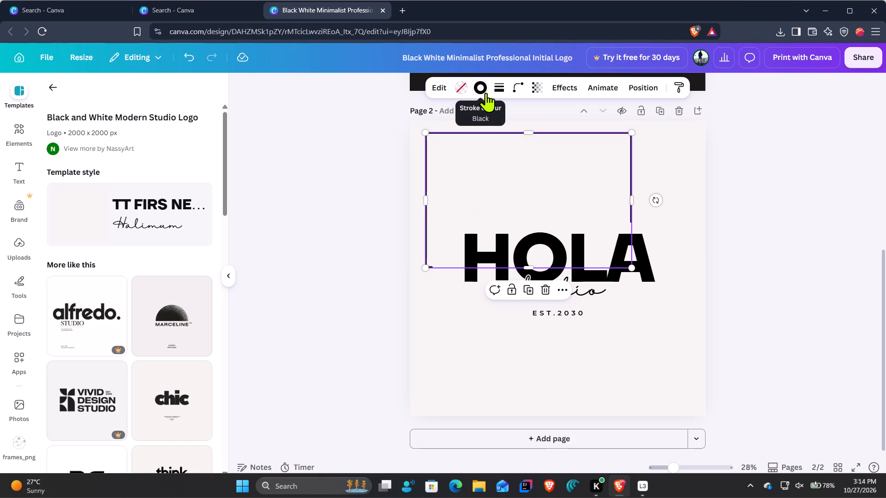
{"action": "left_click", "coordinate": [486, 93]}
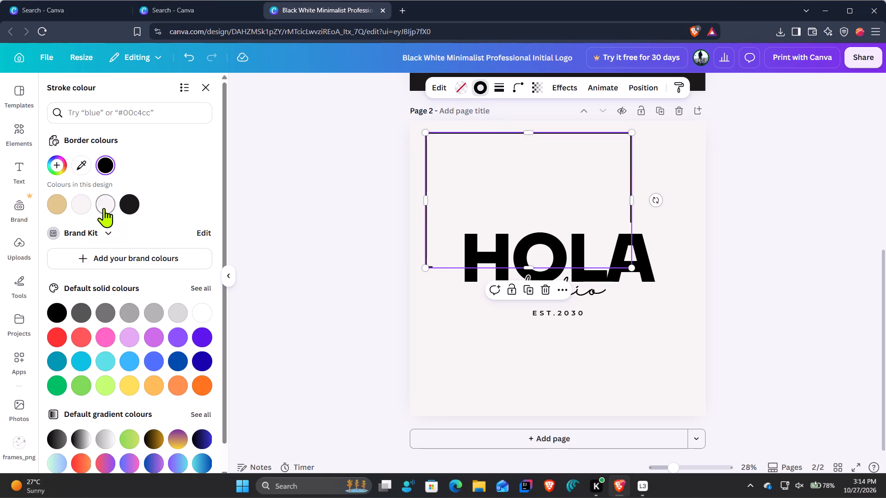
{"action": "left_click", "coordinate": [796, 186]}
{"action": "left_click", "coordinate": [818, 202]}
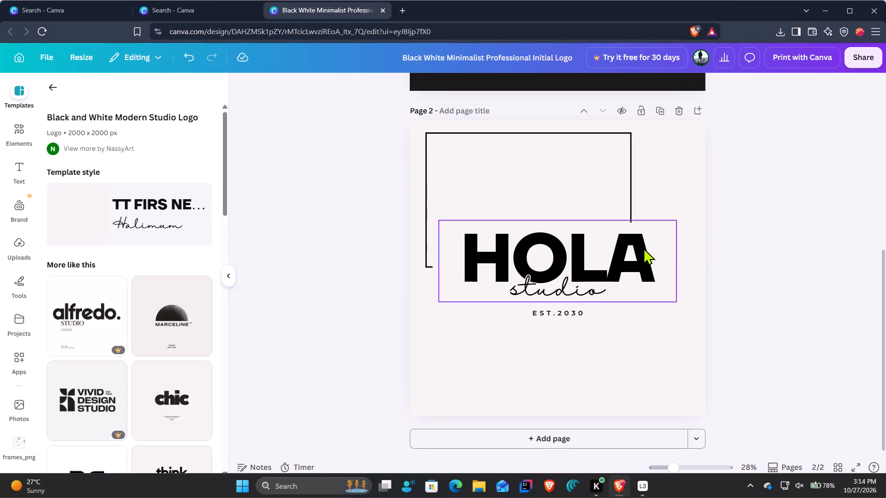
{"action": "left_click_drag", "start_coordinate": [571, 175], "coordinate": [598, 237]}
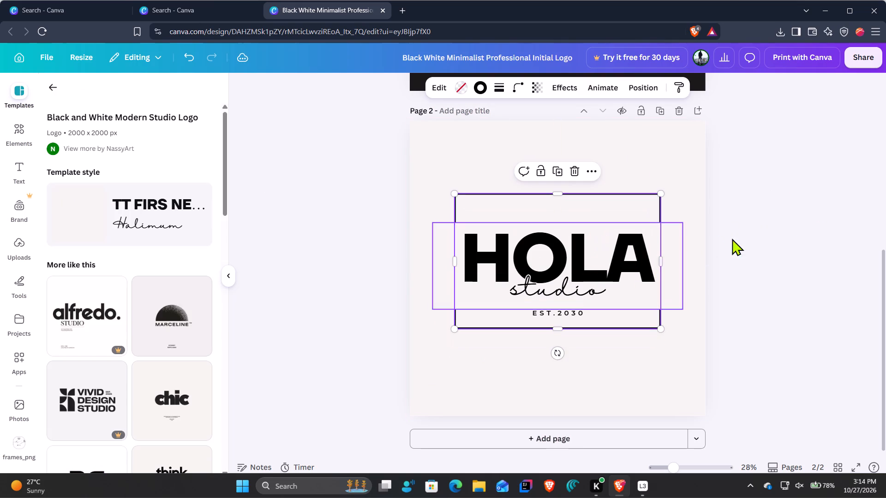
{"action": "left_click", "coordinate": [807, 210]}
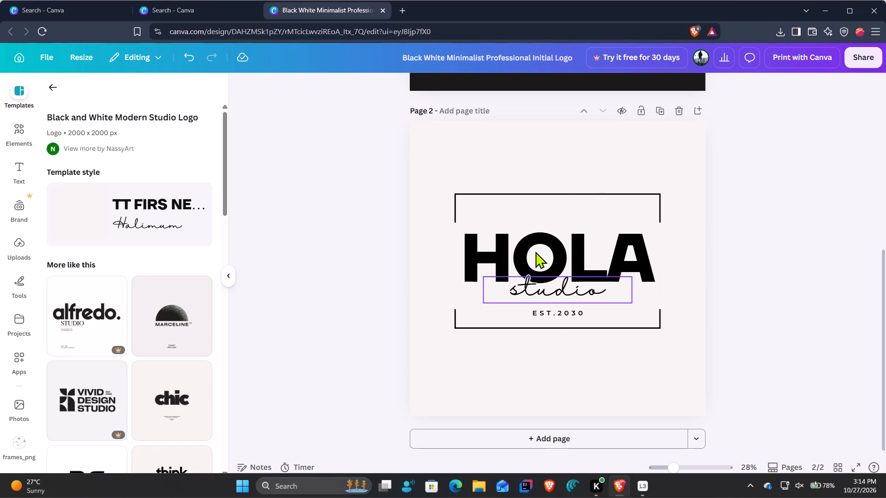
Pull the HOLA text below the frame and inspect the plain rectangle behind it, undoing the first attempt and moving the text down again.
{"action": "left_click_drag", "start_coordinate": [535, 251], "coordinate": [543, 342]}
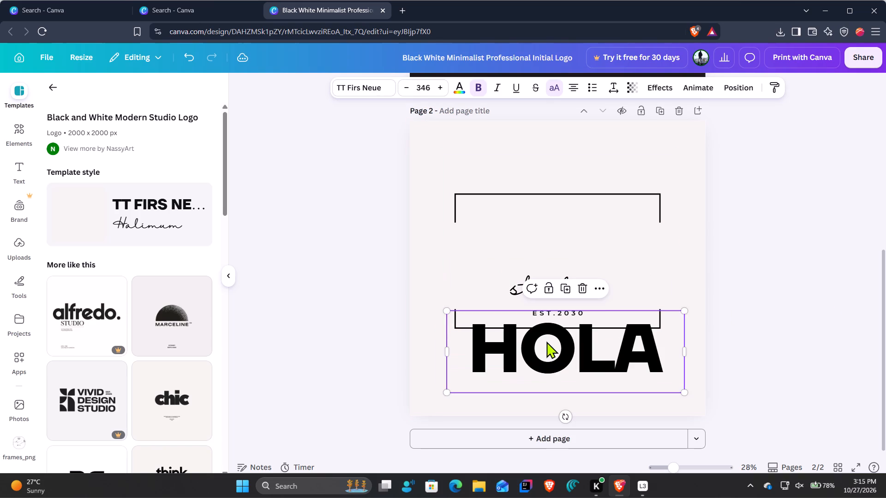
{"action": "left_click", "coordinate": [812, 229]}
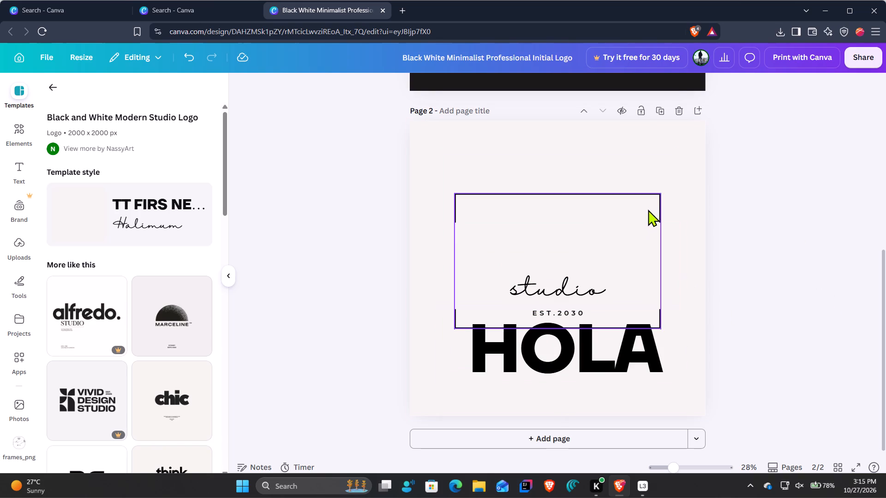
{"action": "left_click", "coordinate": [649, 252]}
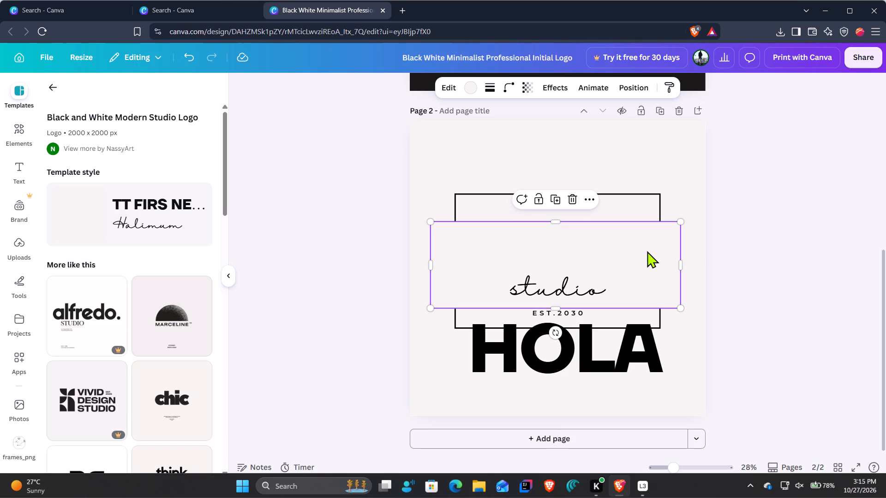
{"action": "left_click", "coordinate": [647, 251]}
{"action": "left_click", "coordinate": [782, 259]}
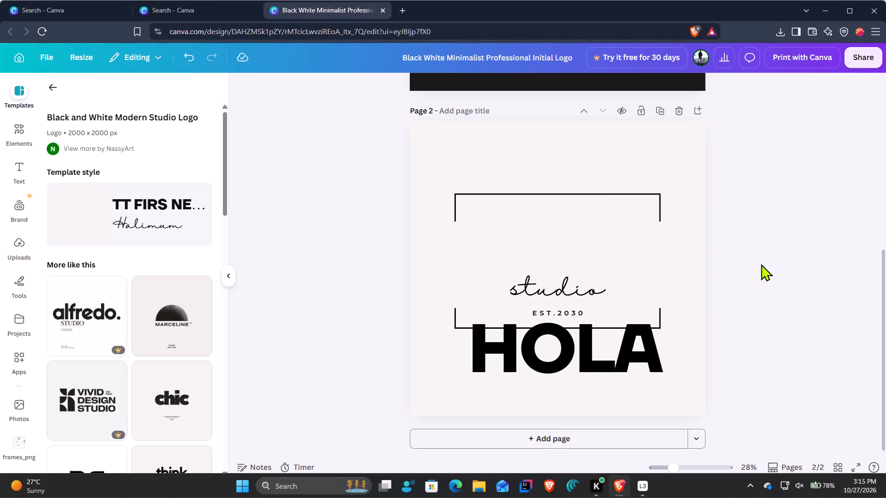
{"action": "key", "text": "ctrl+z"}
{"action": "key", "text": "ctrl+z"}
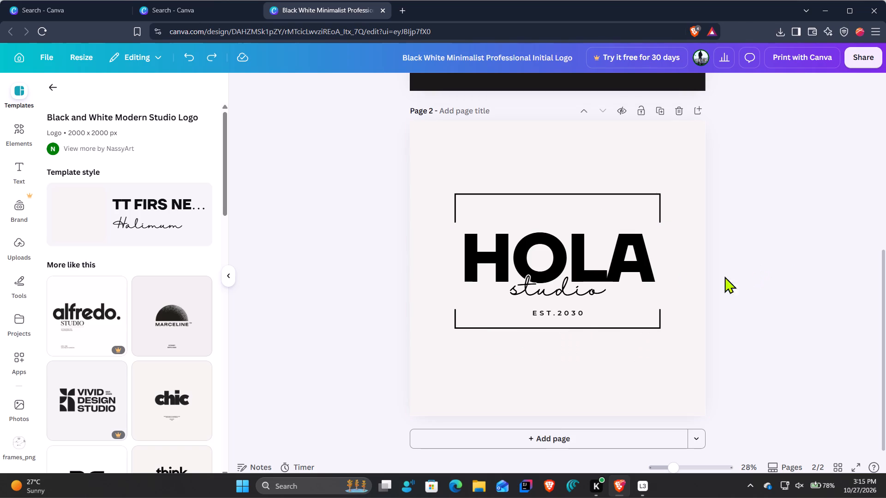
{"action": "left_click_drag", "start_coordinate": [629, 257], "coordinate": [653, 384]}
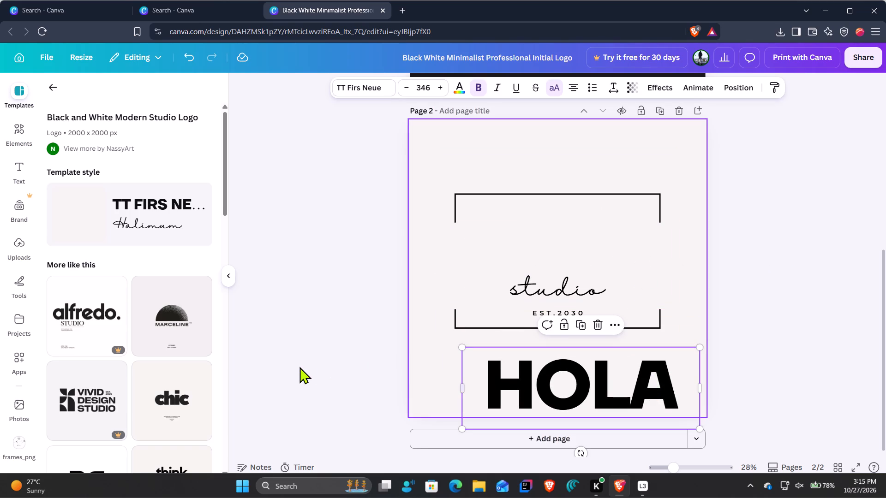
Browse the similar templates, and reapply the recently used HOLA "Black and White Modern Studio Logo" to page 2.
{"action": "scroll", "coordinate": [216, 405], "scroll_direction": "down", "scroll_amount": 11}
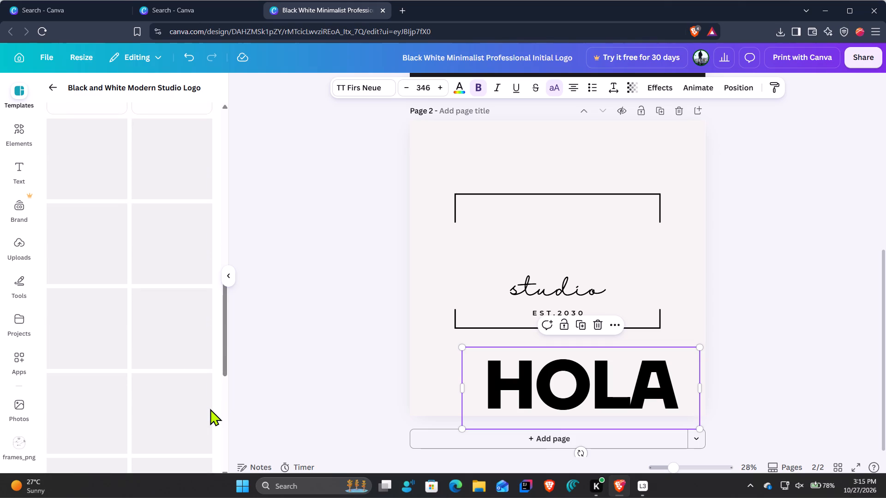
{"action": "left_click", "coordinate": [170, 398]}
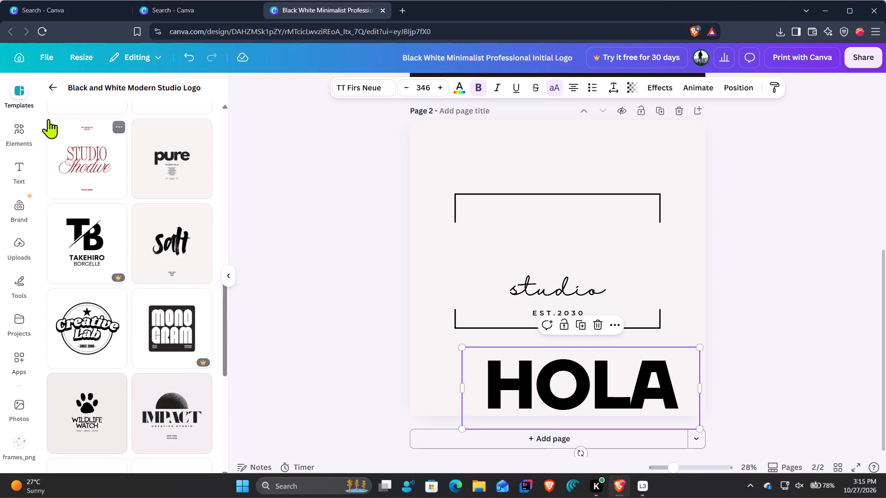
{"action": "left_click", "coordinate": [57, 95]}
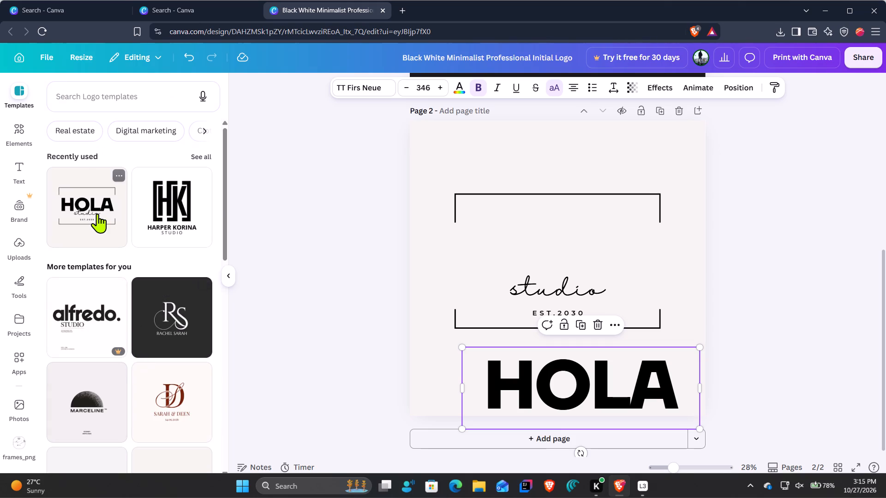
{"action": "left_click", "coordinate": [97, 213]}
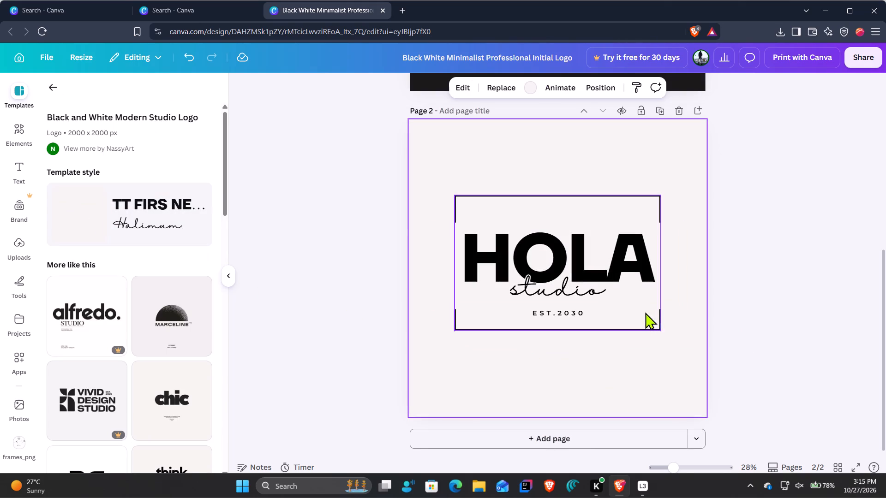
Delete the HOLA, studio and EST.2030 texts from page 2, keeping only the frame and its covering rectangle.
{"action": "left_click", "coordinate": [597, 260]}
{"action": "left_click", "coordinate": [574, 201]}
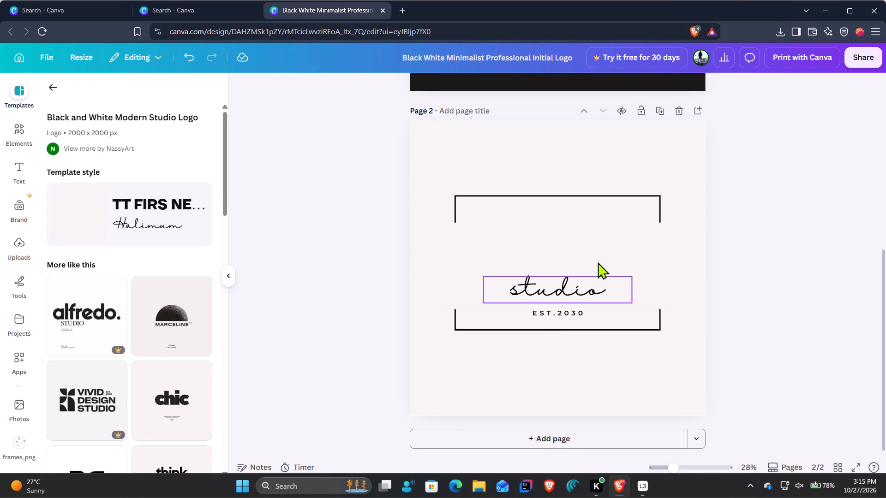
{"action": "left_click", "coordinate": [590, 280]}
{"action": "left_click", "coordinate": [580, 256]}
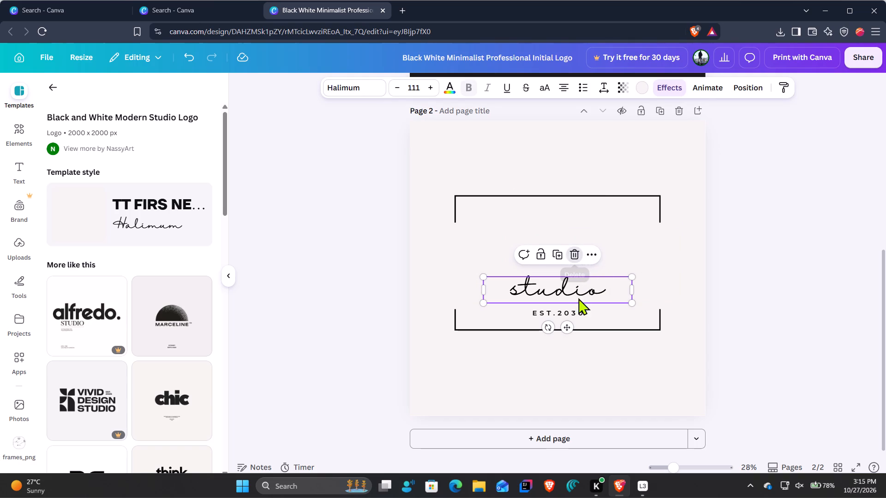
{"action": "left_click", "coordinate": [577, 313]}
{"action": "left_click", "coordinate": [575, 284]}
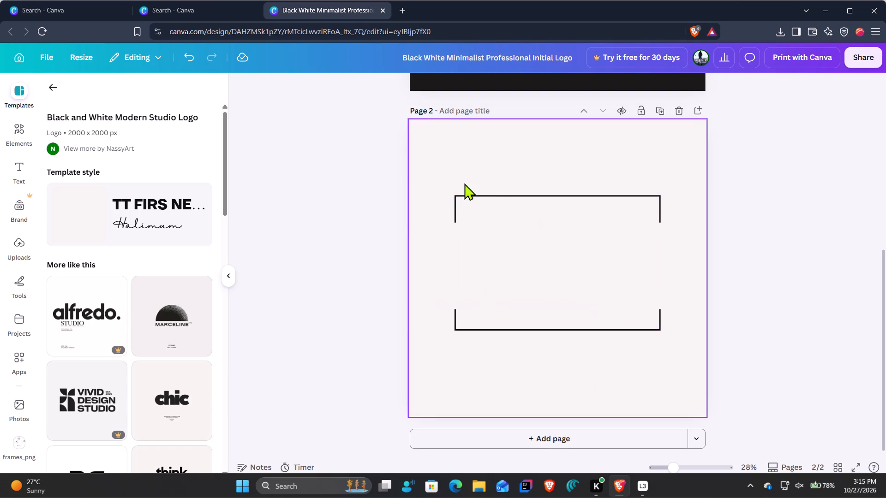
Select the outline frame together with its covering rectangle and move both from page 2 onto the VSN monogram on page 1.
{"action": "left_click_drag", "start_coordinate": [454, 170], "coordinate": [608, 384]}
{"action": "left_click_drag", "start_coordinate": [617, 273], "coordinate": [616, 262]}
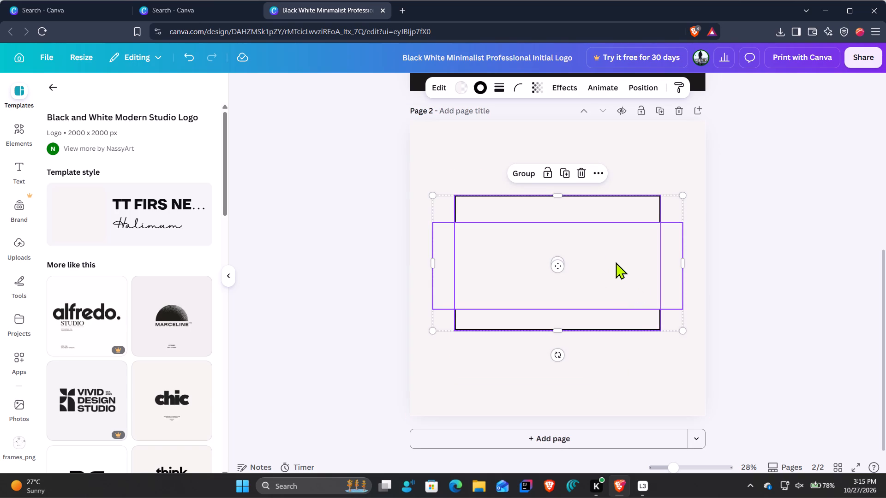
{"action": "left_click_drag", "start_coordinate": [616, 262], "coordinate": [654, 243]}
{"action": "scroll", "coordinate": [654, 243], "scroll_direction": "up", "scroll_amount": 1}
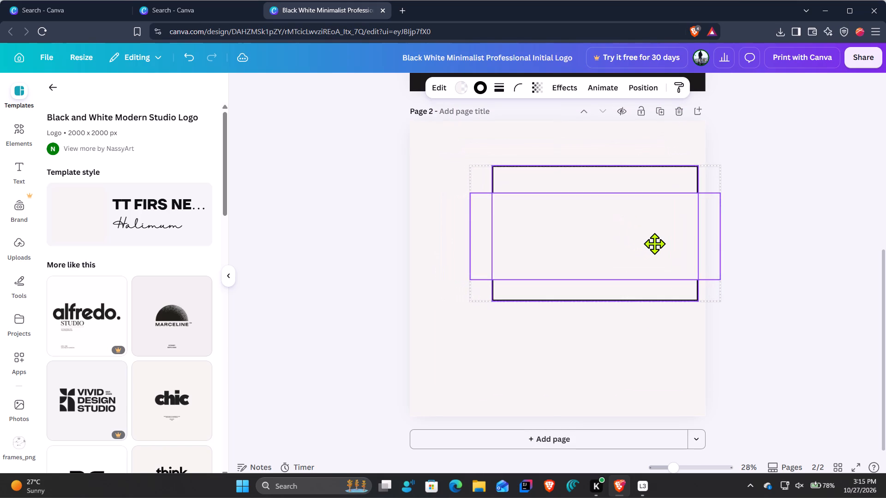
{"action": "scroll", "coordinate": [654, 243], "scroll_direction": "up", "scroll_amount": 1}
{"action": "left_click_drag", "start_coordinate": [654, 243], "coordinate": [618, 227]}
{"action": "scroll", "coordinate": [656, 243], "scroll_direction": "up", "scroll_amount": 3}
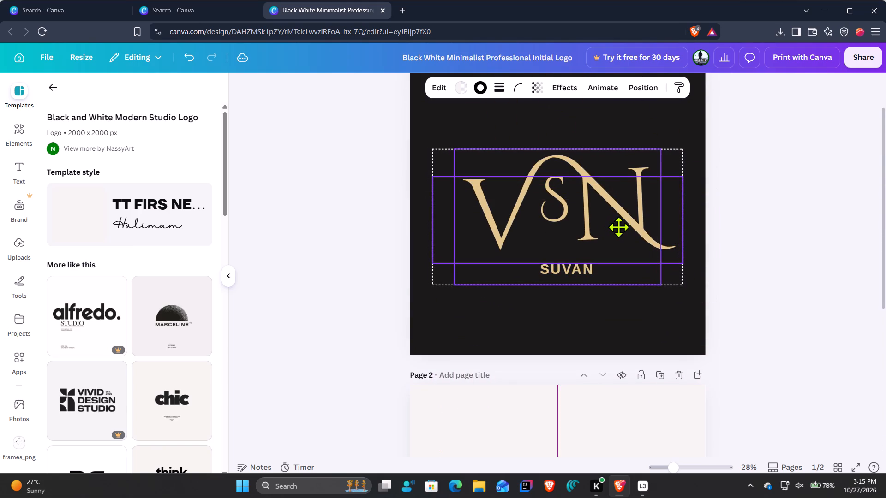
{"action": "left_click_drag", "start_coordinate": [618, 227], "coordinate": [625, 227]}
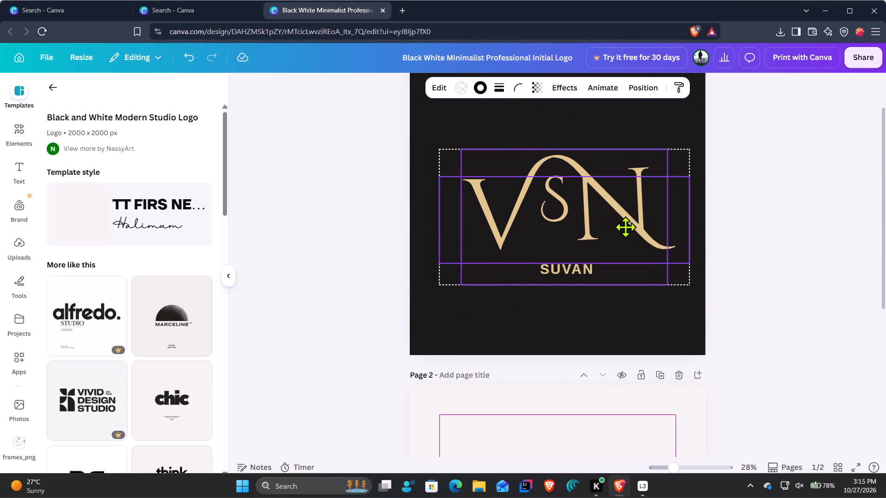
{"action": "left_click_drag", "start_coordinate": [625, 227], "coordinate": [627, 226]}
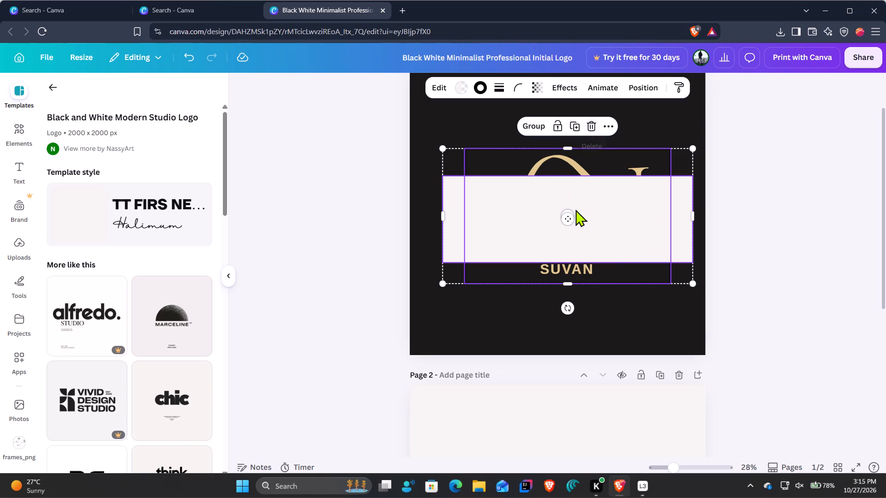
Send the frame and covering rectangle to the back, behind the gold VSN monogram and SUVAN text.
{"action": "left_click", "coordinate": [606, 124]}
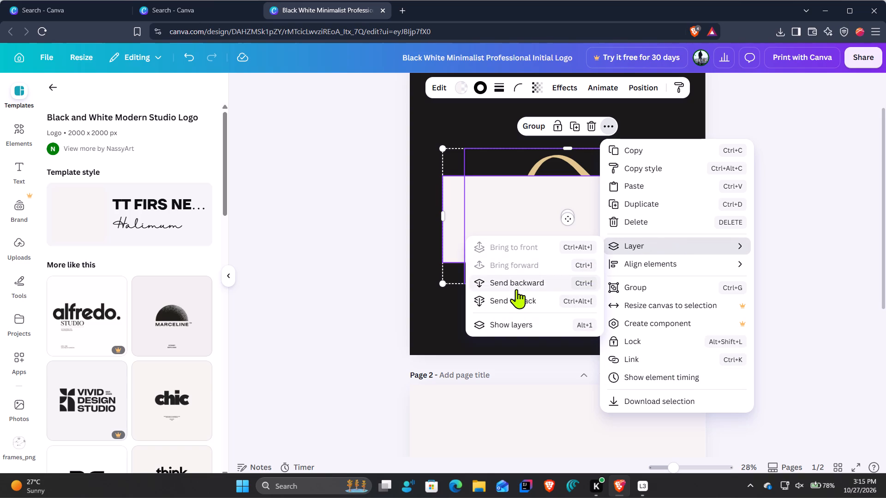
{"action": "left_click", "coordinate": [520, 306]}
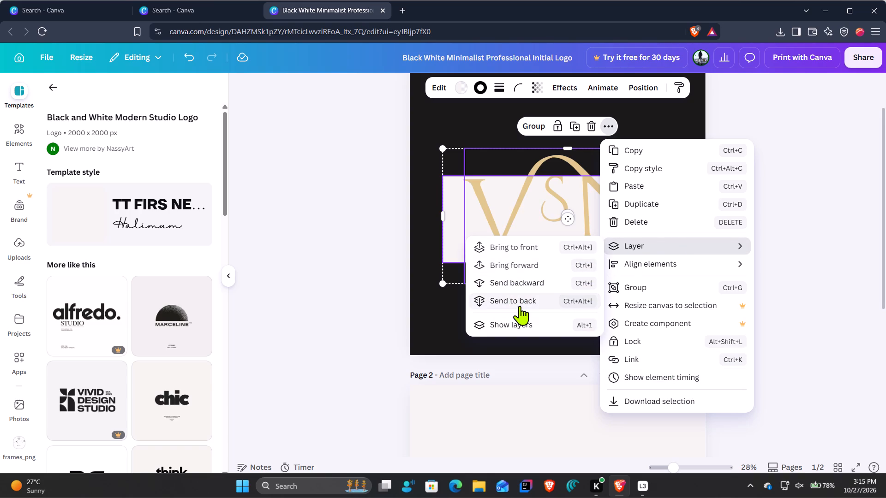
{"action": "left_click", "coordinate": [527, 306]}
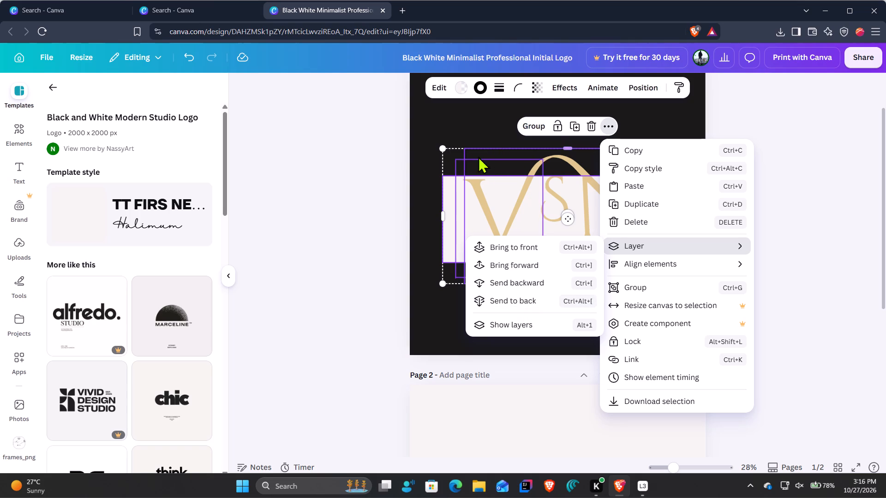
{"action": "left_click", "coordinate": [425, 168]}
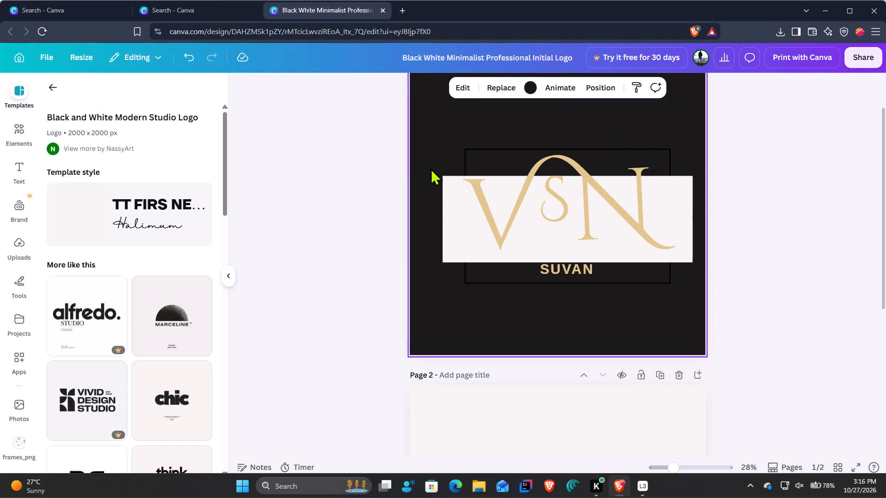
Set the outline frame's stroke colour to white on page 1.
{"action": "left_click", "coordinate": [495, 148]}
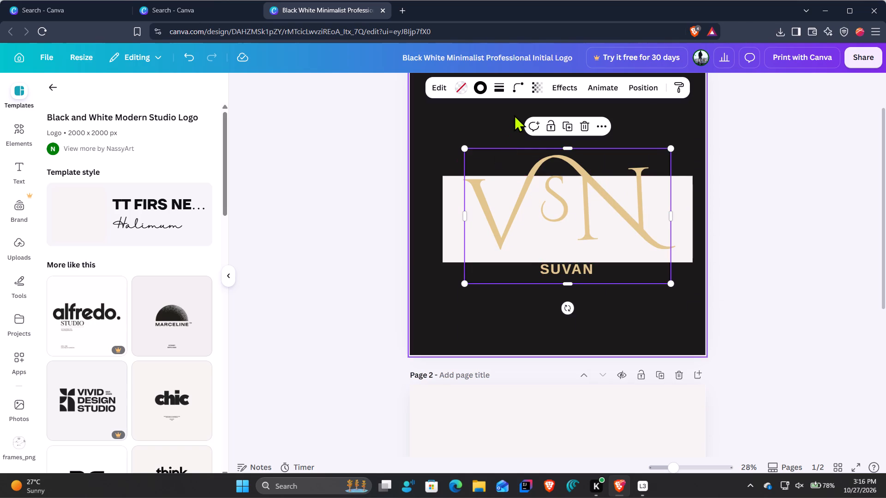
{"action": "left_click", "coordinate": [484, 86]}
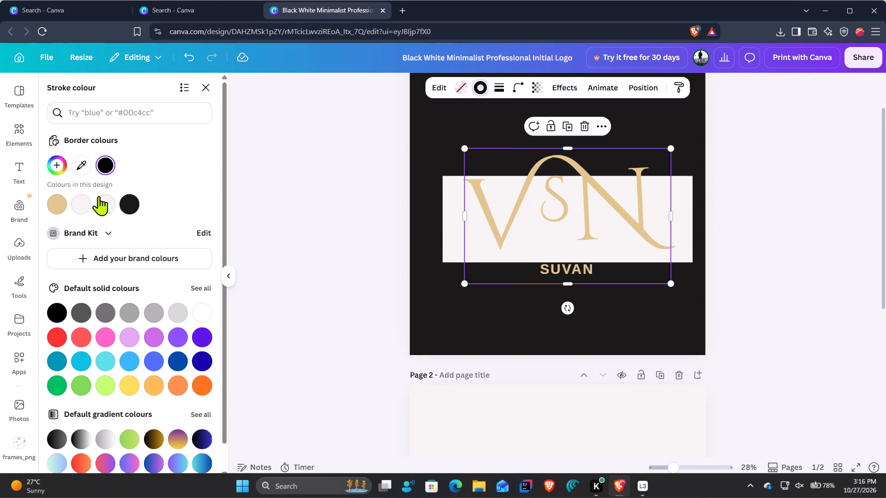
{"action": "left_click", "coordinate": [208, 313]}
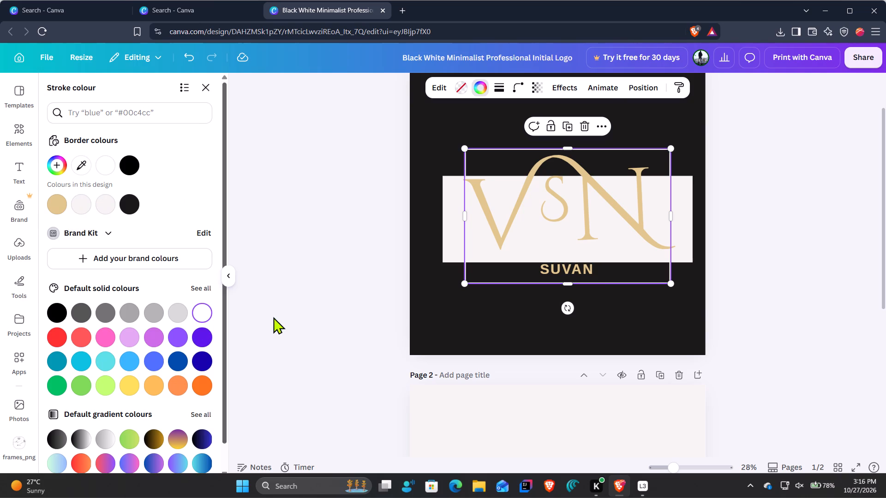
{"action": "right_click", "coordinate": [644, 273]}
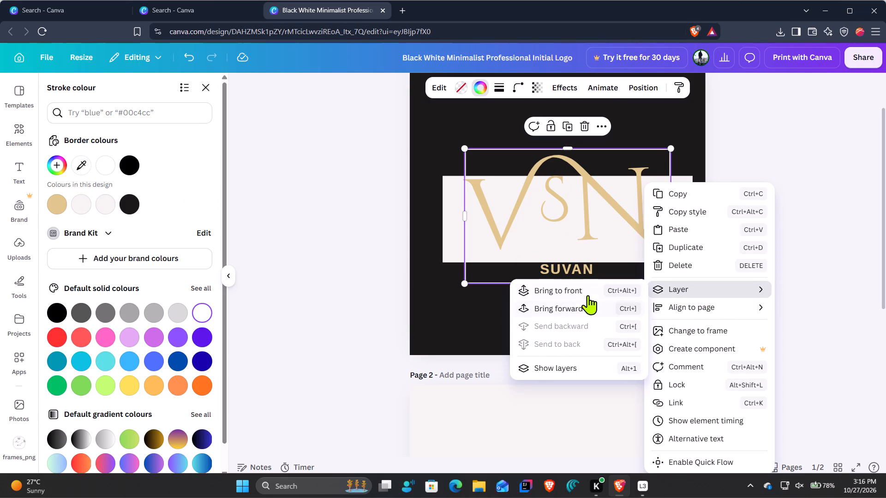
{"action": "left_click", "coordinate": [885, 242]}
{"action": "left_click", "coordinate": [858, 237]}
{"action": "left_click", "coordinate": [785, 245]}
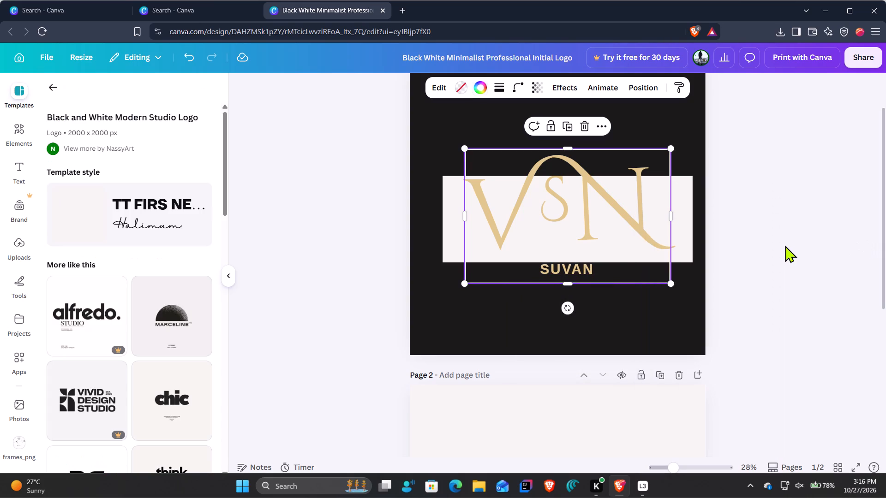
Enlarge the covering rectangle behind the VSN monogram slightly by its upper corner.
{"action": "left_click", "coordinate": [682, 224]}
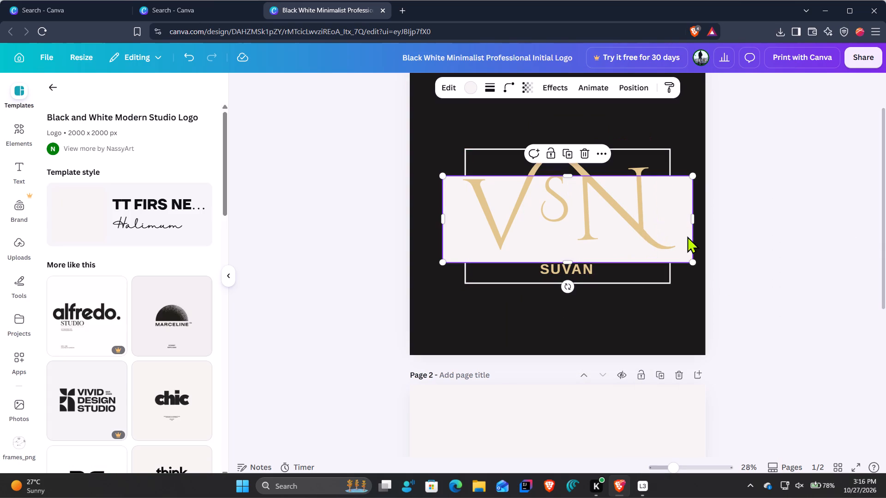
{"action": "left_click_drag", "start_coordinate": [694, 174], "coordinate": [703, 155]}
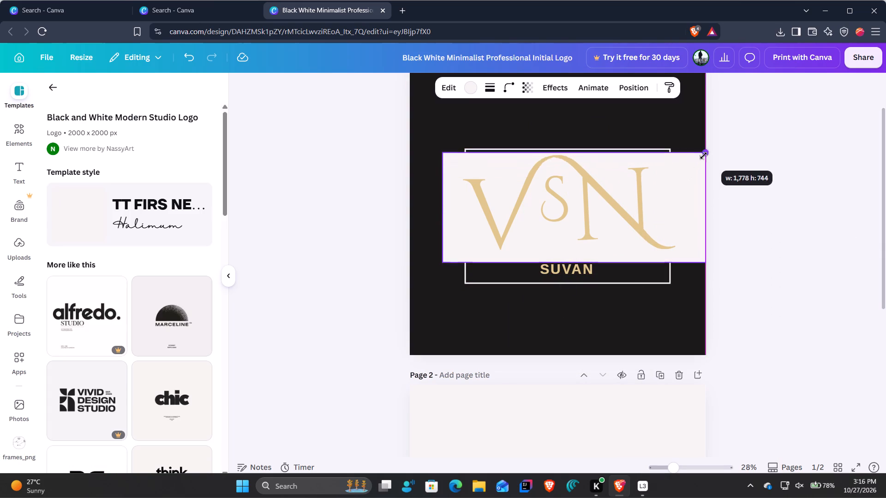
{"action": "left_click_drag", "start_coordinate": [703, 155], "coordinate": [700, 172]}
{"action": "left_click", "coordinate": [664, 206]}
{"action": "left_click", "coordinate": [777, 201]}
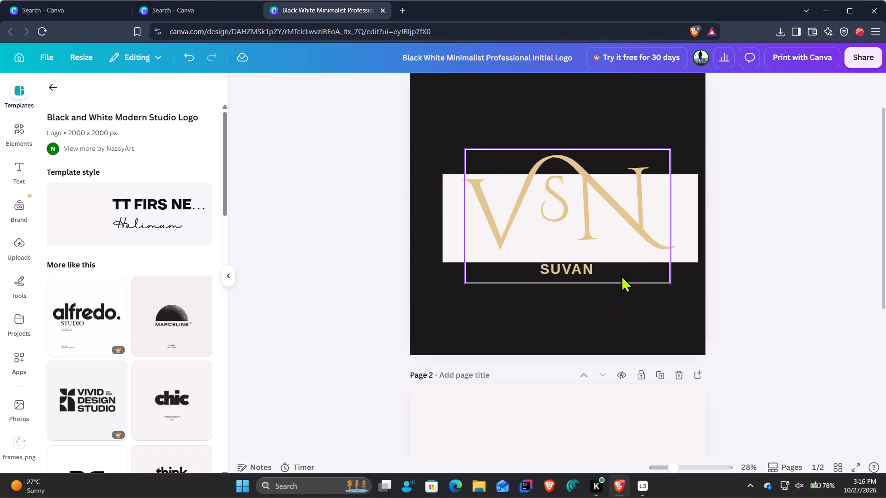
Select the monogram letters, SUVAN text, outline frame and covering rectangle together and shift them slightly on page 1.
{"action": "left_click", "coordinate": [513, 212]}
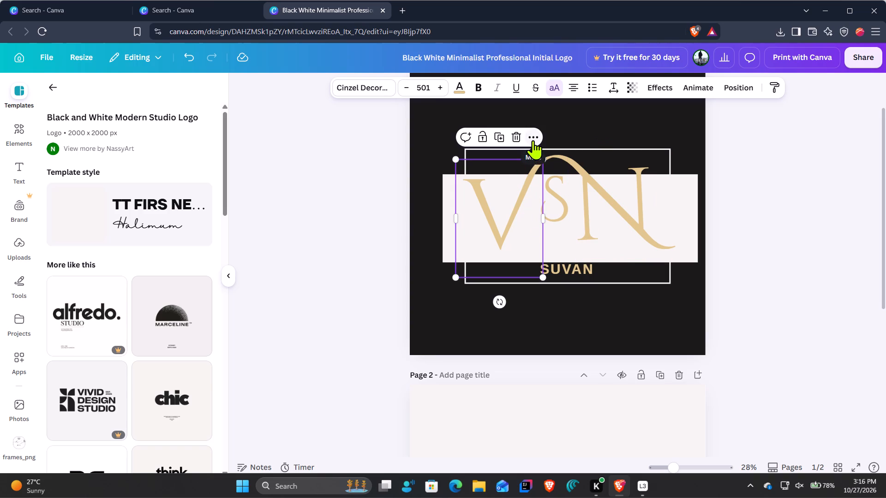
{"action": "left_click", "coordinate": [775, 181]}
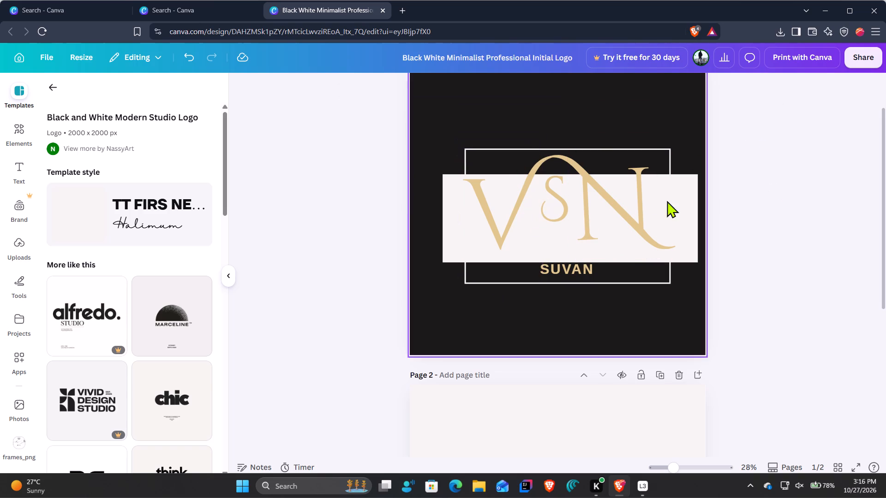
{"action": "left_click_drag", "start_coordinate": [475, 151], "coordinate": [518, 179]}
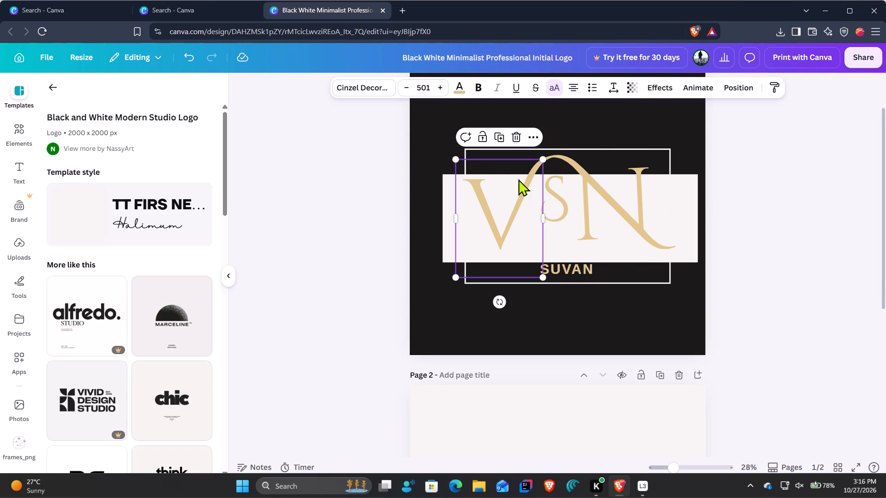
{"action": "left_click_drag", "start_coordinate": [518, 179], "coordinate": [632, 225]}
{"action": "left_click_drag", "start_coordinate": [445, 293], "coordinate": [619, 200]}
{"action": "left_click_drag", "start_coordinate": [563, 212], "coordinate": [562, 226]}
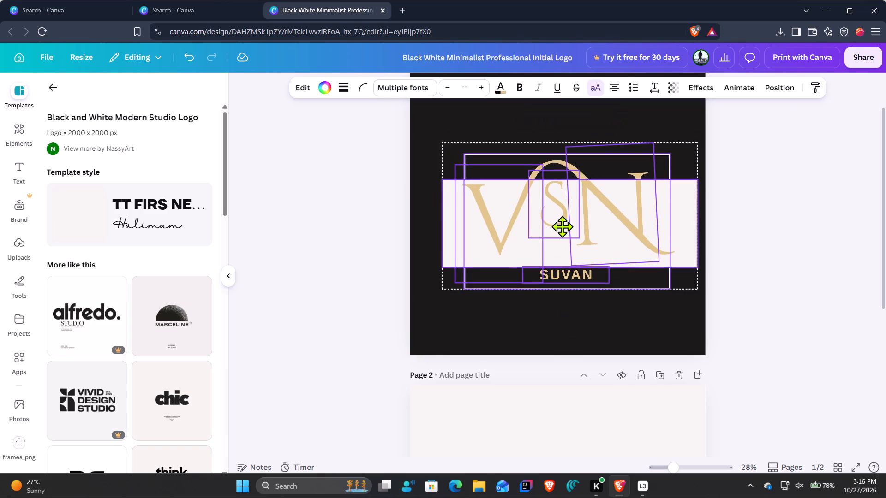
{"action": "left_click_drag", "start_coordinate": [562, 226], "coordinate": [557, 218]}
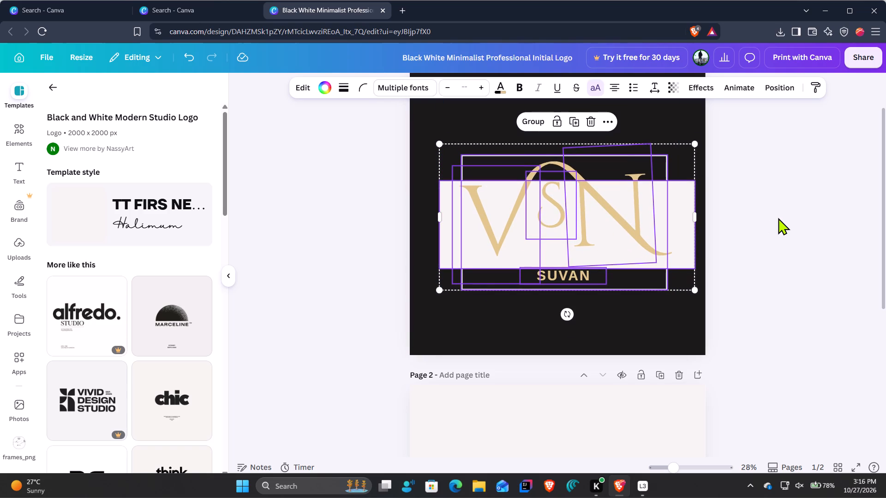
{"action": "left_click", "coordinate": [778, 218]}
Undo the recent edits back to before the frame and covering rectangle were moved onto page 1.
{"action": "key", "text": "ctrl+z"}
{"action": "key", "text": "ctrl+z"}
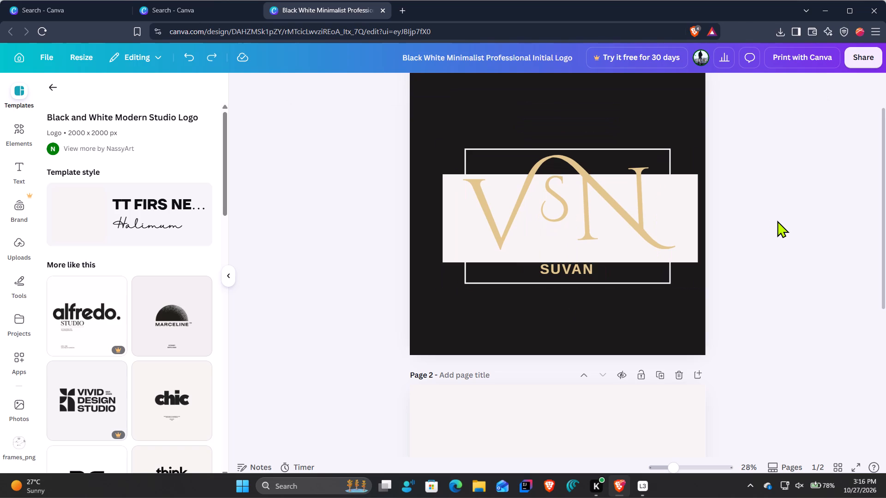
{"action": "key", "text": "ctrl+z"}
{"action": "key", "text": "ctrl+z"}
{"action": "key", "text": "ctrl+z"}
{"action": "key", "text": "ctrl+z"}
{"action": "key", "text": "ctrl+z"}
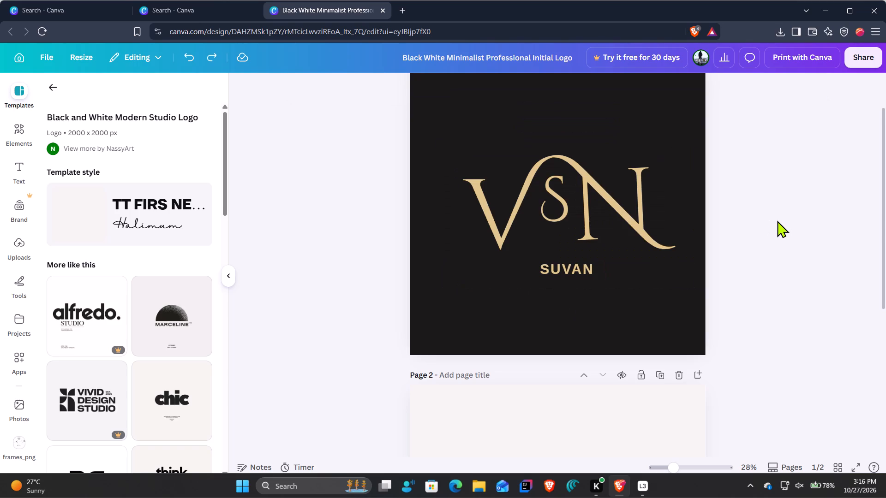
Scale the VSN monogram and SUVAN text down together and recentre them horizontally on page 1.
{"action": "left_click", "coordinate": [537, 222]}
{"action": "left_click", "coordinate": [587, 222]}
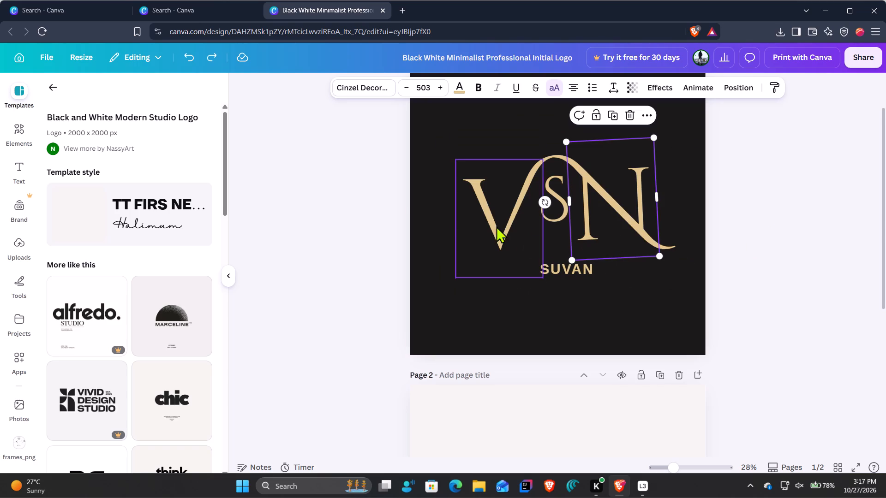
{"action": "left_click_drag", "start_coordinate": [443, 132], "coordinate": [696, 286]}
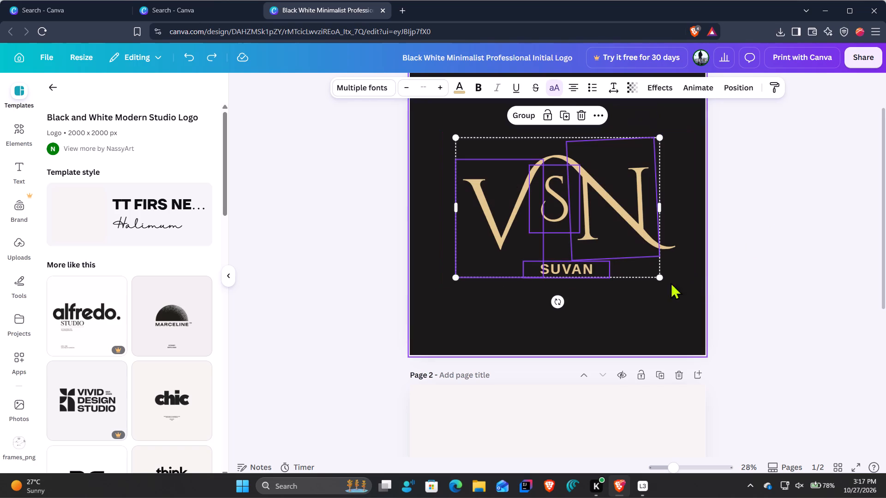
{"action": "left_click_drag", "start_coordinate": [657, 276], "coordinate": [625, 256]}
{"action": "scroll", "coordinate": [732, 280], "scroll_direction": "up", "scroll_amount": 2}
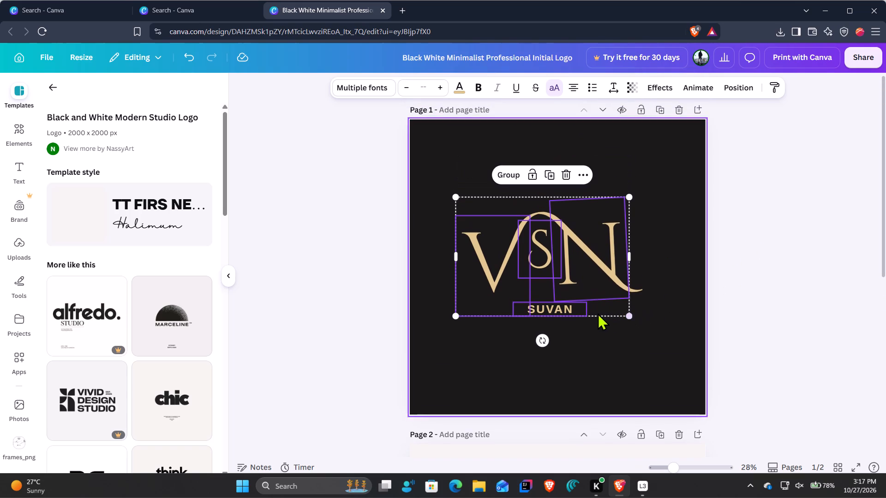
{"action": "left_click_drag", "start_coordinate": [605, 302], "coordinate": [617, 302]}
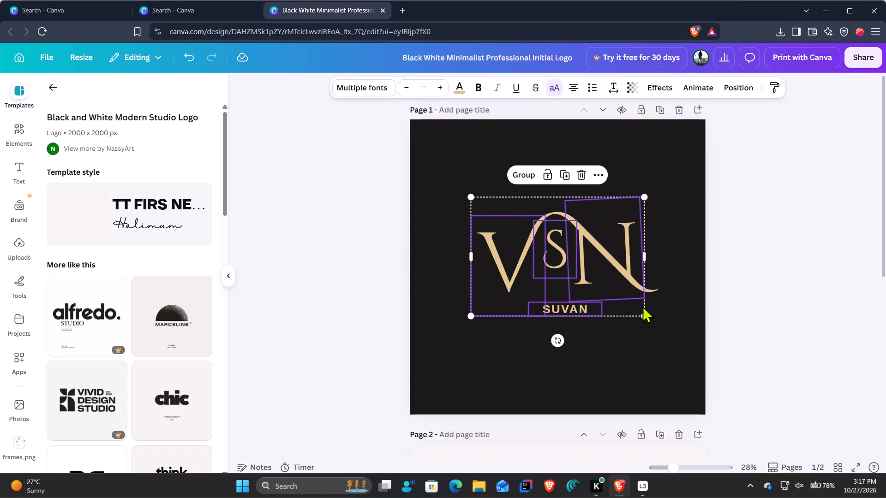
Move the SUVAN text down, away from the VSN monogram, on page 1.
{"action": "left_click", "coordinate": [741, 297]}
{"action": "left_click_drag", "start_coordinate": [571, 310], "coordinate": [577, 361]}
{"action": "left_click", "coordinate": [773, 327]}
Select the outline frame with its covering rectangle on page 2 and move both over the VSN monogram on page 1.
{"action": "scroll", "coordinate": [685, 372], "scroll_direction": "up", "scroll_amount": 3}
{"action": "scroll", "coordinate": [685, 372], "scroll_direction": "down", "scroll_amount": 4}
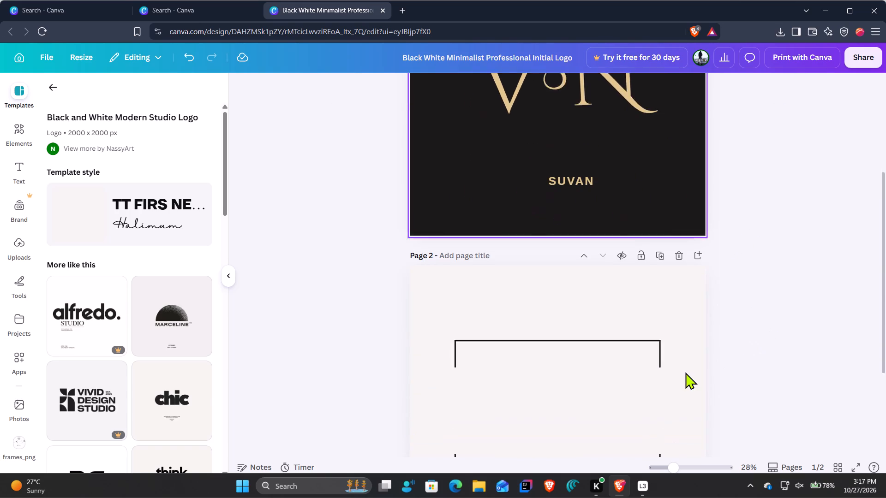
{"action": "left_click_drag", "start_coordinate": [420, 288], "coordinate": [647, 444]}
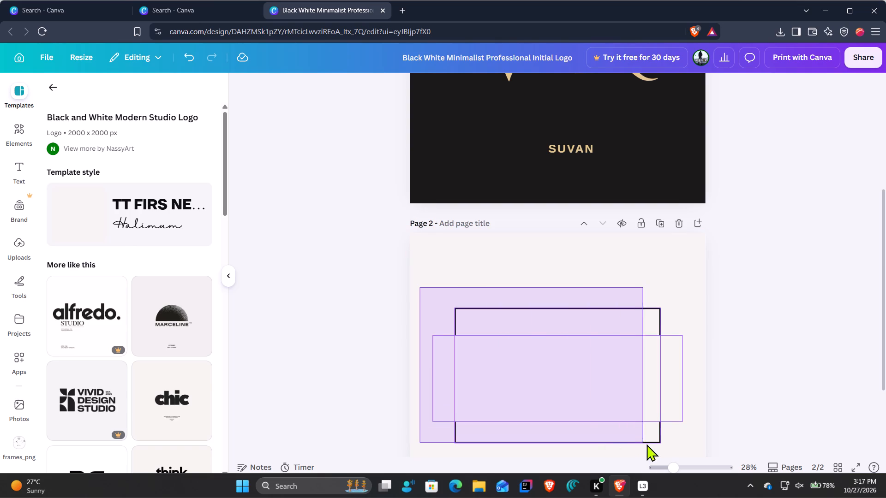
{"action": "left_click_drag", "start_coordinate": [647, 444], "coordinate": [648, 444]}
{"action": "scroll", "coordinate": [605, 379], "scroll_direction": "up", "scroll_amount": 2}
{"action": "left_click_drag", "start_coordinate": [611, 450], "coordinate": [622, 123]}
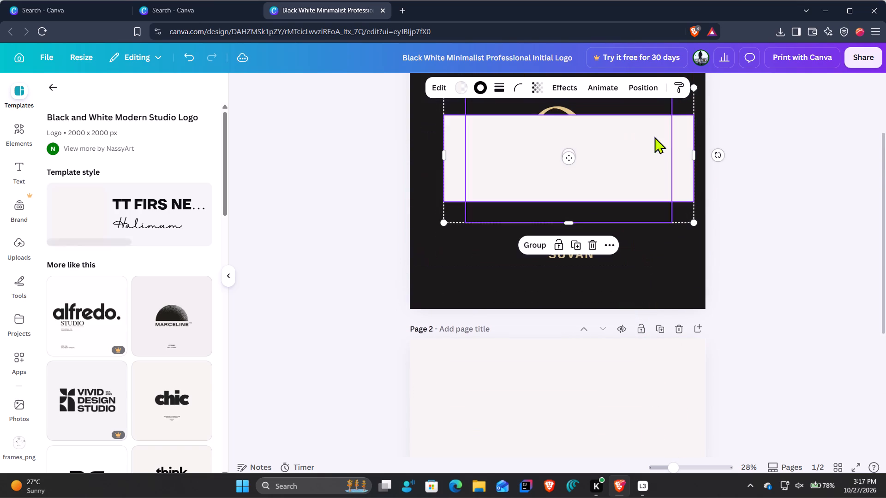
{"action": "scroll", "coordinate": [711, 197], "scroll_direction": "up", "scroll_amount": 2}
{"action": "left_click_drag", "start_coordinate": [637, 200], "coordinate": [635, 198]}
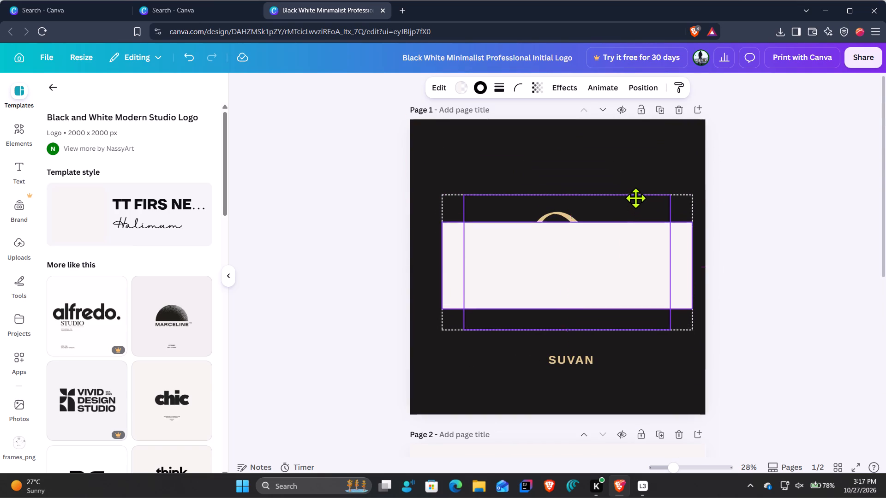
{"action": "left_click_drag", "start_coordinate": [635, 198], "coordinate": [635, 190]}
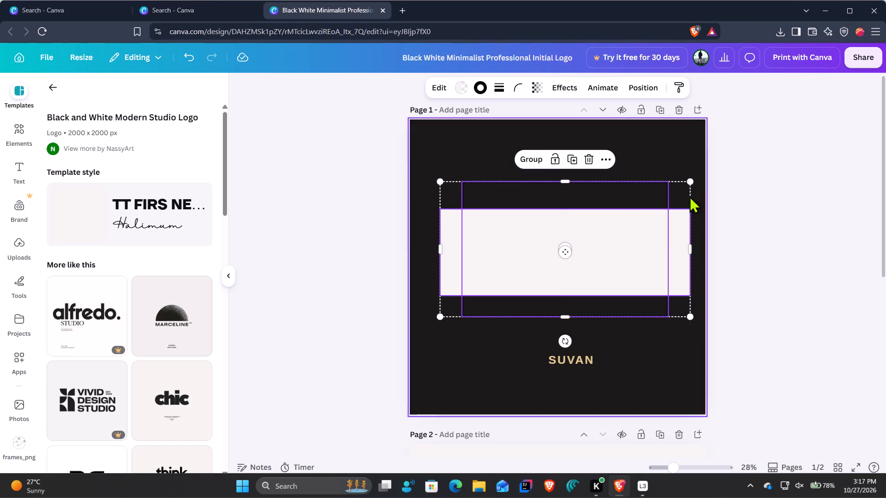
{"action": "left_click", "coordinate": [767, 243]}
Set the outline frame's stroke colour to white on page 1.
{"action": "left_click", "coordinate": [647, 245]}
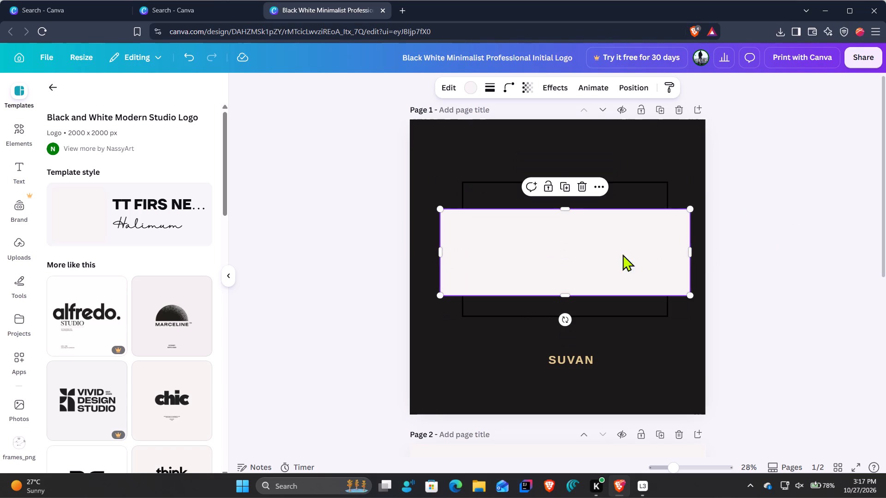
{"action": "left_click", "coordinate": [653, 196]}
{"action": "left_click", "coordinate": [477, 82]}
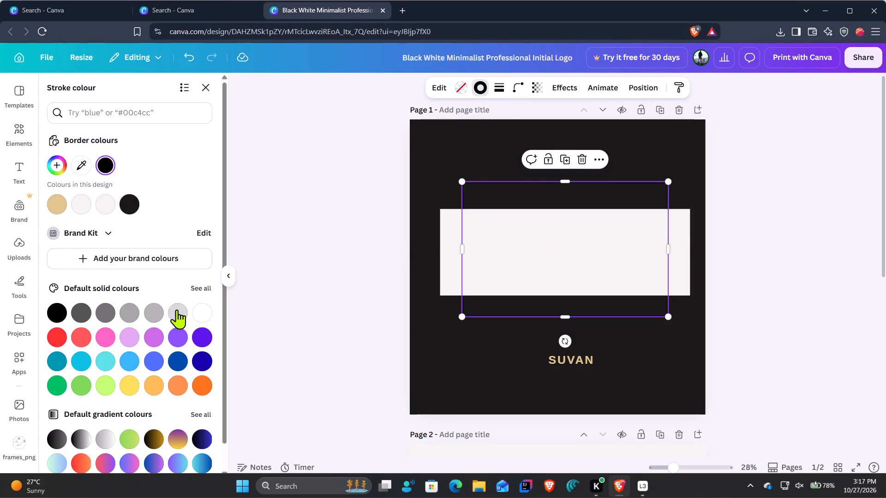
{"action": "left_click", "coordinate": [198, 308]}
{"action": "left_click", "coordinate": [719, 262]}
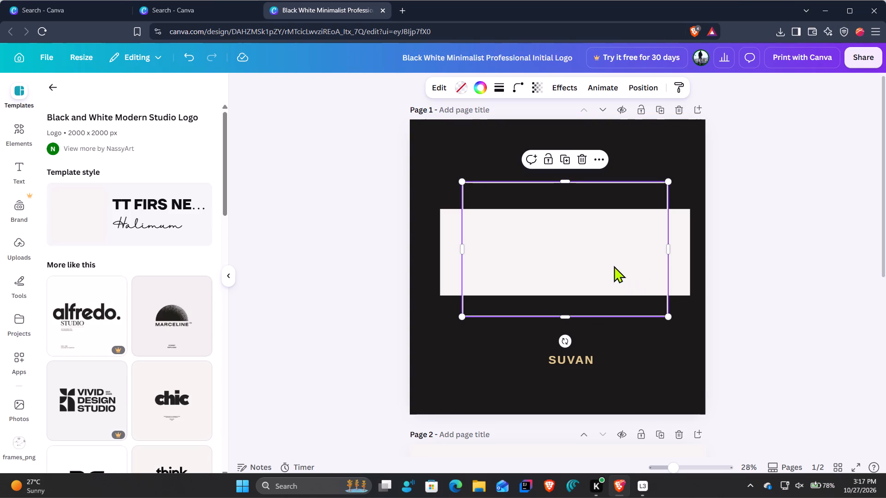
Send the covering rectangle and the outline frame to the back, behind the VSN monogram.
{"action": "right_click", "coordinate": [607, 253]}
{"action": "left_click", "coordinate": [558, 248]}
{"action": "left_click", "coordinate": [599, 250]}
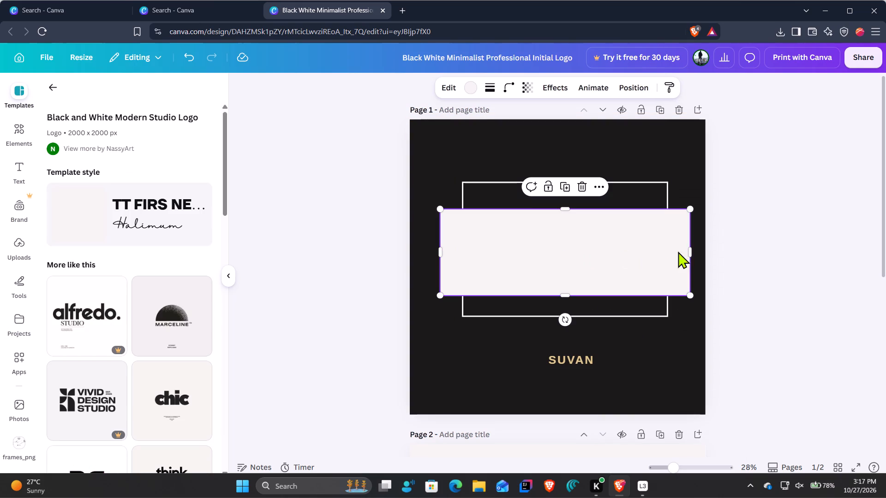
{"action": "right_click", "coordinate": [678, 256]}
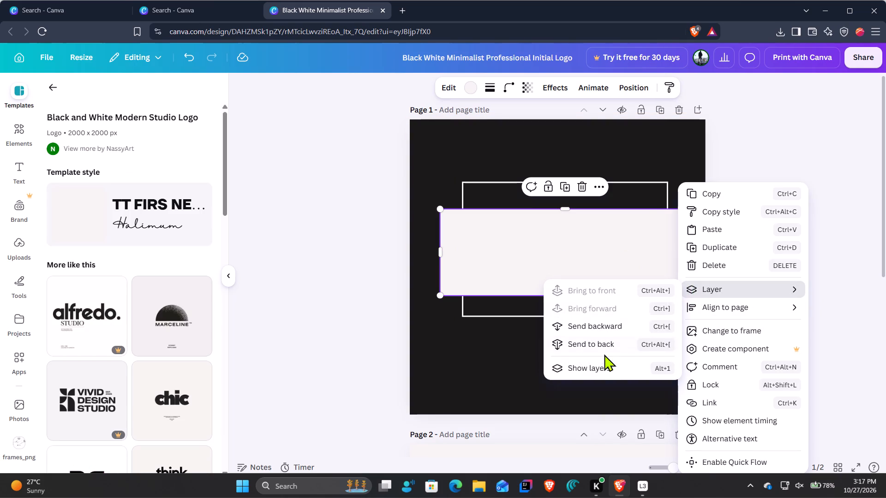
{"action": "left_click", "coordinate": [604, 349]}
{"action": "left_click", "coordinate": [641, 195]}
{"action": "right_click", "coordinate": [641, 195]}
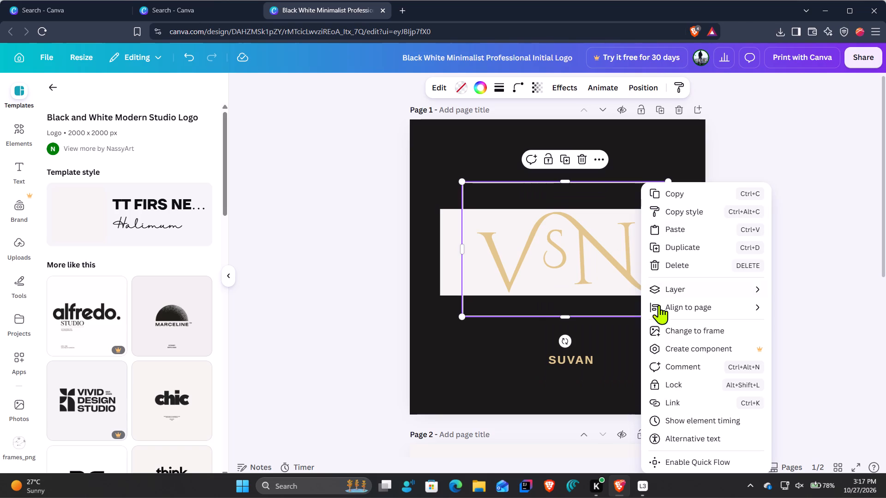
{"action": "left_click", "coordinate": [576, 348]}
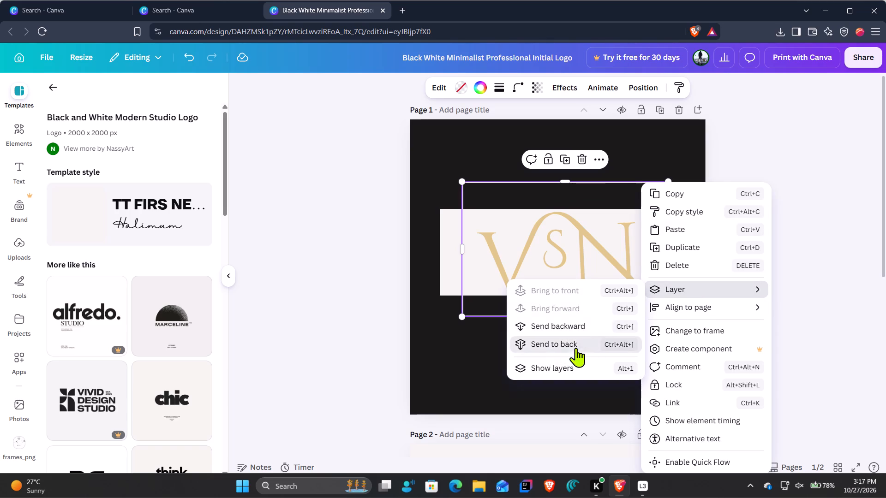
{"action": "left_click", "coordinate": [467, 328]}
{"action": "left_click", "coordinate": [784, 261]}
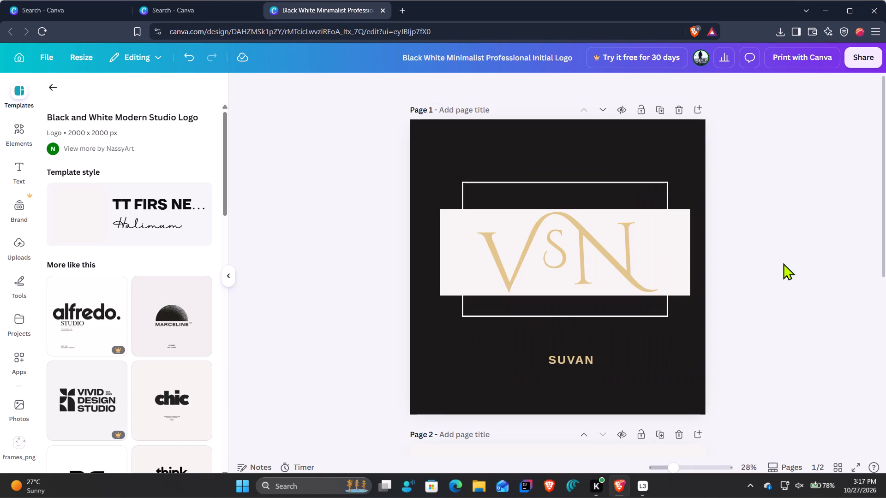
Nudge the covering rectangle and the outline frame slightly down so they sit centred around the VSN monogram.
{"action": "left_click", "coordinate": [678, 260]}
{"action": "left_click_drag", "start_coordinate": [678, 260], "coordinate": [678, 259]}
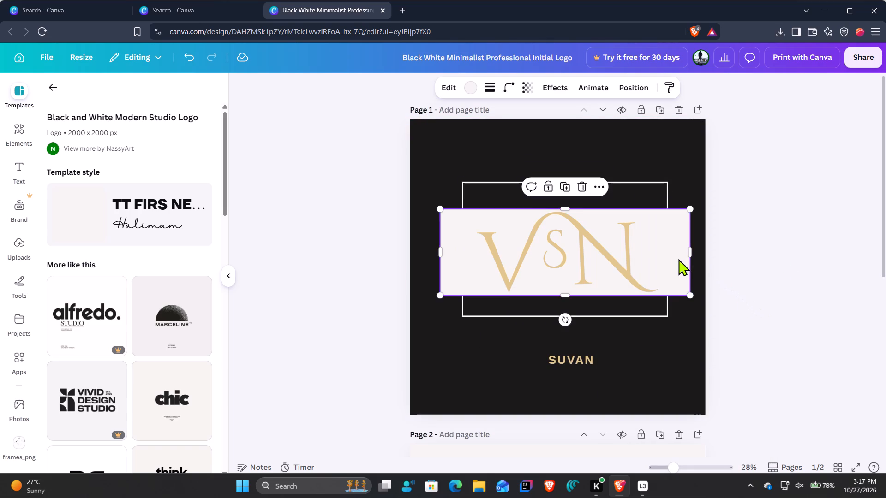
{"action": "left_click_drag", "start_coordinate": [678, 259], "coordinate": [680, 255]}
{"action": "left_click", "coordinate": [377, 184]}
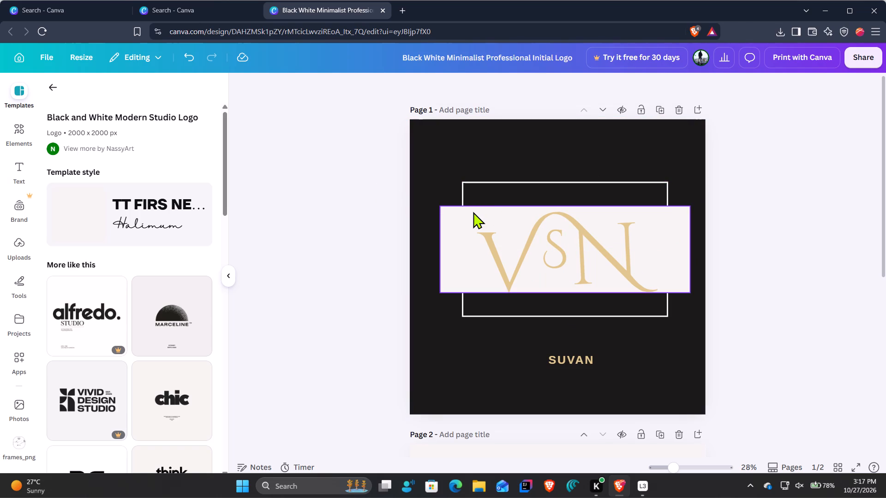
{"action": "left_click_drag", "start_coordinate": [473, 208], "coordinate": [611, 269]}
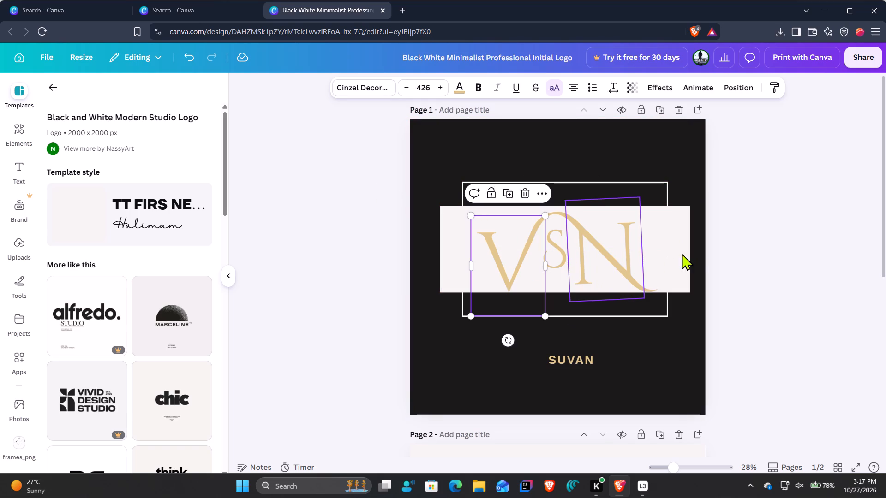
{"action": "left_click", "coordinate": [765, 255]}
{"action": "left_click_drag", "start_coordinate": [666, 259], "coordinate": [666, 261]}
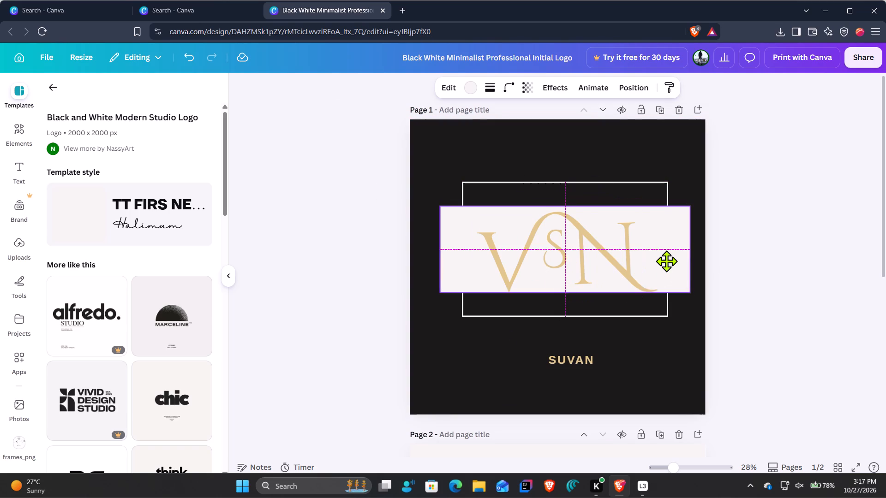
{"action": "left_click_drag", "start_coordinate": [666, 261], "coordinate": [666, 263]}
{"action": "left_click_drag", "start_coordinate": [658, 195], "coordinate": [657, 200]}
Move the SUVAN text up into the outline frame, centred just below the covering rectangle.
{"action": "left_click_drag", "start_coordinate": [589, 359], "coordinate": [588, 317]}
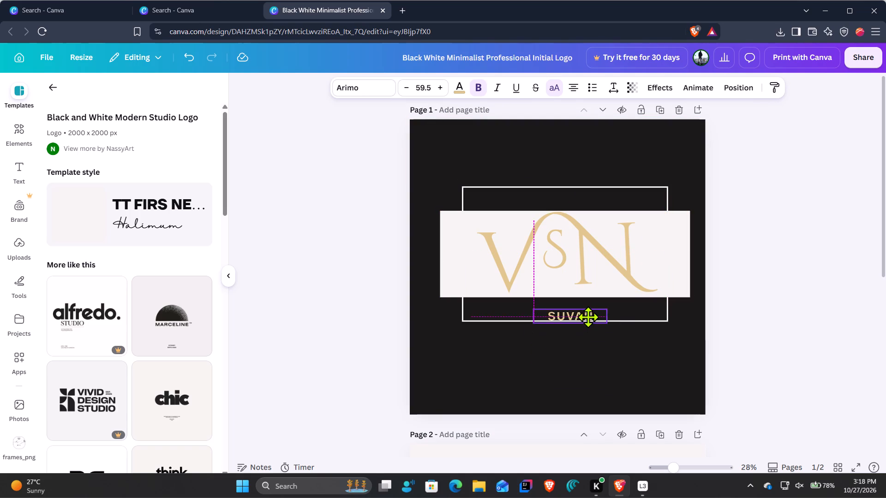
{"action": "left_click_drag", "start_coordinate": [588, 317], "coordinate": [583, 309]}
{"action": "left_click", "coordinate": [768, 275]}
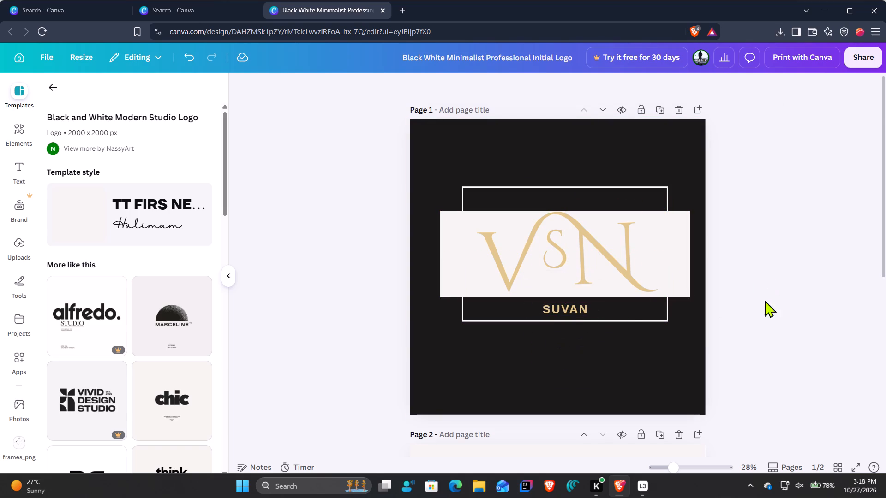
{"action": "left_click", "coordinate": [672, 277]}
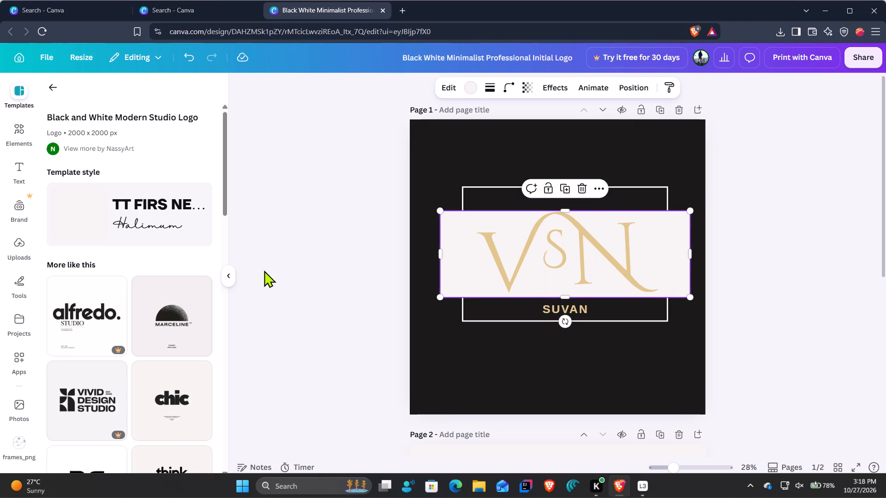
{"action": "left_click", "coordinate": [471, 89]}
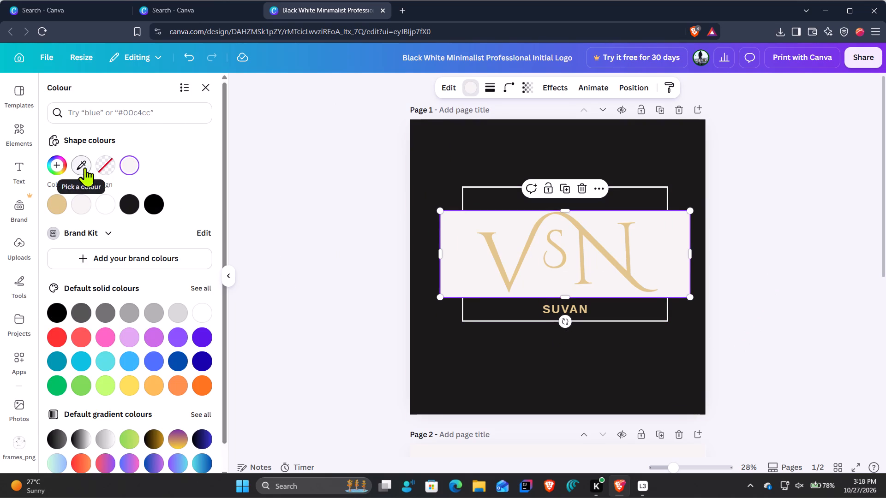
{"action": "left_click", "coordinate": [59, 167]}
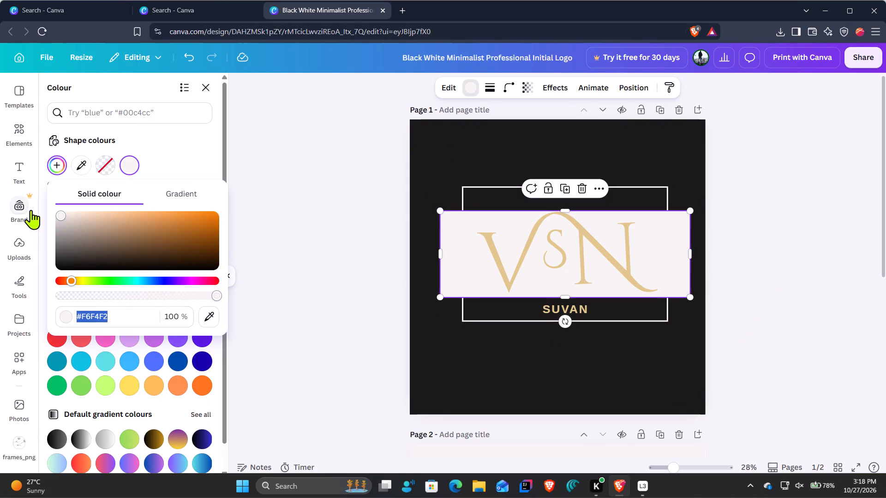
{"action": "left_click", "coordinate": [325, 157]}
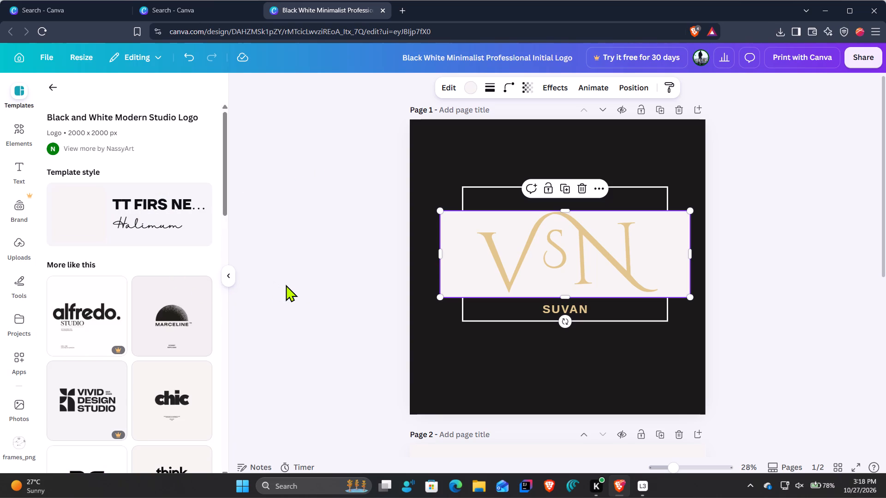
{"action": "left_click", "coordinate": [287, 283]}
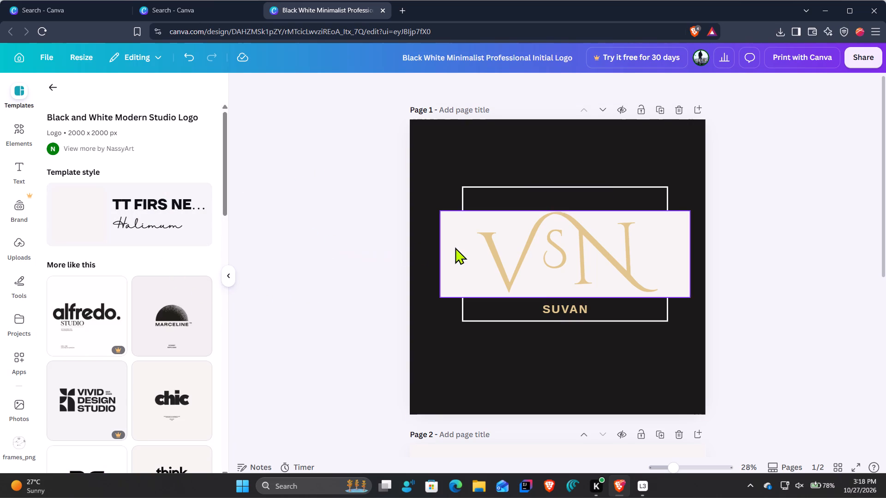
Delete the template page, page 2, so only the page with the framed VSN logo is left.
{"action": "scroll", "coordinate": [658, 354], "scroll_direction": "down", "scroll_amount": 4}
{"action": "left_click", "coordinate": [676, 223]}
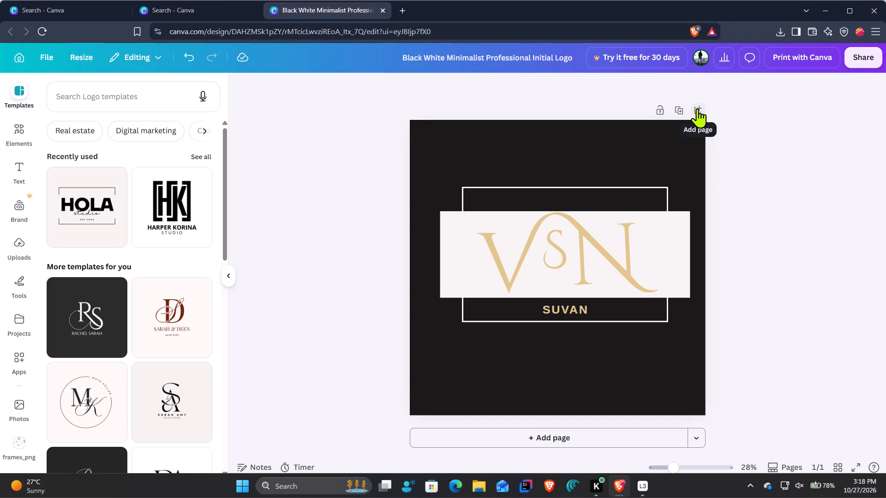
Duplicate page 1 with the framed VSN monogram and SUVAN text.
{"action": "left_click", "coordinate": [685, 111]}
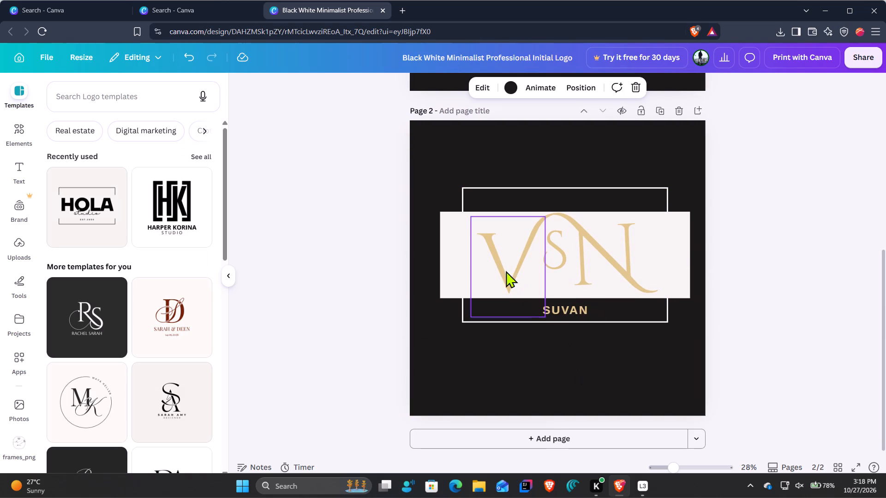
Set the covering rectangle's fill on page 2 to the design's dark grey, matching the page background.
{"action": "left_click", "coordinate": [455, 264]}
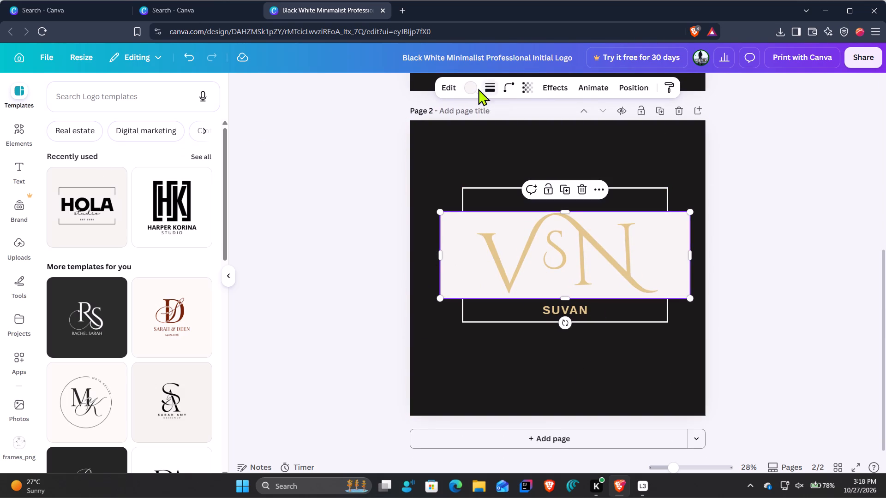
{"action": "left_click", "coordinate": [470, 87]}
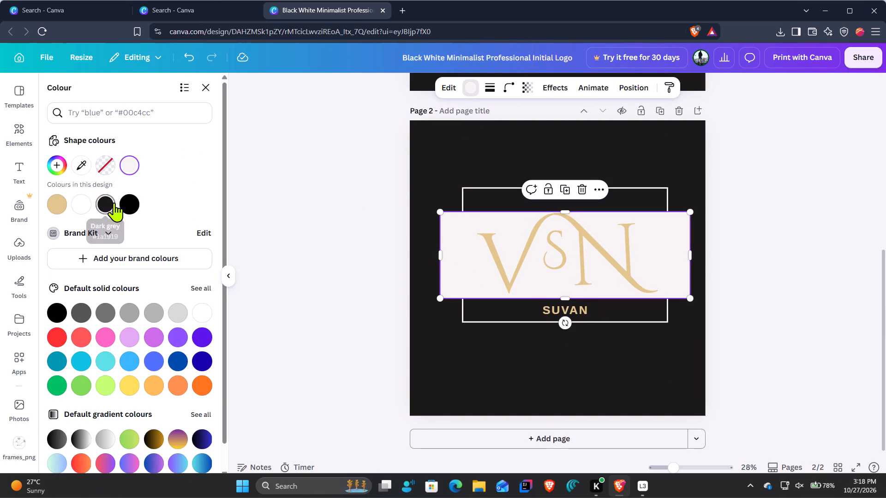
{"action": "left_click", "coordinate": [114, 202]}
{"action": "left_click", "coordinate": [785, 195]}
{"action": "left_click", "coordinate": [782, 236]}
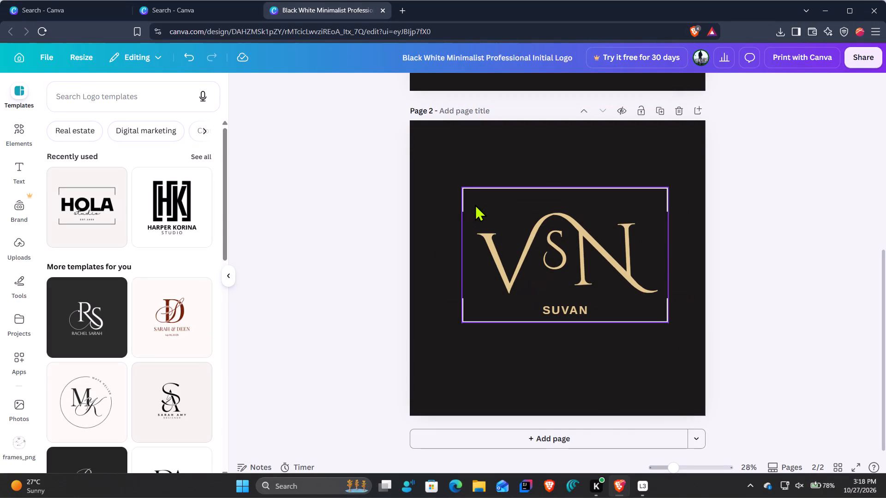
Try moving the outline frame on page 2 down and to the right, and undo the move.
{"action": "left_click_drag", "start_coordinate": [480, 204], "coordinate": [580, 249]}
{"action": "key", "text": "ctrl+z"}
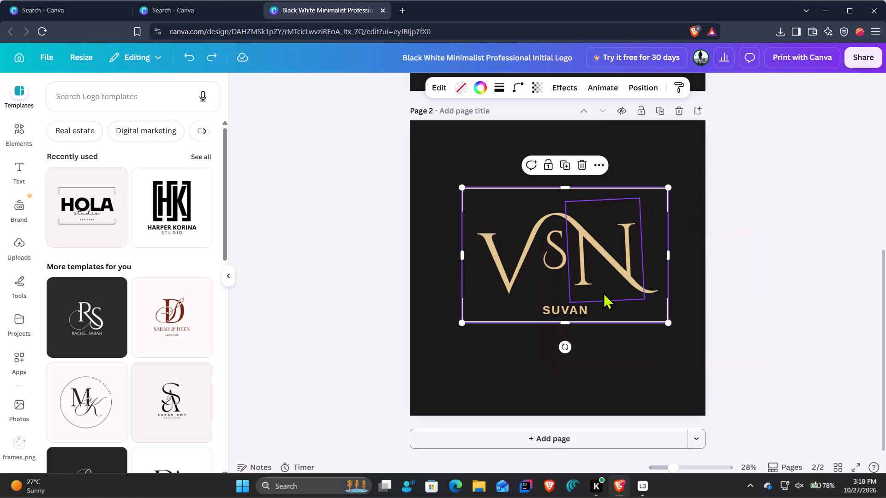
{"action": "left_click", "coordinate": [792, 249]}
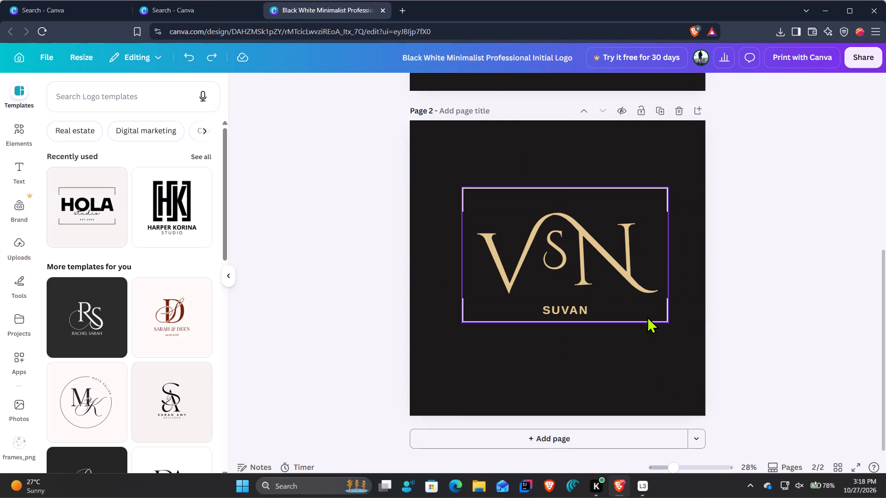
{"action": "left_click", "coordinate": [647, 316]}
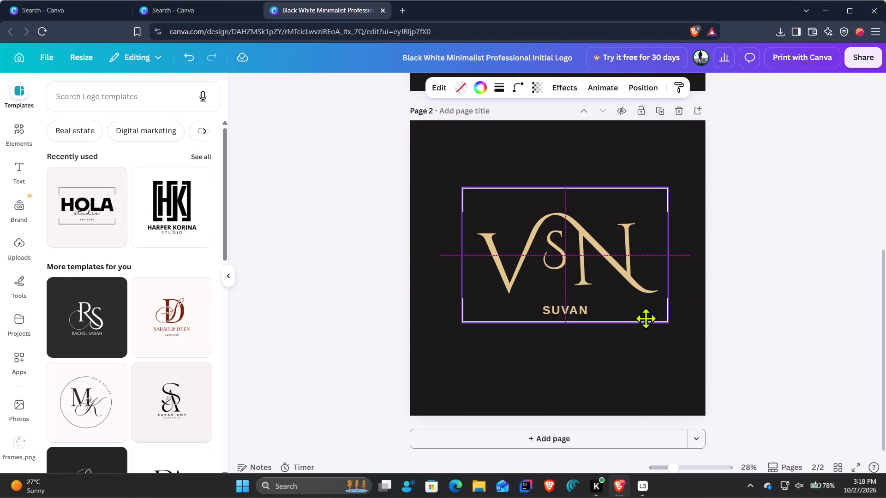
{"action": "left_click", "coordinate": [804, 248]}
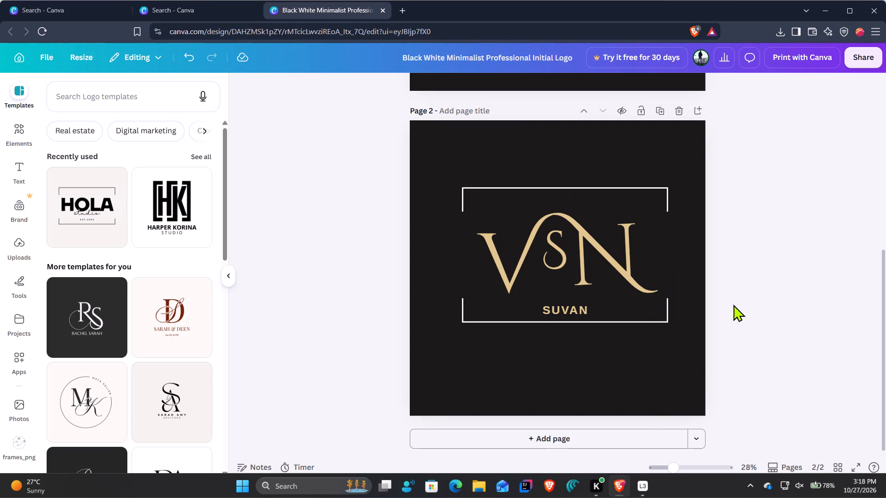
Nudge the dark grey covering rectangle slightly to the right behind the VSN monogram on page 2.
{"action": "left_click", "coordinate": [656, 275]}
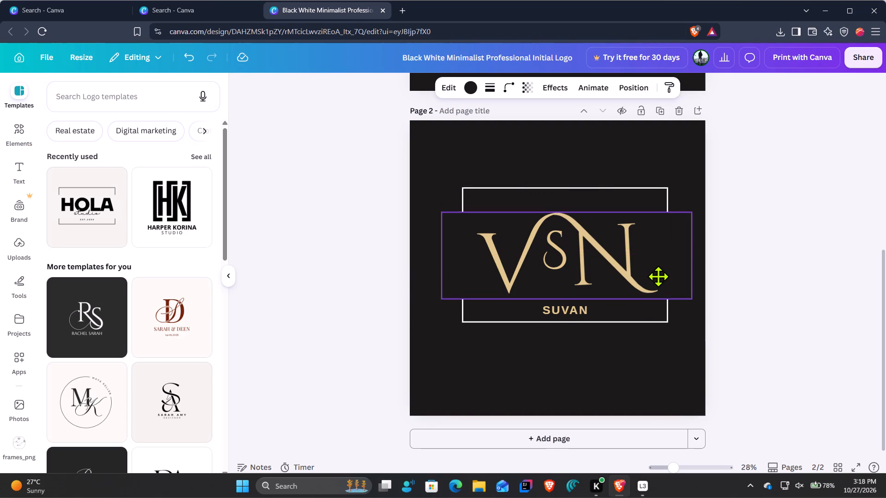
{"action": "left_click", "coordinate": [658, 276]}
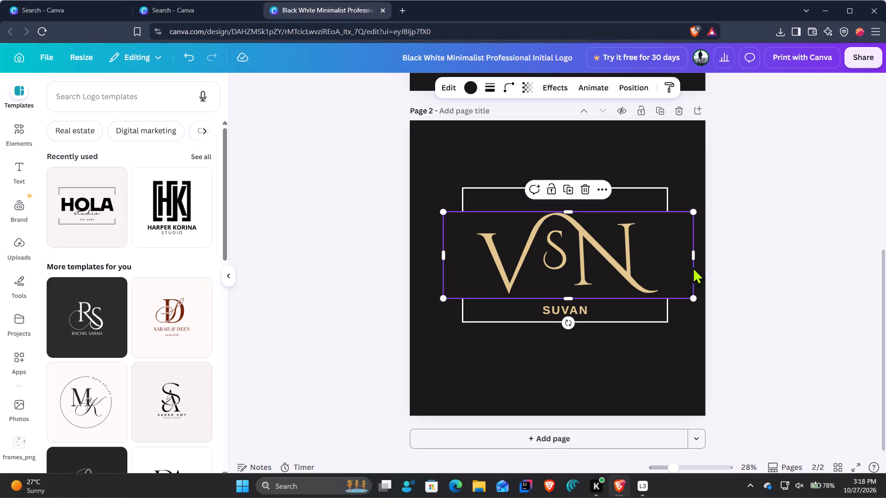
{"action": "left_click", "coordinate": [817, 237]}
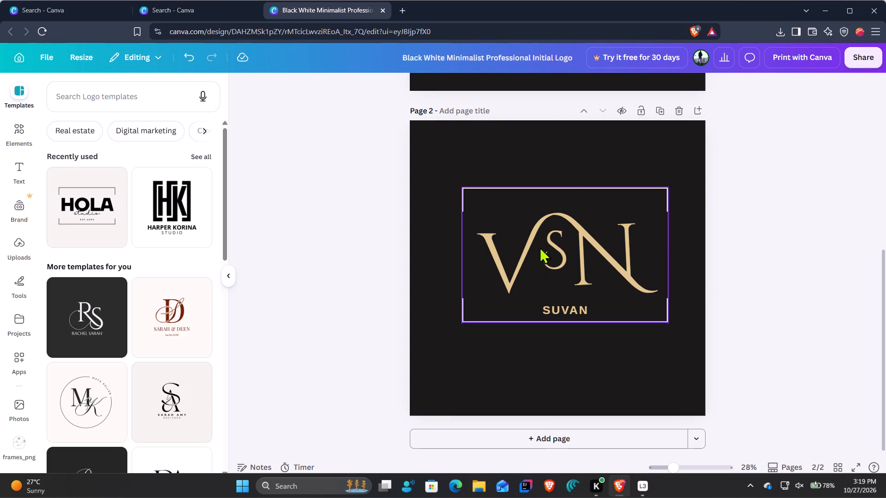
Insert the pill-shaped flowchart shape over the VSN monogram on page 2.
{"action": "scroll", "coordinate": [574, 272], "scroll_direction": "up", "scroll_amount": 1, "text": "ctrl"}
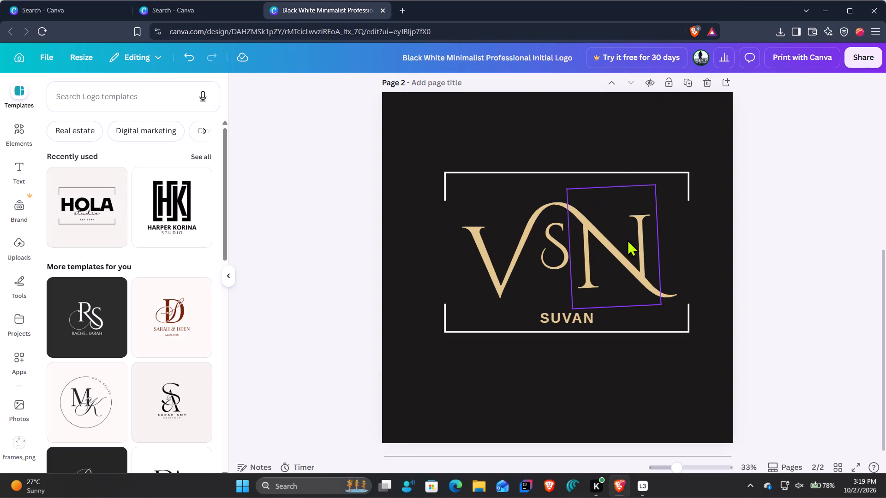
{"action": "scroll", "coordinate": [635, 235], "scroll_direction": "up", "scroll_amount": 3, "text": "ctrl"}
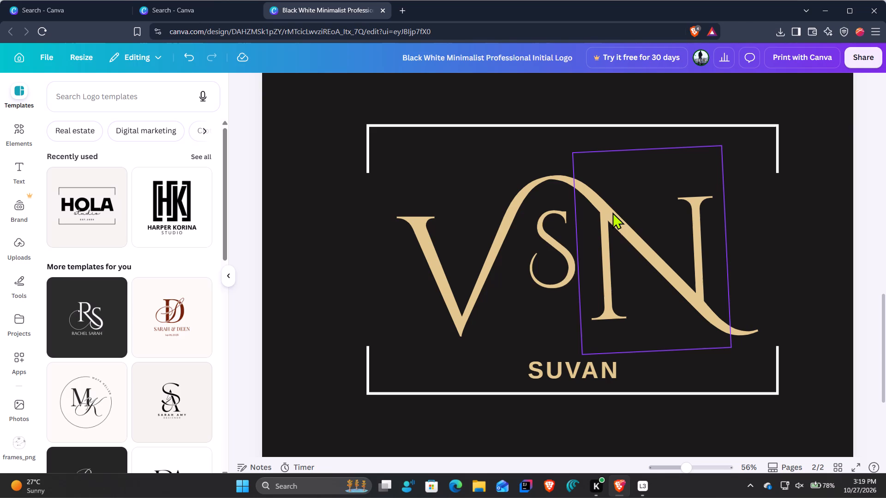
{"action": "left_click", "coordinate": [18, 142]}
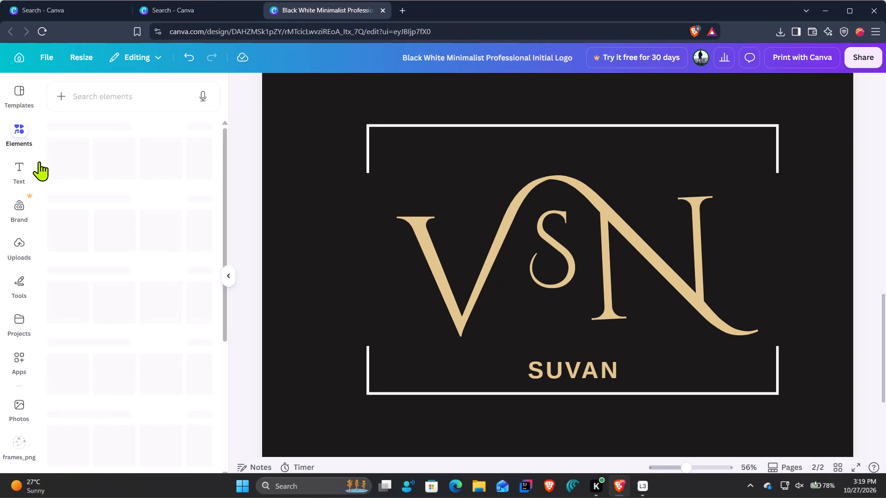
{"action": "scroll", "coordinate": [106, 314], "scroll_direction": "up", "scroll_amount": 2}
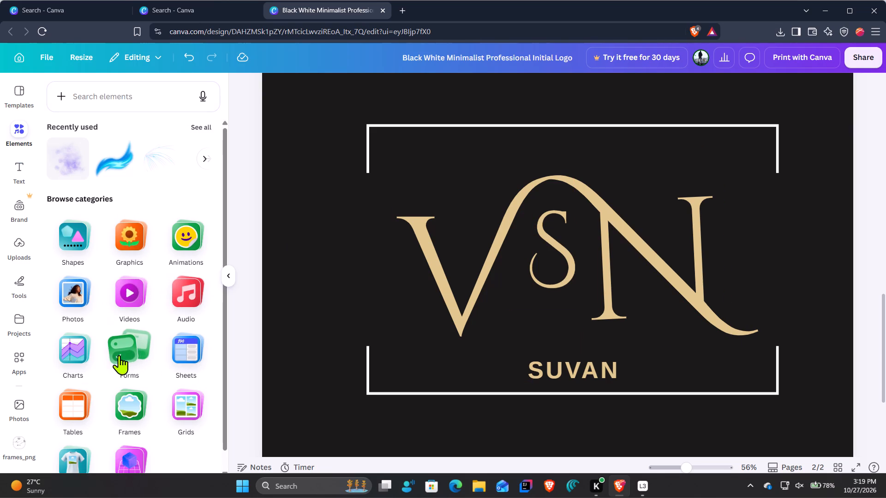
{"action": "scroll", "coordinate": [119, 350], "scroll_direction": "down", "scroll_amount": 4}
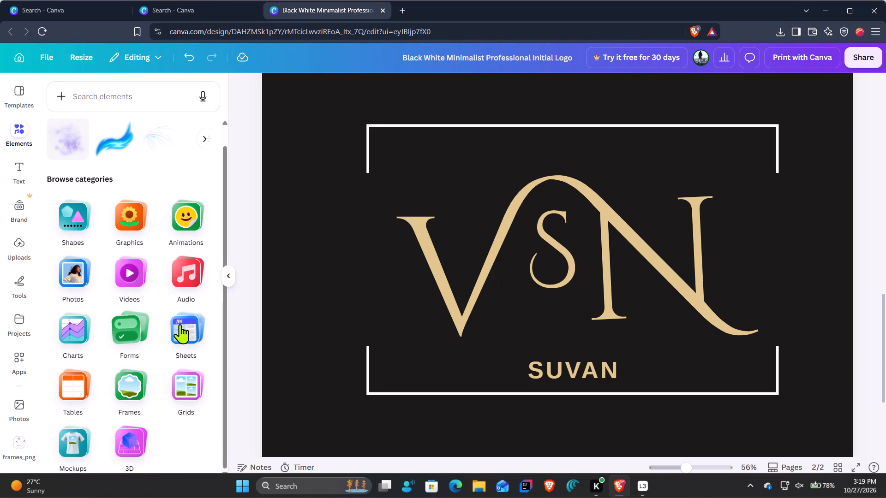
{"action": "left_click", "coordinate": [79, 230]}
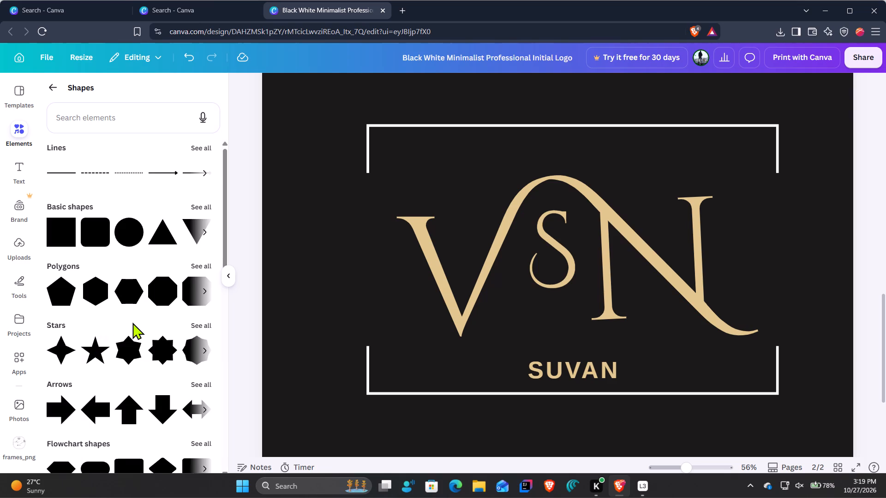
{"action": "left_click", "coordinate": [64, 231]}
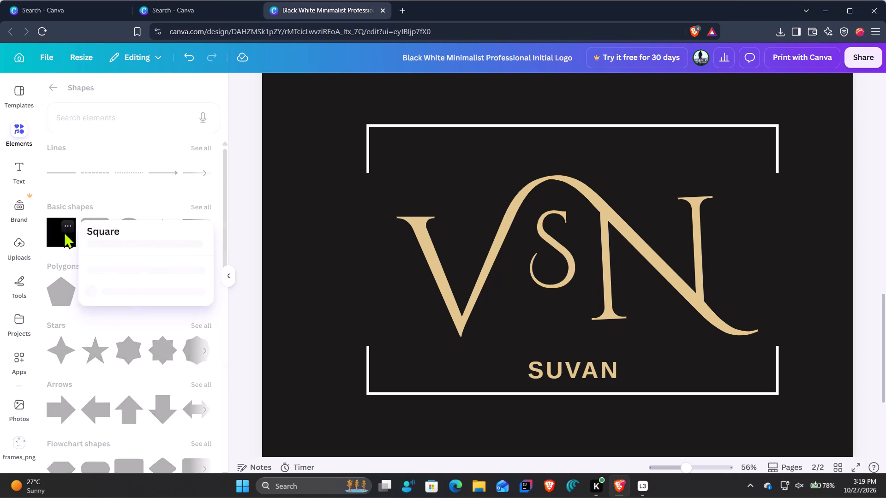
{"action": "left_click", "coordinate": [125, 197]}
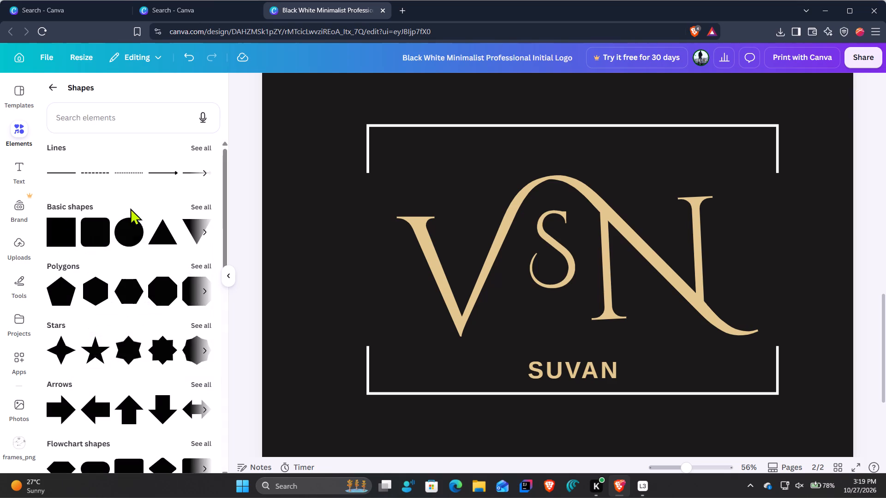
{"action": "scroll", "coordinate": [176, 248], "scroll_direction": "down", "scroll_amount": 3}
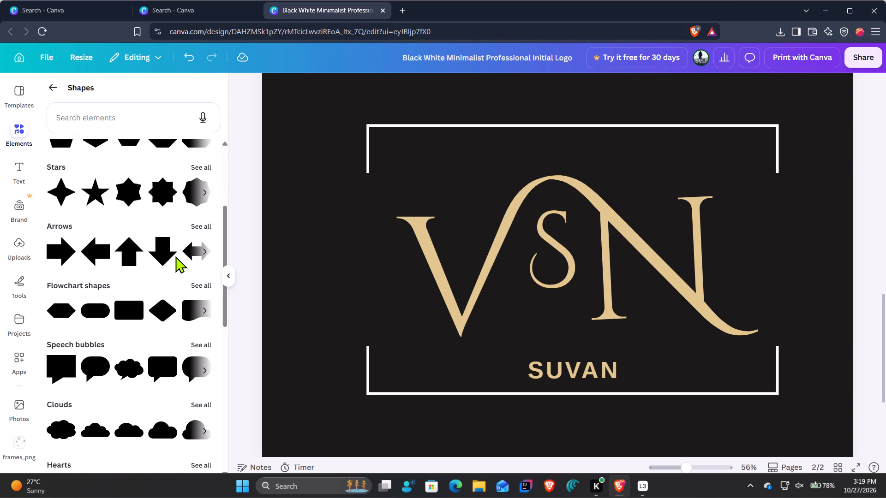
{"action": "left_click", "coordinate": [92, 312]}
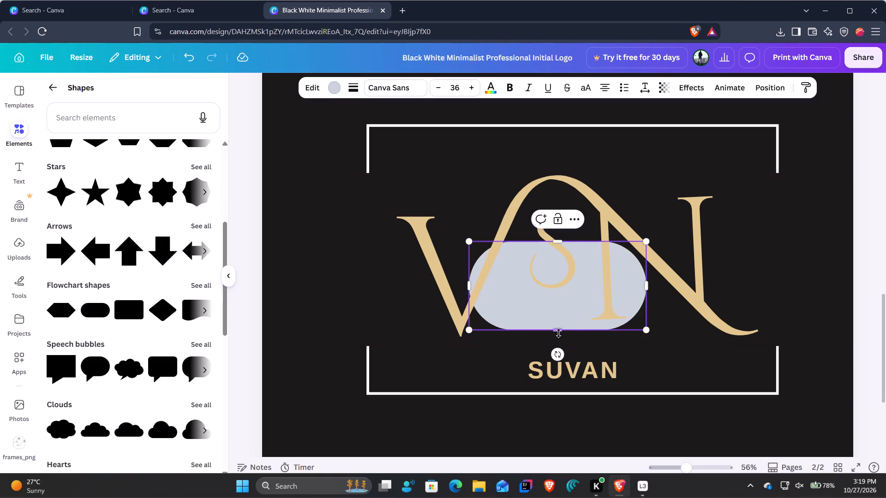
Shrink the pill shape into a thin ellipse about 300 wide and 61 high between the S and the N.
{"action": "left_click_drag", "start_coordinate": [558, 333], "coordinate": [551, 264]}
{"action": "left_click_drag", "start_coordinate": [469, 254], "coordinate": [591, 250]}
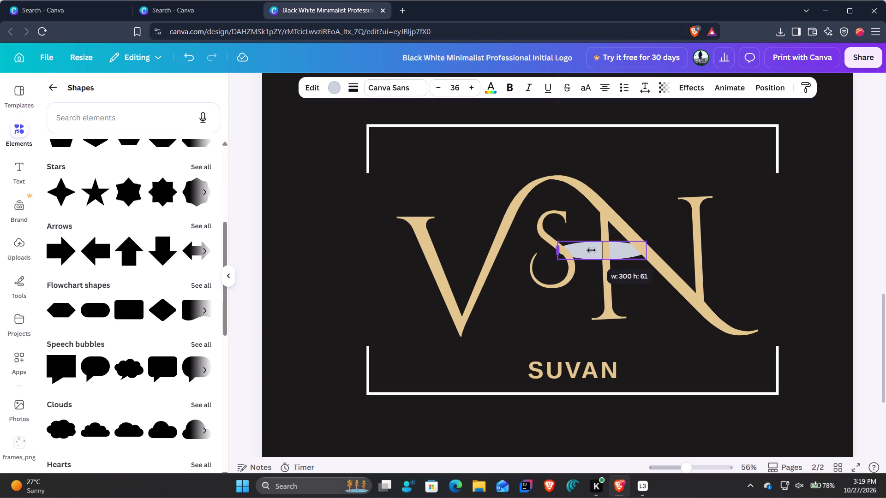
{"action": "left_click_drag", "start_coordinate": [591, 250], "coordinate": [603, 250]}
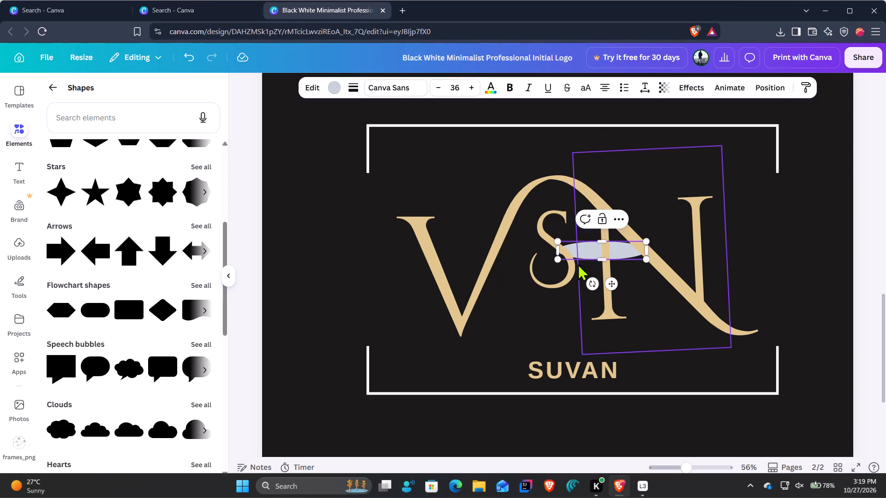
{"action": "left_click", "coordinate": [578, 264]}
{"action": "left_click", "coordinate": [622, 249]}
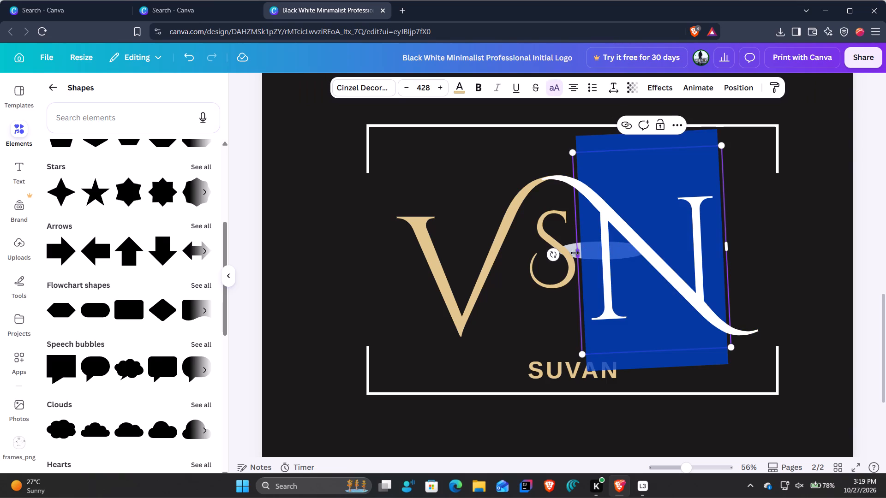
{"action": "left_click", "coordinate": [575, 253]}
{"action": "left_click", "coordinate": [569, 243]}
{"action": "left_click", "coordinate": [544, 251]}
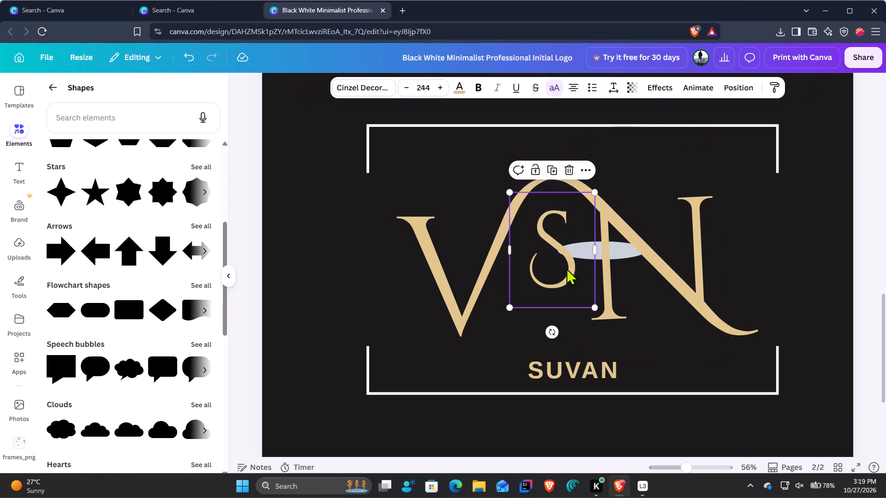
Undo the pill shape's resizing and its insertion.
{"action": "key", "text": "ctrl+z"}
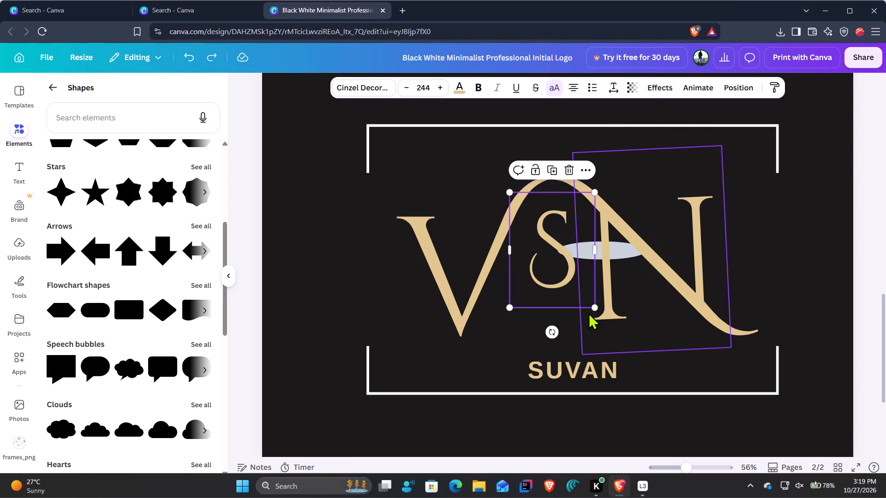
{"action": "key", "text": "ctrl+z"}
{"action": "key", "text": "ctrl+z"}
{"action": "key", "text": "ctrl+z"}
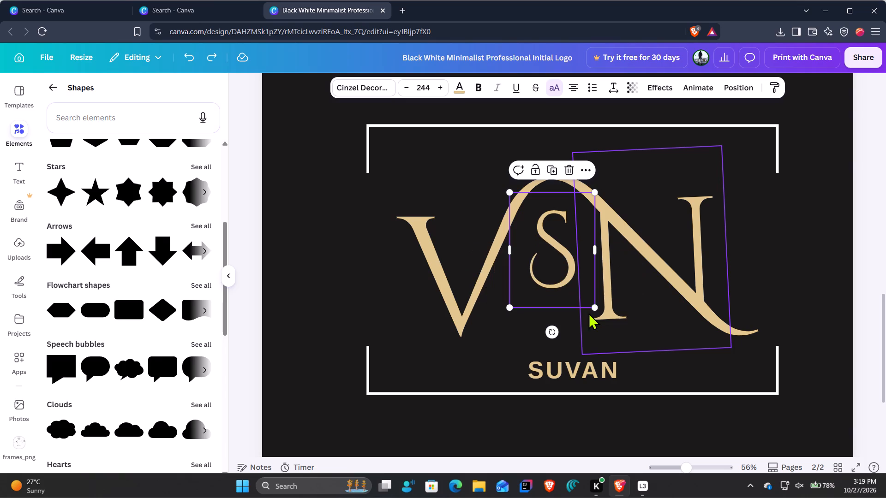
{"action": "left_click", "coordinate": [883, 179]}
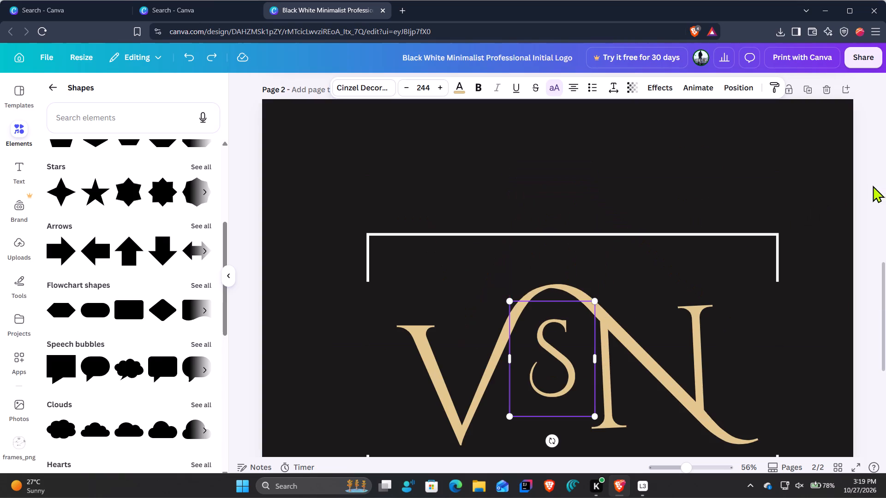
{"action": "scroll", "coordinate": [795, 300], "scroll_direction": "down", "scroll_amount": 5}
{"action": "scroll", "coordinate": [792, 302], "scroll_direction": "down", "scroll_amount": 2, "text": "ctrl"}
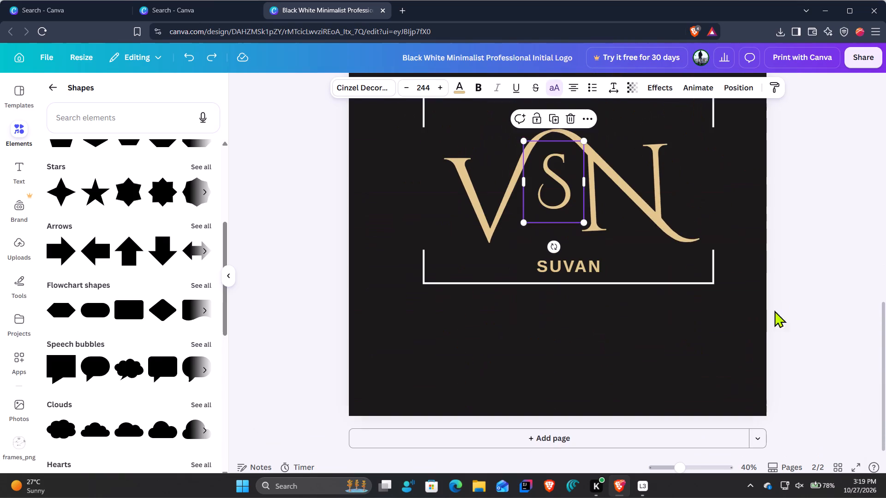
Move the SUVAN text up slightly beneath the VSN monogram on page 2.
{"action": "scroll", "coordinate": [708, 332], "scroll_direction": "up", "scroll_amount": 2}
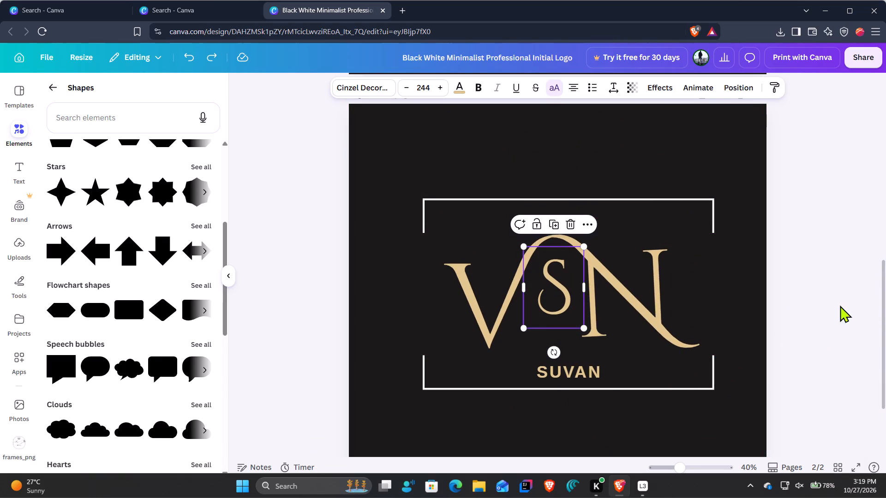
{"action": "left_click_drag", "start_coordinate": [585, 376], "coordinate": [583, 371]}
{"action": "left_click", "coordinate": [834, 291]}
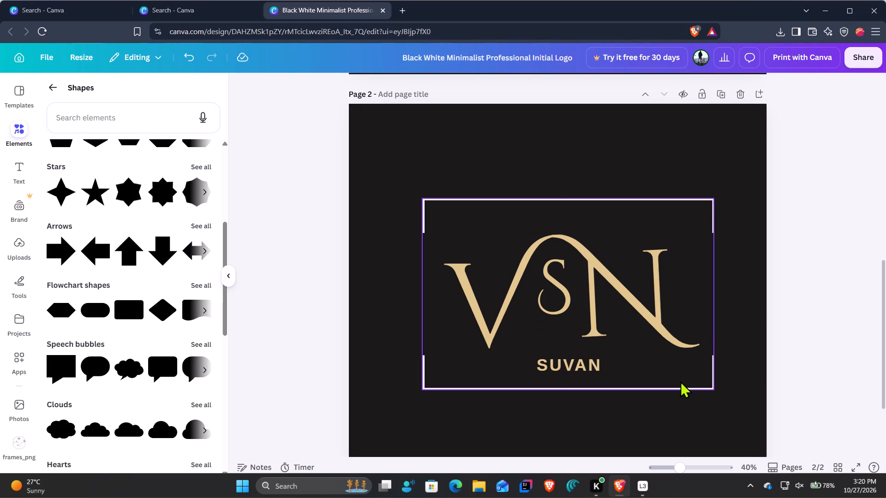
Shift the broken white outline frame slightly to the right around the VSN monogram on page 2.
{"action": "left_click_drag", "start_coordinate": [680, 381], "coordinate": [687, 381]}
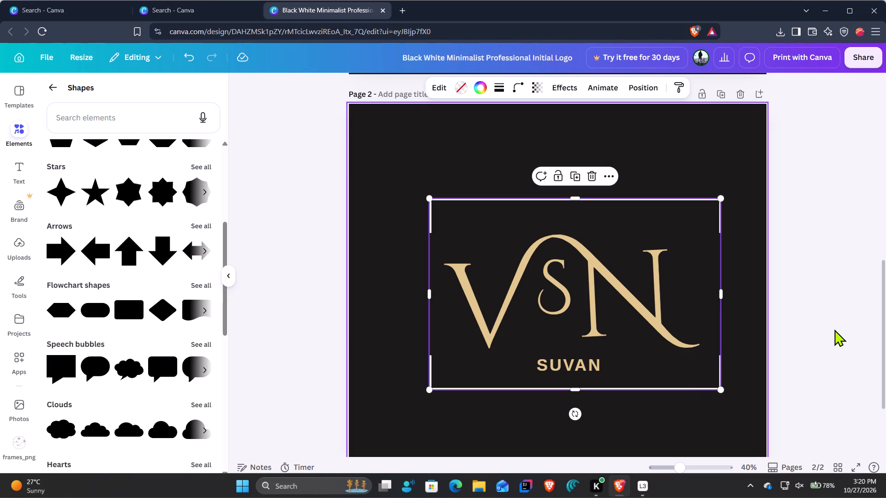
{"action": "left_click", "coordinate": [834, 329]}
{"action": "left_click", "coordinate": [692, 379]}
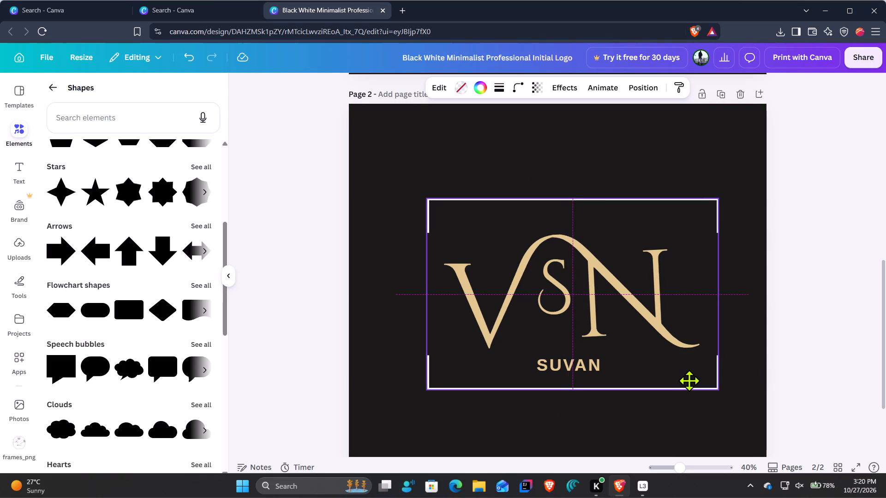
{"action": "left_click", "coordinate": [812, 297]}
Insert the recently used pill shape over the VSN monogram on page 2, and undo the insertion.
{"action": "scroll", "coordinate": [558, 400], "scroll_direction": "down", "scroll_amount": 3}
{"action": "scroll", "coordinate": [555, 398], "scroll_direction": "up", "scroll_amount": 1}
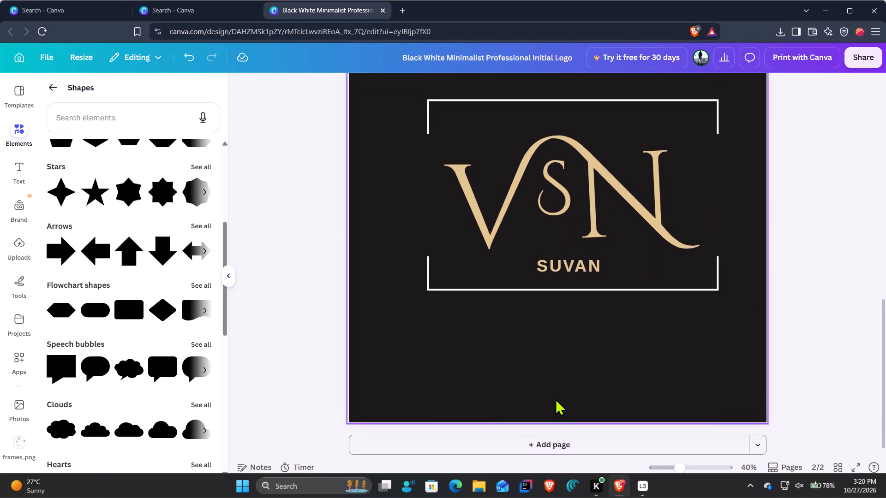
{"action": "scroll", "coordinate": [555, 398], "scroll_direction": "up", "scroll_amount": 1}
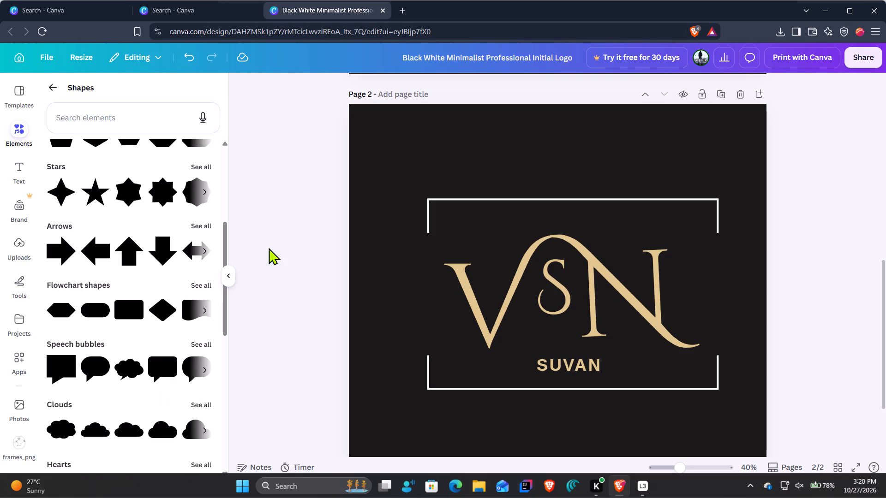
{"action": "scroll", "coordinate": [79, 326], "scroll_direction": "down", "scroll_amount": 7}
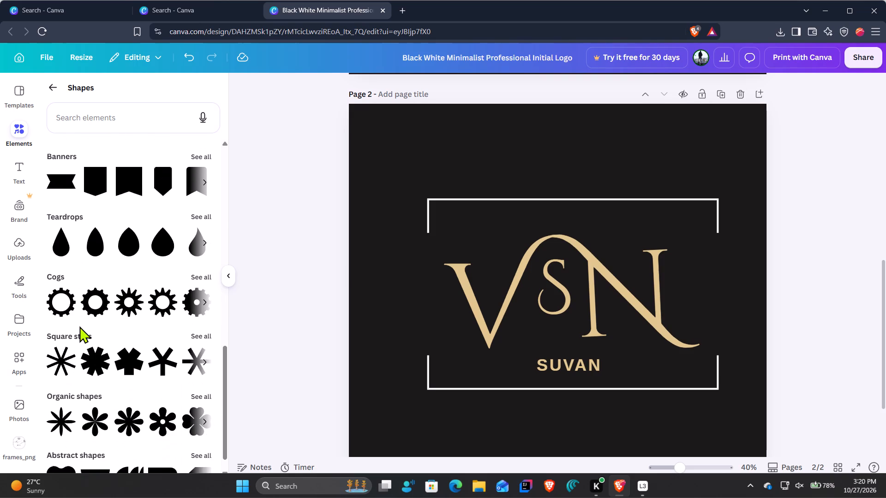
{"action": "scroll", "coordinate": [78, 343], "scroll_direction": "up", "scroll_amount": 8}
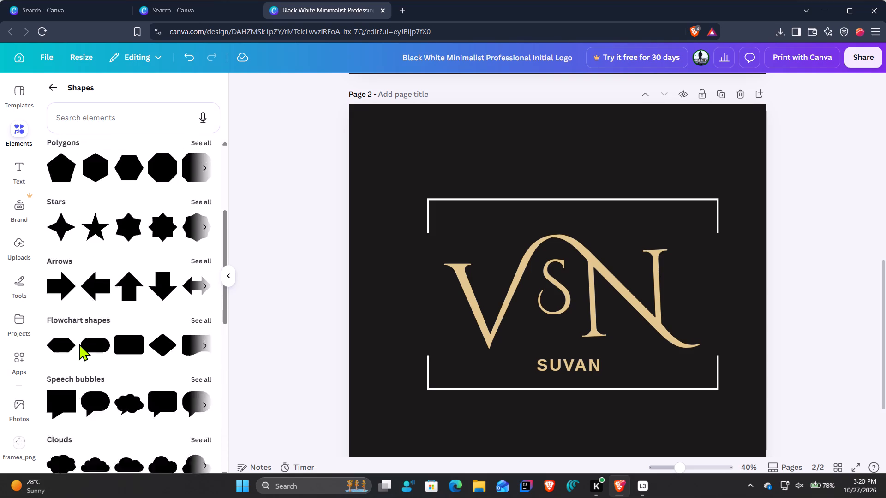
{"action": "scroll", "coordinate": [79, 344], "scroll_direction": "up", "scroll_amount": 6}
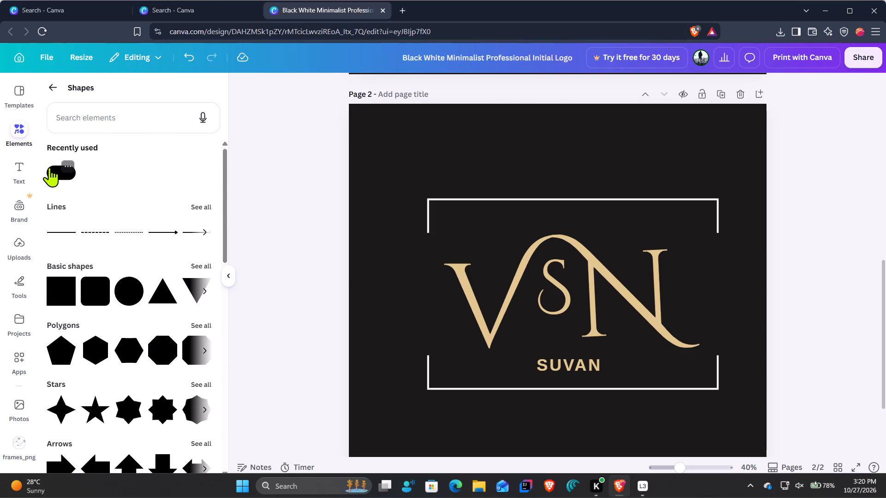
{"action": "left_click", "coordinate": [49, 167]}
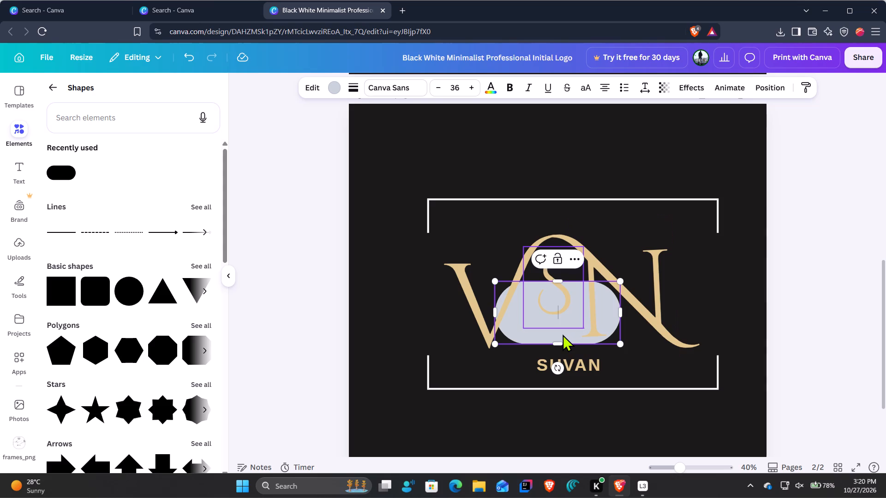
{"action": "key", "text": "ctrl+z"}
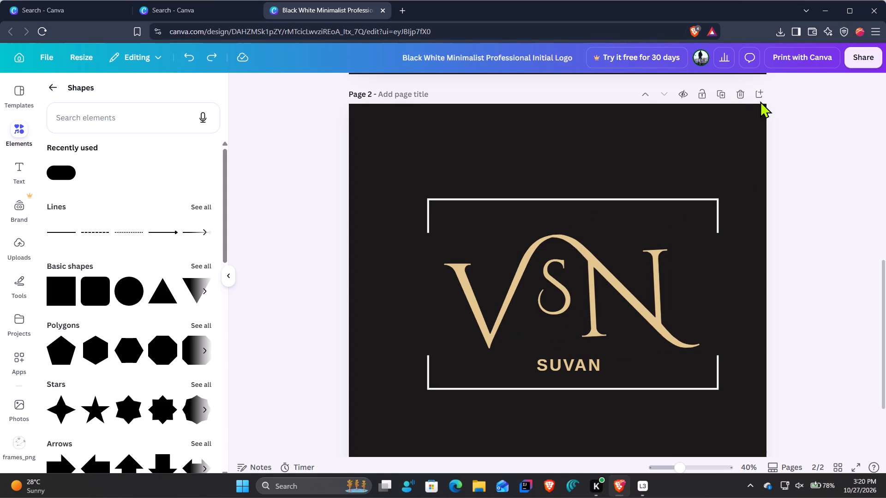
Add a new page after page 2.
{"action": "scroll", "coordinate": [752, 241], "scroll_direction": "down", "scroll_amount": 3}
{"action": "left_click", "coordinate": [565, 446]}
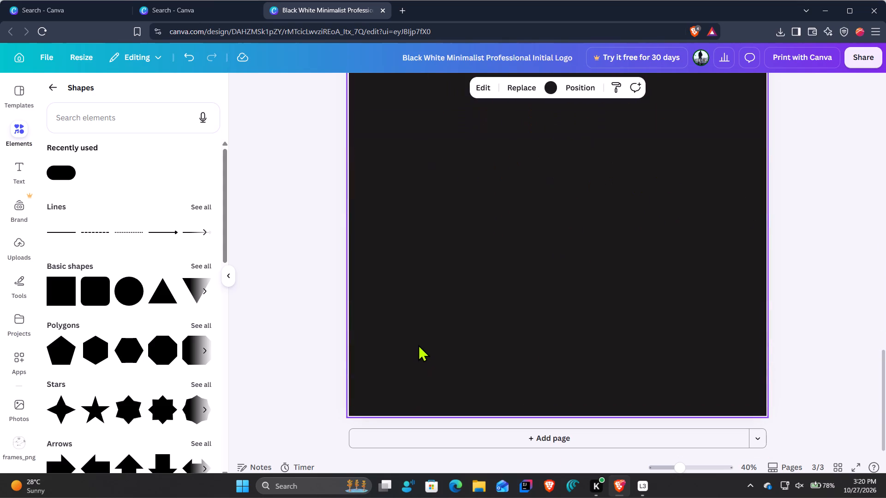
Set the background colour of page 3 to white.
{"action": "left_click", "coordinate": [419, 343]}
{"action": "scroll", "coordinate": [542, 261], "scroll_direction": "up", "scroll_amount": 2}
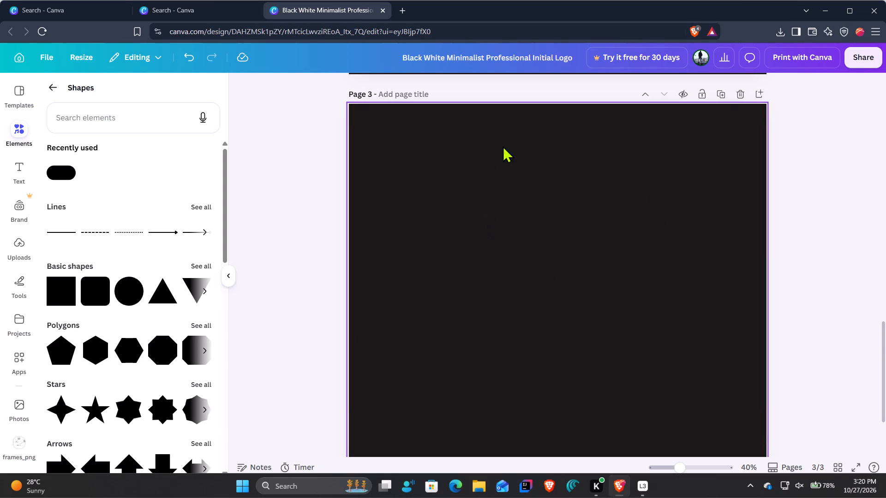
{"action": "double_click", "coordinate": [466, 164]}
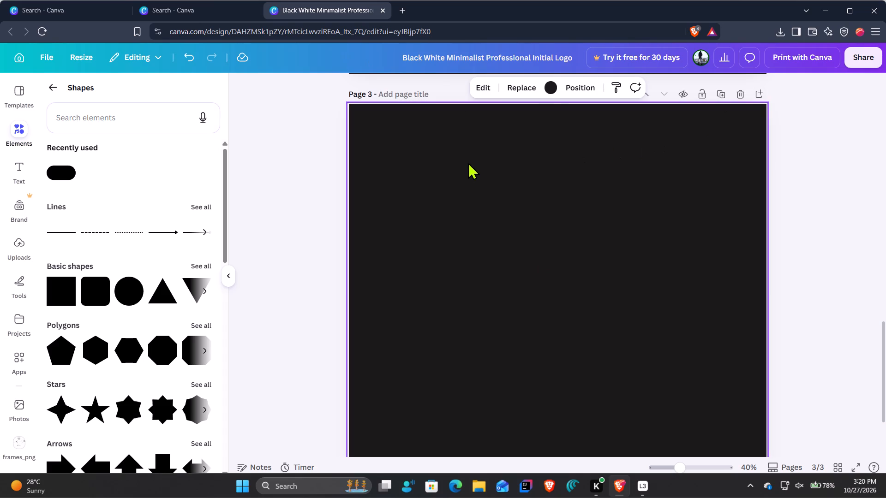
{"action": "left_click", "coordinate": [551, 88]}
{"action": "left_click", "coordinate": [77, 213]}
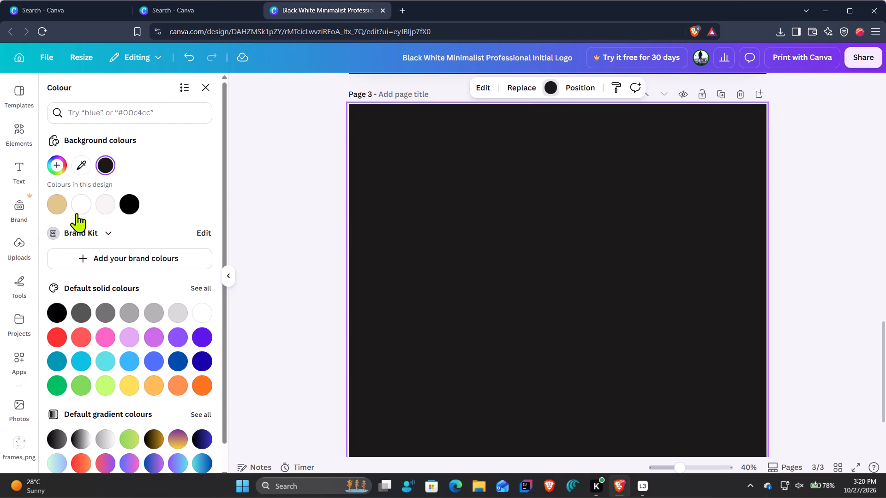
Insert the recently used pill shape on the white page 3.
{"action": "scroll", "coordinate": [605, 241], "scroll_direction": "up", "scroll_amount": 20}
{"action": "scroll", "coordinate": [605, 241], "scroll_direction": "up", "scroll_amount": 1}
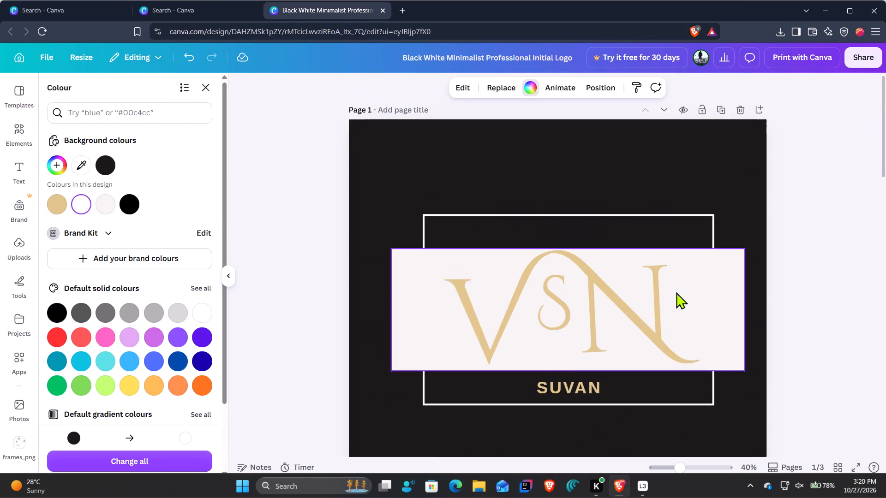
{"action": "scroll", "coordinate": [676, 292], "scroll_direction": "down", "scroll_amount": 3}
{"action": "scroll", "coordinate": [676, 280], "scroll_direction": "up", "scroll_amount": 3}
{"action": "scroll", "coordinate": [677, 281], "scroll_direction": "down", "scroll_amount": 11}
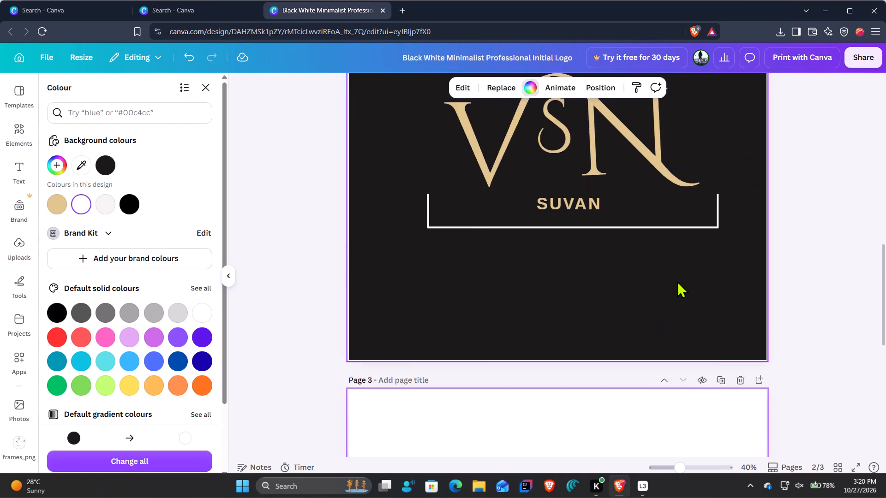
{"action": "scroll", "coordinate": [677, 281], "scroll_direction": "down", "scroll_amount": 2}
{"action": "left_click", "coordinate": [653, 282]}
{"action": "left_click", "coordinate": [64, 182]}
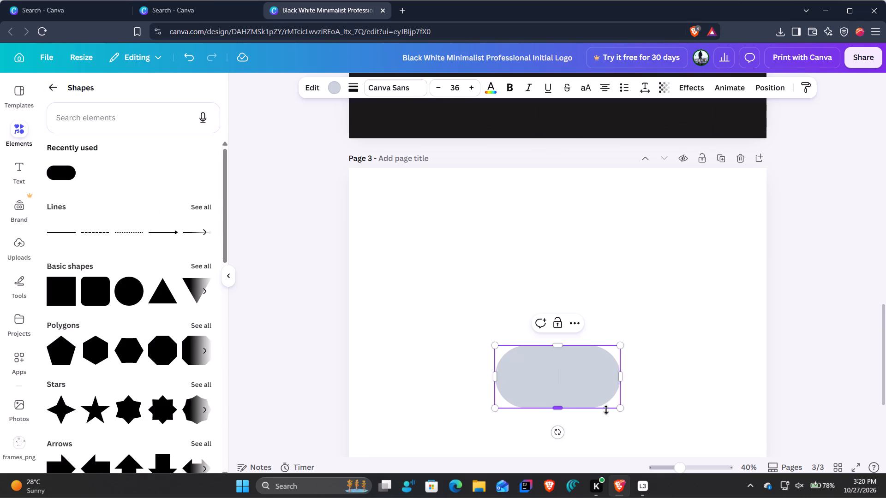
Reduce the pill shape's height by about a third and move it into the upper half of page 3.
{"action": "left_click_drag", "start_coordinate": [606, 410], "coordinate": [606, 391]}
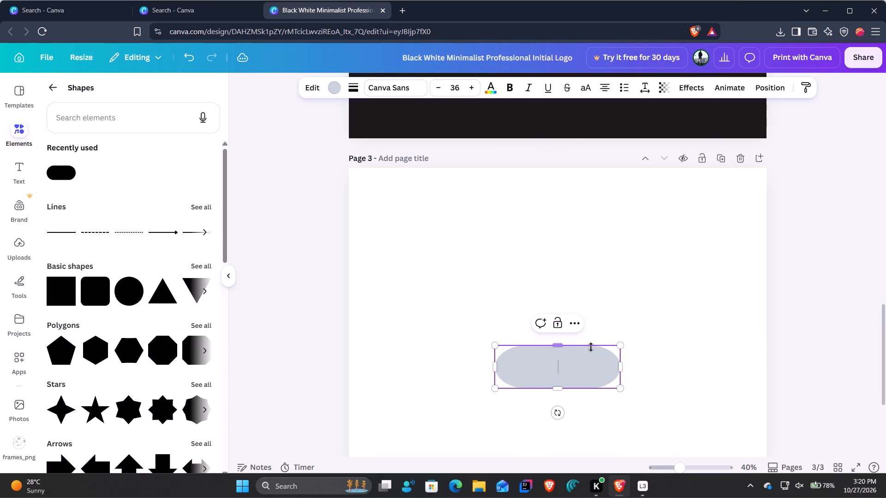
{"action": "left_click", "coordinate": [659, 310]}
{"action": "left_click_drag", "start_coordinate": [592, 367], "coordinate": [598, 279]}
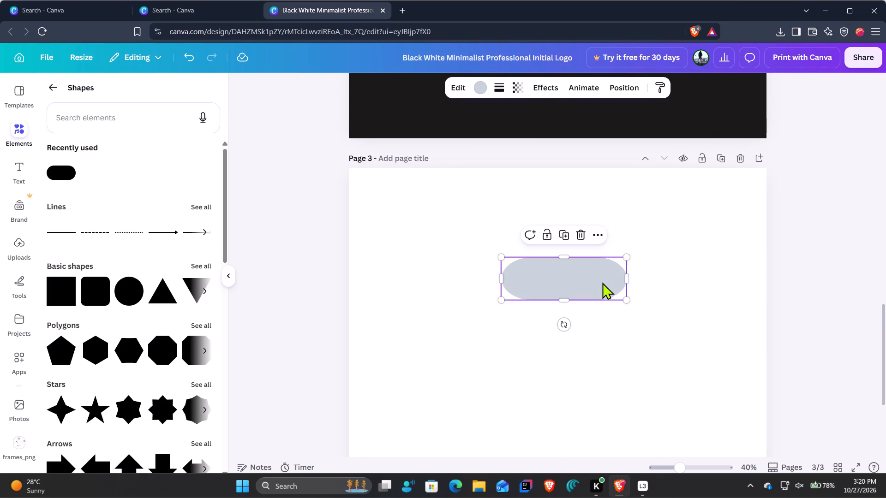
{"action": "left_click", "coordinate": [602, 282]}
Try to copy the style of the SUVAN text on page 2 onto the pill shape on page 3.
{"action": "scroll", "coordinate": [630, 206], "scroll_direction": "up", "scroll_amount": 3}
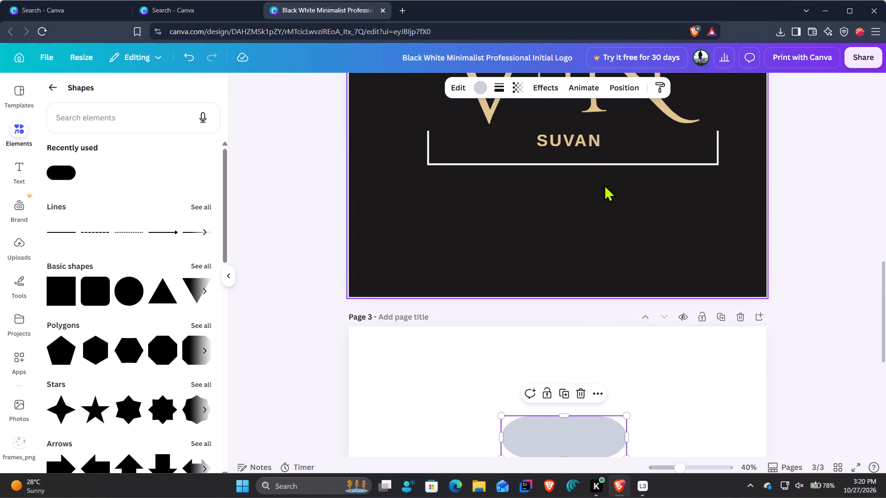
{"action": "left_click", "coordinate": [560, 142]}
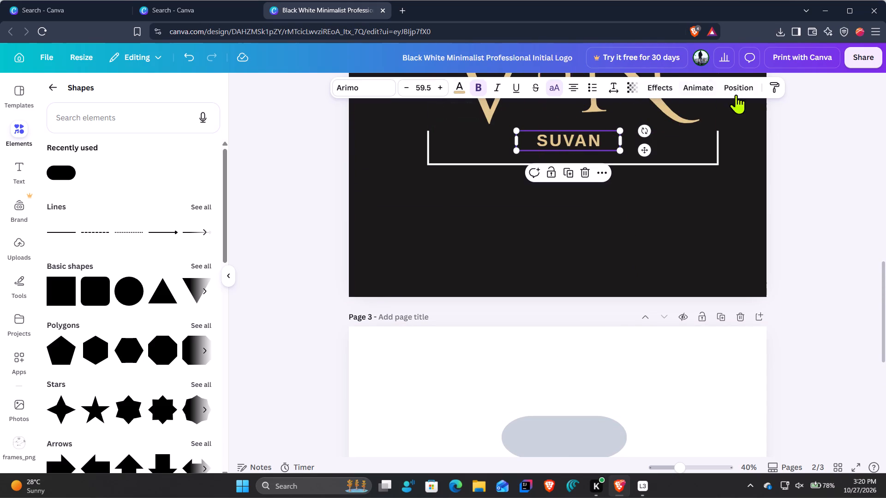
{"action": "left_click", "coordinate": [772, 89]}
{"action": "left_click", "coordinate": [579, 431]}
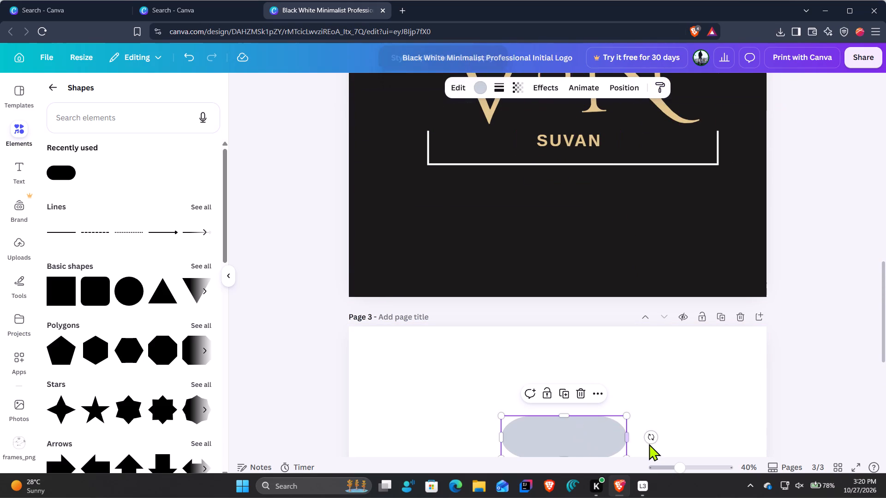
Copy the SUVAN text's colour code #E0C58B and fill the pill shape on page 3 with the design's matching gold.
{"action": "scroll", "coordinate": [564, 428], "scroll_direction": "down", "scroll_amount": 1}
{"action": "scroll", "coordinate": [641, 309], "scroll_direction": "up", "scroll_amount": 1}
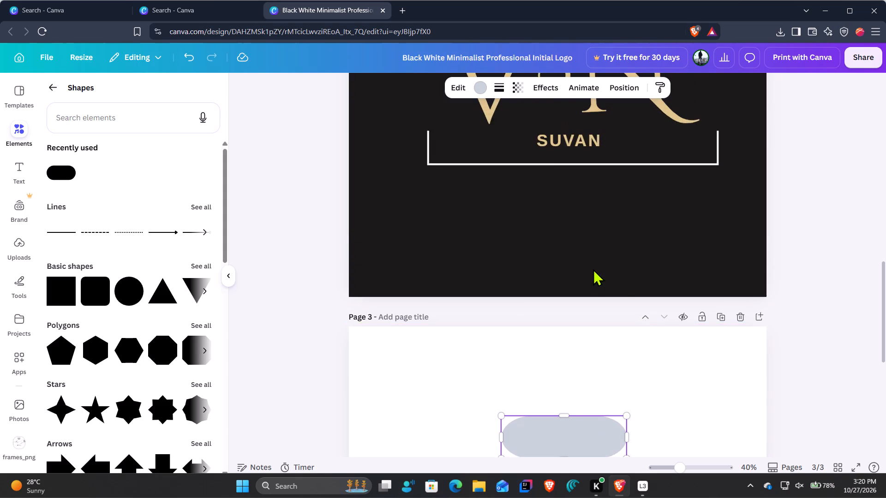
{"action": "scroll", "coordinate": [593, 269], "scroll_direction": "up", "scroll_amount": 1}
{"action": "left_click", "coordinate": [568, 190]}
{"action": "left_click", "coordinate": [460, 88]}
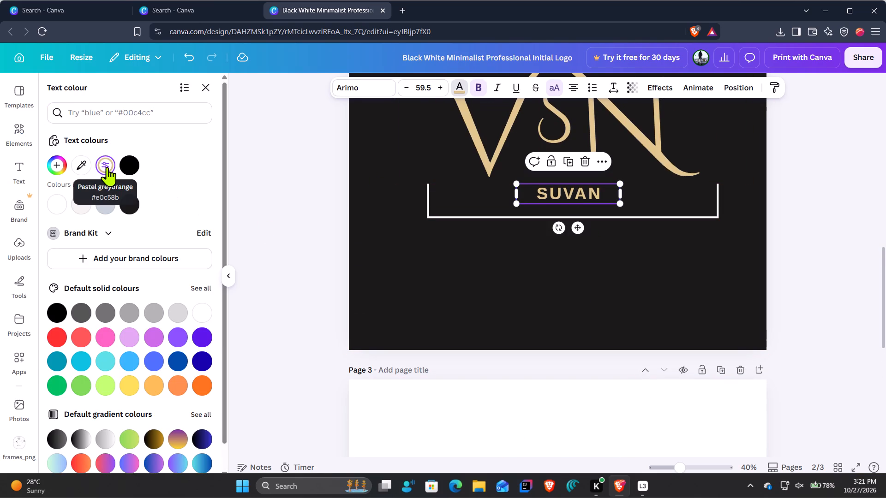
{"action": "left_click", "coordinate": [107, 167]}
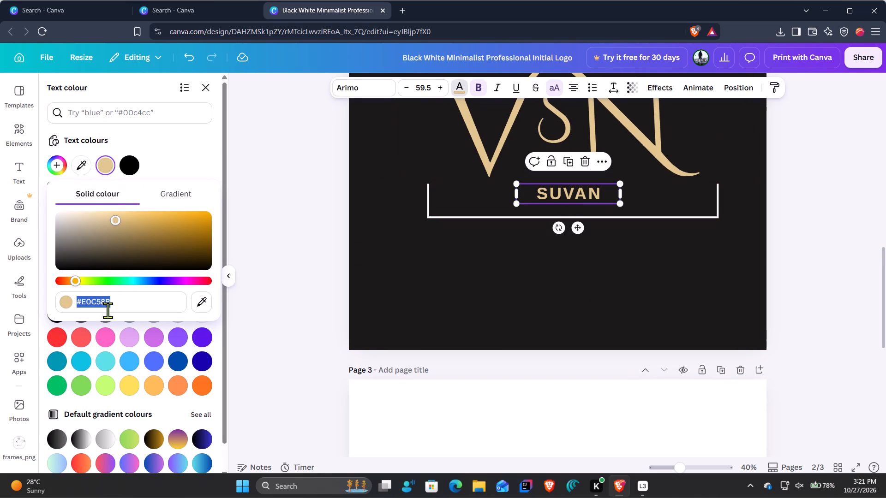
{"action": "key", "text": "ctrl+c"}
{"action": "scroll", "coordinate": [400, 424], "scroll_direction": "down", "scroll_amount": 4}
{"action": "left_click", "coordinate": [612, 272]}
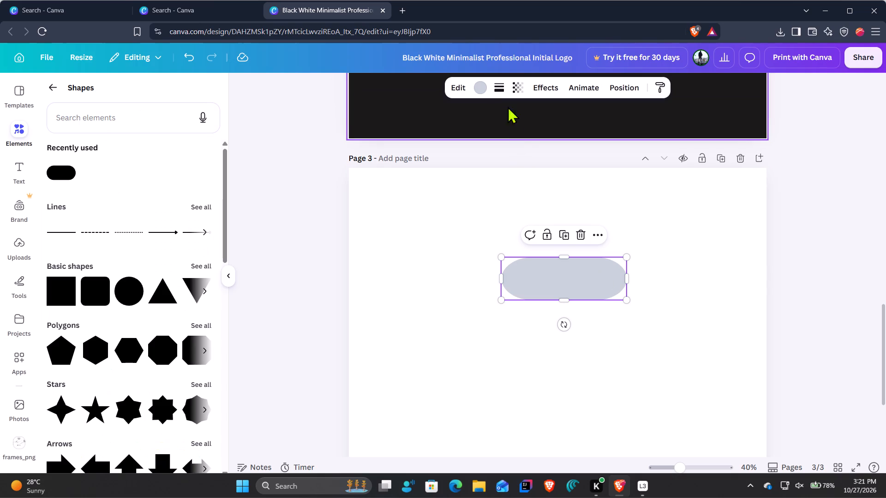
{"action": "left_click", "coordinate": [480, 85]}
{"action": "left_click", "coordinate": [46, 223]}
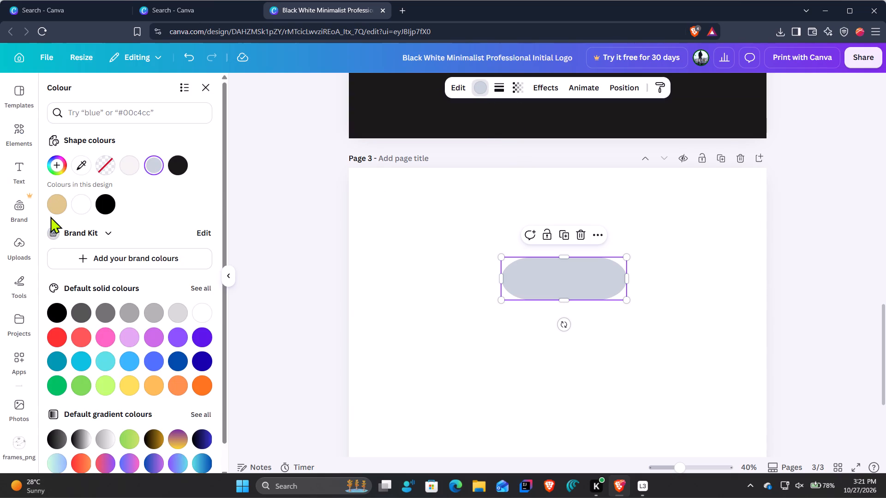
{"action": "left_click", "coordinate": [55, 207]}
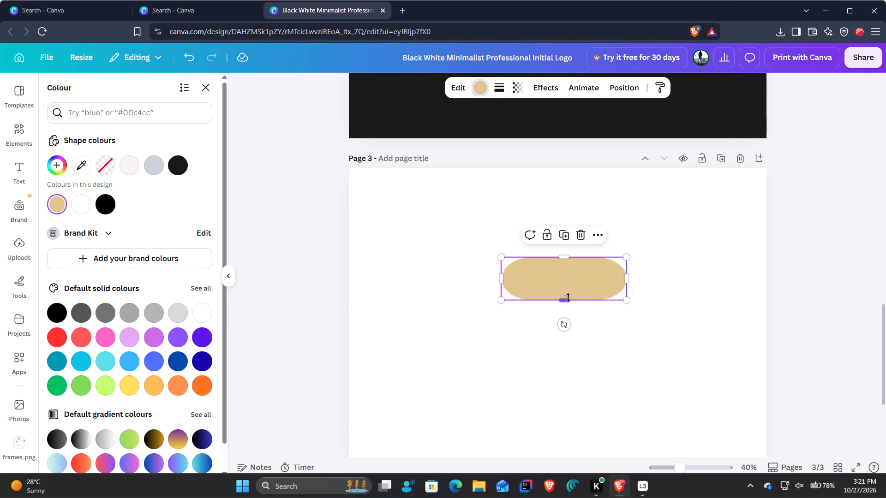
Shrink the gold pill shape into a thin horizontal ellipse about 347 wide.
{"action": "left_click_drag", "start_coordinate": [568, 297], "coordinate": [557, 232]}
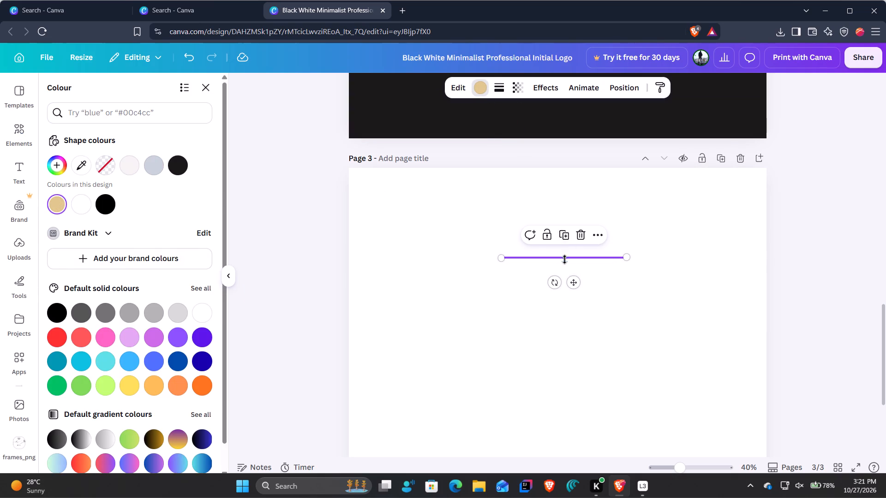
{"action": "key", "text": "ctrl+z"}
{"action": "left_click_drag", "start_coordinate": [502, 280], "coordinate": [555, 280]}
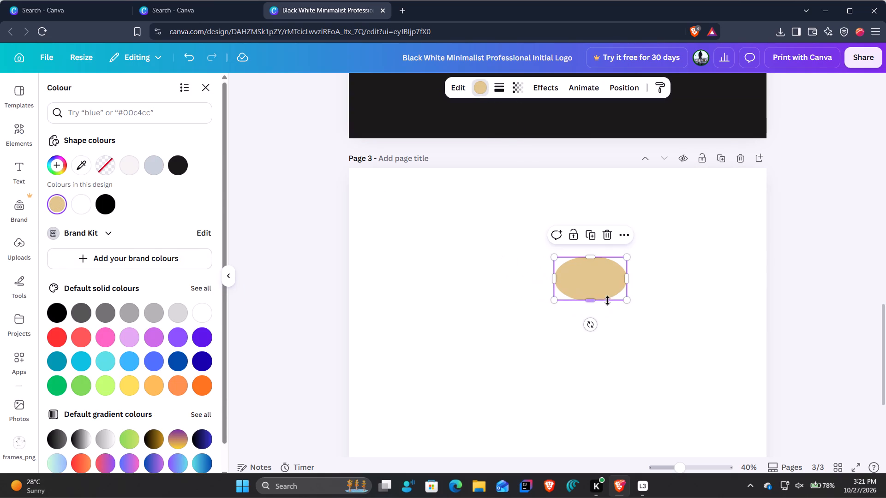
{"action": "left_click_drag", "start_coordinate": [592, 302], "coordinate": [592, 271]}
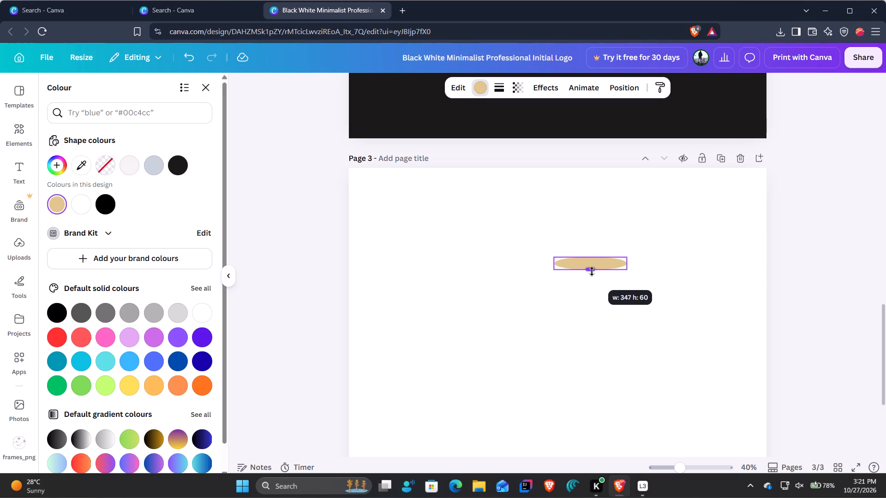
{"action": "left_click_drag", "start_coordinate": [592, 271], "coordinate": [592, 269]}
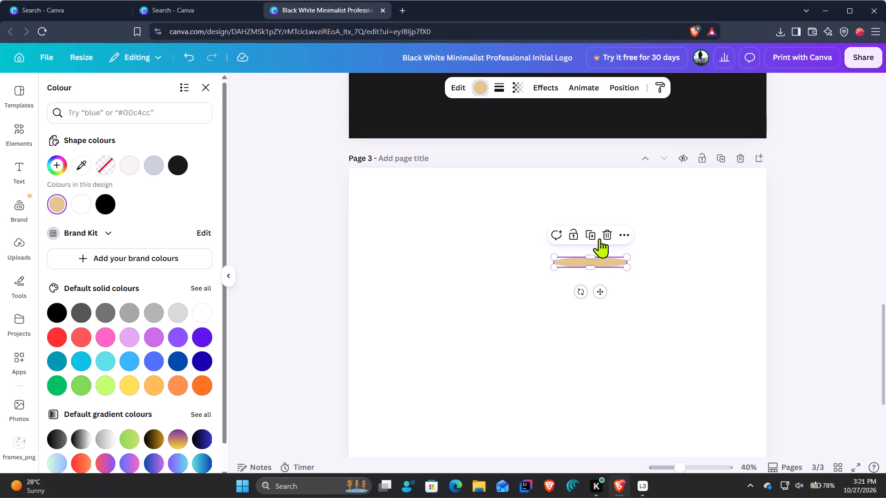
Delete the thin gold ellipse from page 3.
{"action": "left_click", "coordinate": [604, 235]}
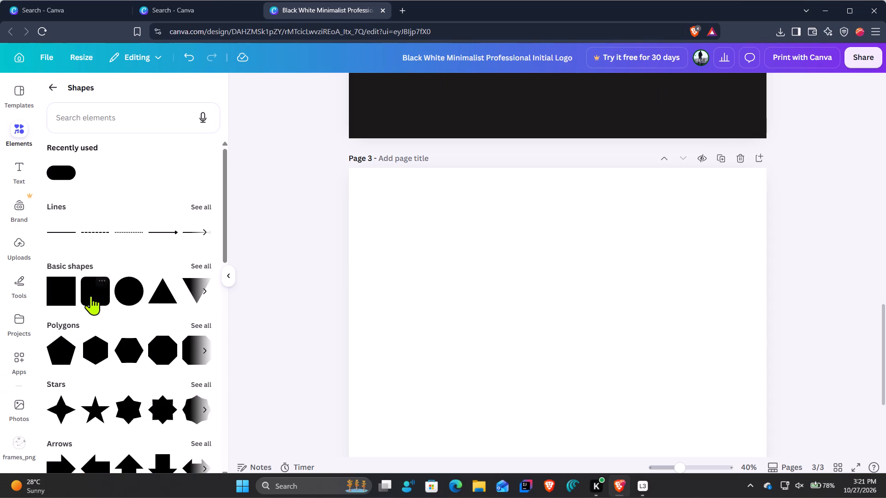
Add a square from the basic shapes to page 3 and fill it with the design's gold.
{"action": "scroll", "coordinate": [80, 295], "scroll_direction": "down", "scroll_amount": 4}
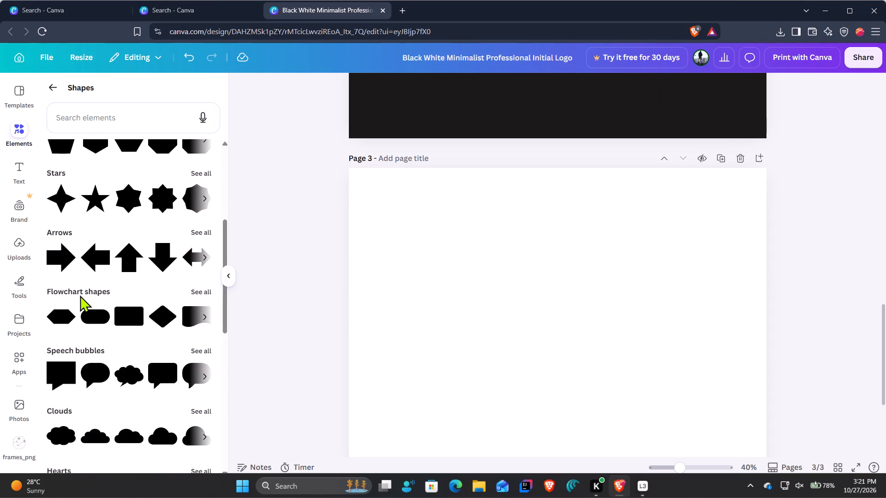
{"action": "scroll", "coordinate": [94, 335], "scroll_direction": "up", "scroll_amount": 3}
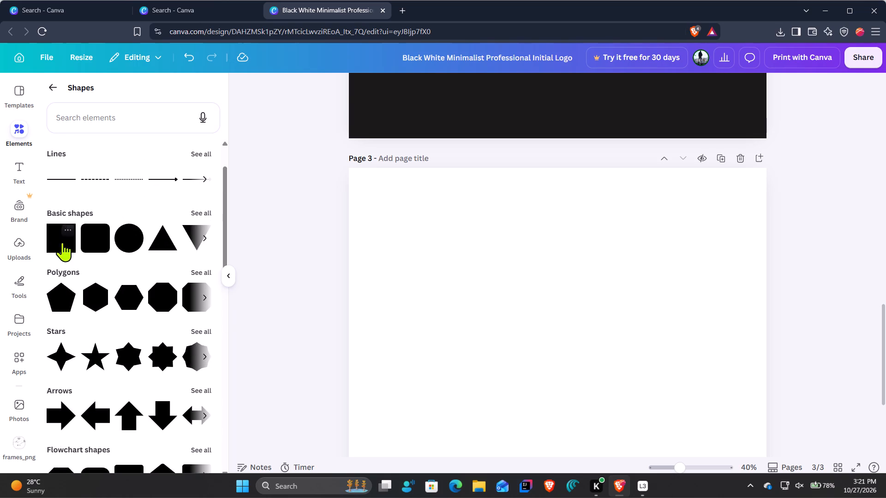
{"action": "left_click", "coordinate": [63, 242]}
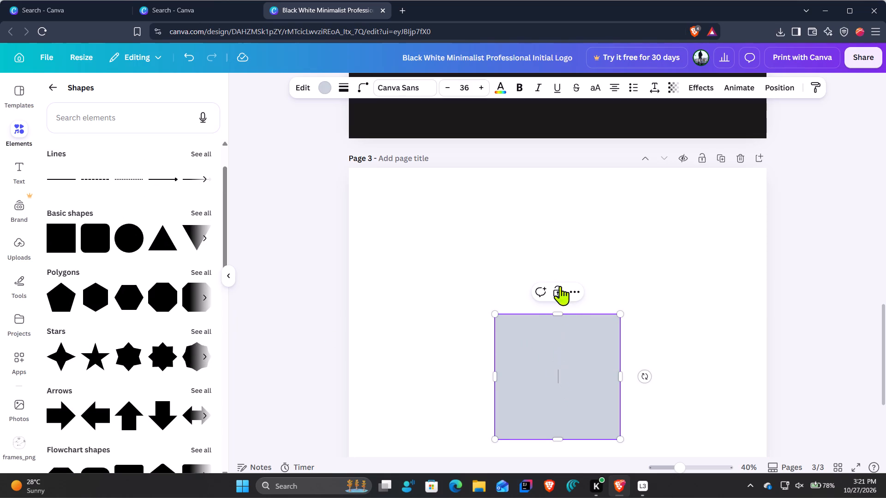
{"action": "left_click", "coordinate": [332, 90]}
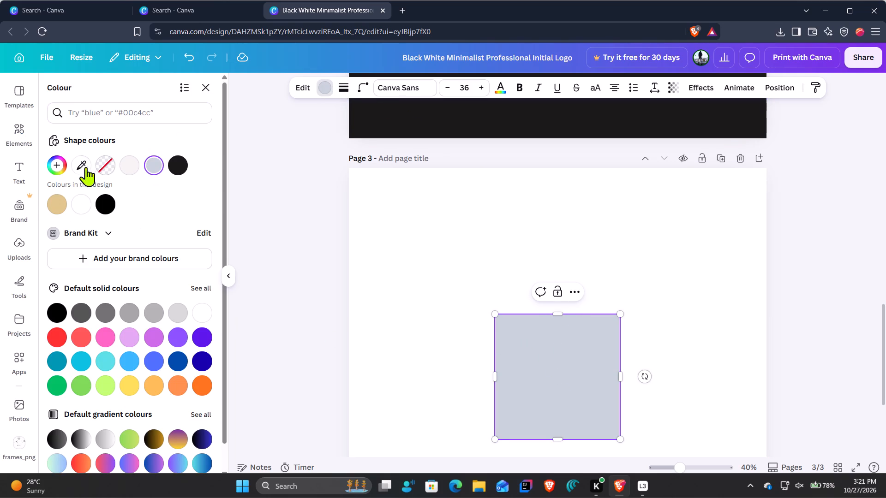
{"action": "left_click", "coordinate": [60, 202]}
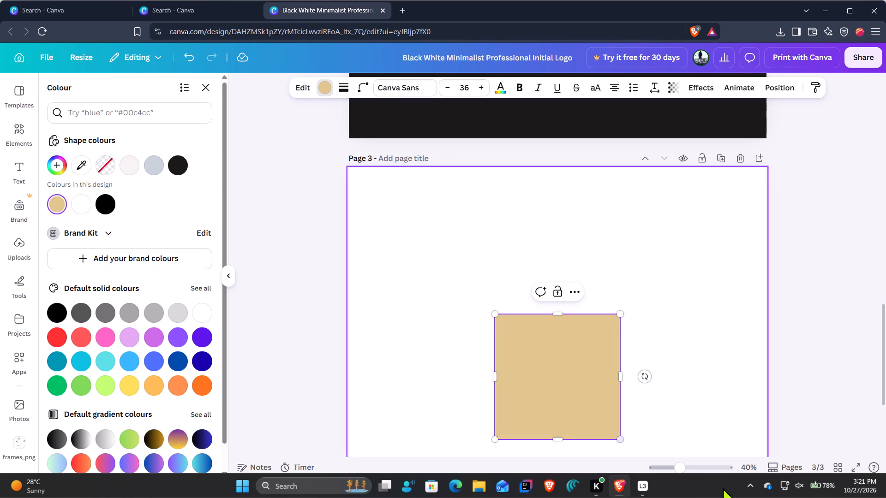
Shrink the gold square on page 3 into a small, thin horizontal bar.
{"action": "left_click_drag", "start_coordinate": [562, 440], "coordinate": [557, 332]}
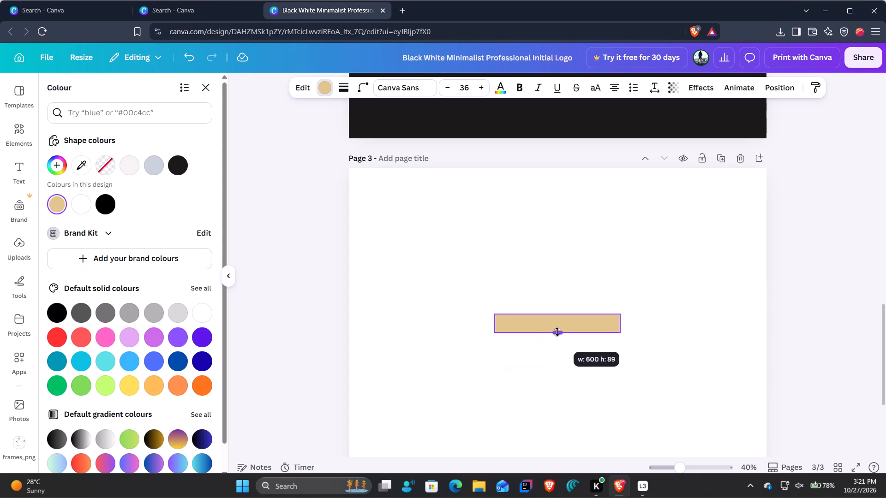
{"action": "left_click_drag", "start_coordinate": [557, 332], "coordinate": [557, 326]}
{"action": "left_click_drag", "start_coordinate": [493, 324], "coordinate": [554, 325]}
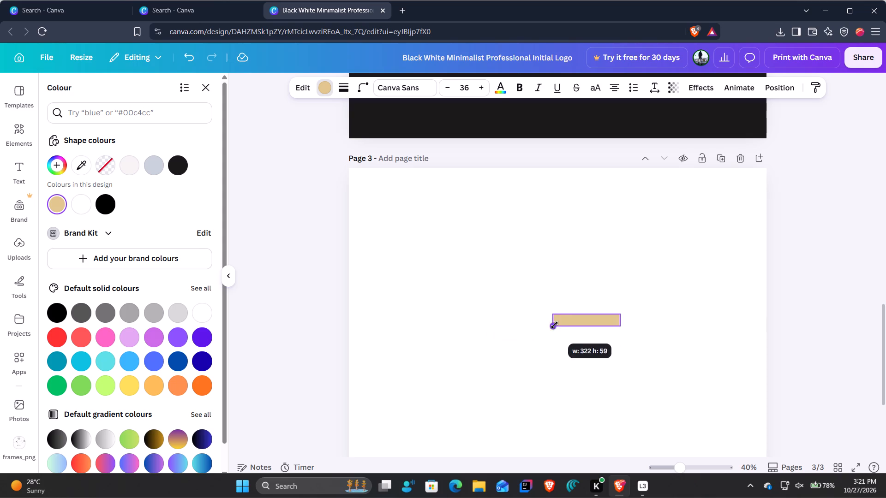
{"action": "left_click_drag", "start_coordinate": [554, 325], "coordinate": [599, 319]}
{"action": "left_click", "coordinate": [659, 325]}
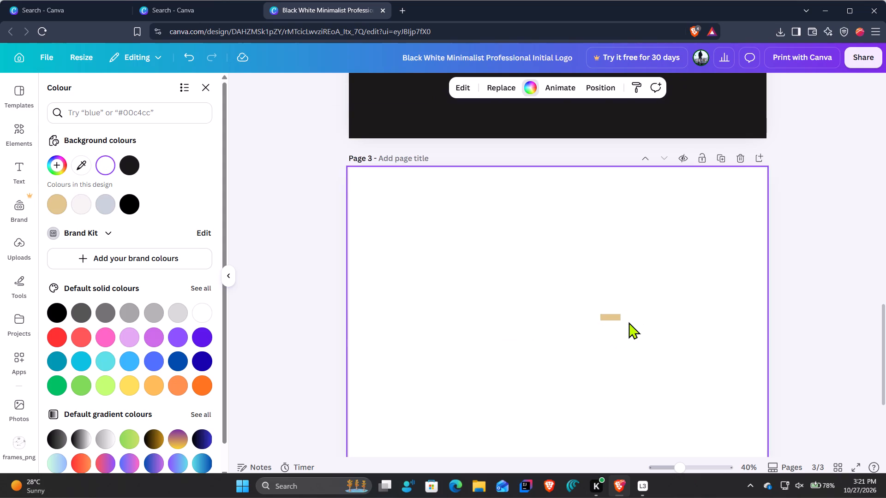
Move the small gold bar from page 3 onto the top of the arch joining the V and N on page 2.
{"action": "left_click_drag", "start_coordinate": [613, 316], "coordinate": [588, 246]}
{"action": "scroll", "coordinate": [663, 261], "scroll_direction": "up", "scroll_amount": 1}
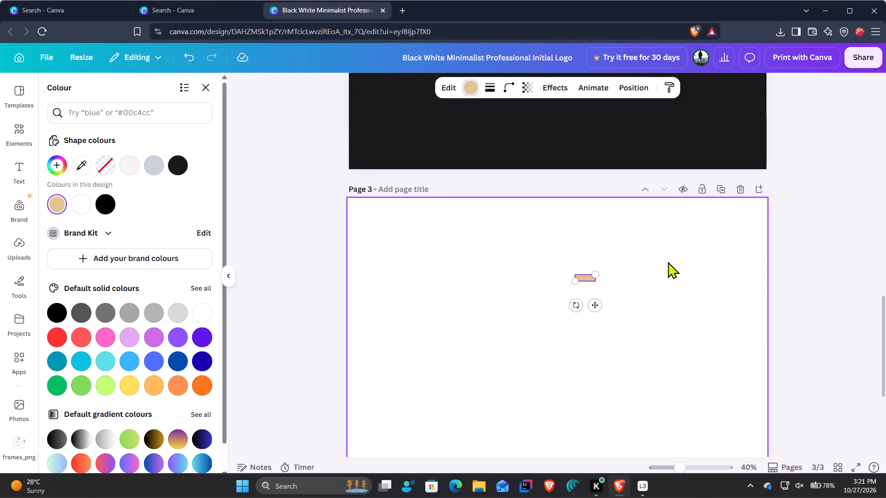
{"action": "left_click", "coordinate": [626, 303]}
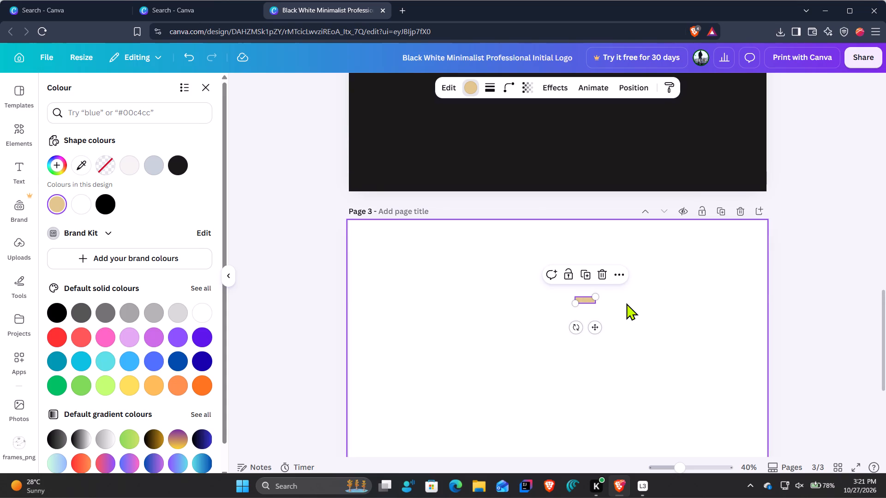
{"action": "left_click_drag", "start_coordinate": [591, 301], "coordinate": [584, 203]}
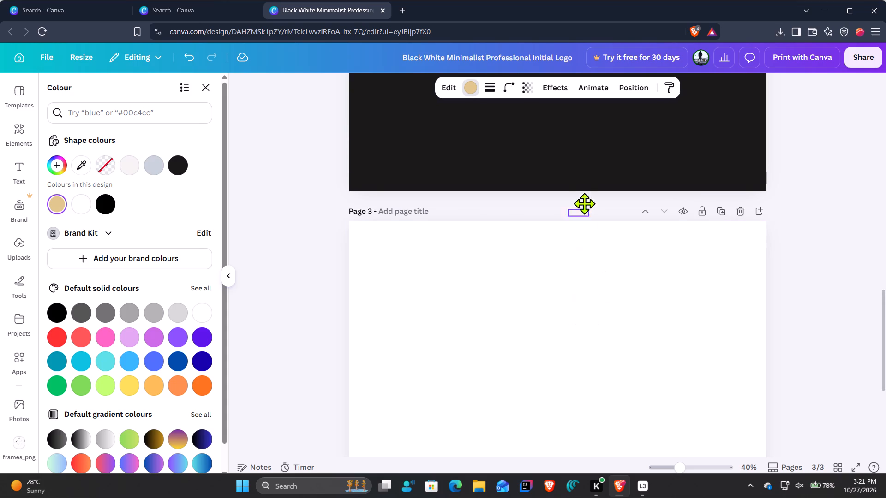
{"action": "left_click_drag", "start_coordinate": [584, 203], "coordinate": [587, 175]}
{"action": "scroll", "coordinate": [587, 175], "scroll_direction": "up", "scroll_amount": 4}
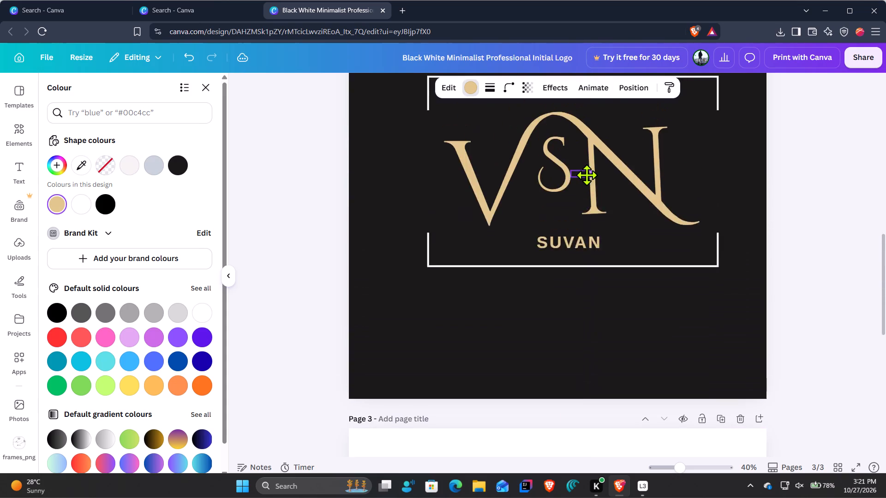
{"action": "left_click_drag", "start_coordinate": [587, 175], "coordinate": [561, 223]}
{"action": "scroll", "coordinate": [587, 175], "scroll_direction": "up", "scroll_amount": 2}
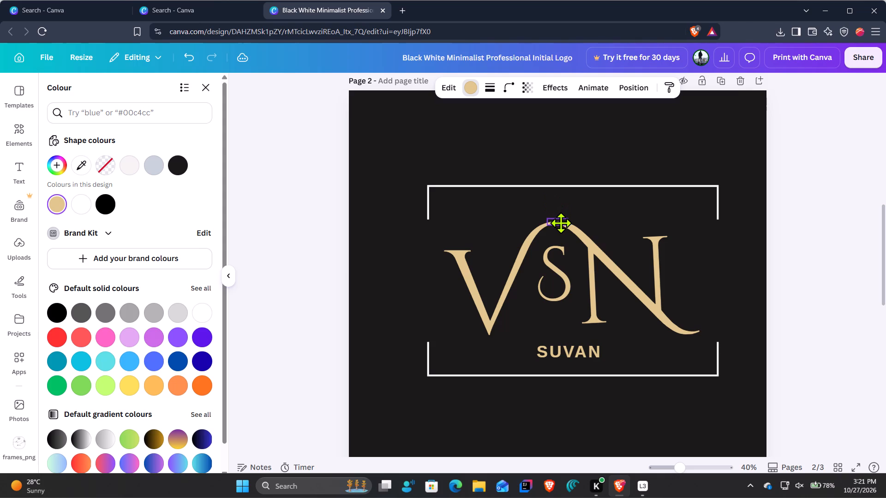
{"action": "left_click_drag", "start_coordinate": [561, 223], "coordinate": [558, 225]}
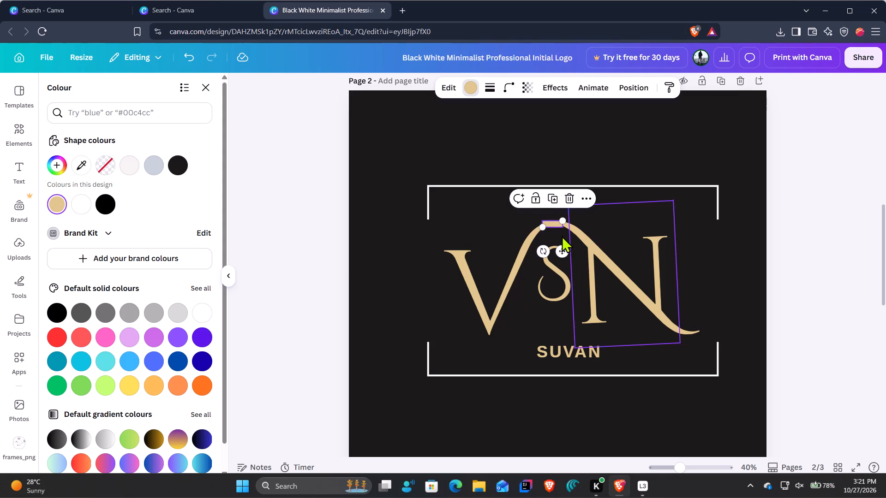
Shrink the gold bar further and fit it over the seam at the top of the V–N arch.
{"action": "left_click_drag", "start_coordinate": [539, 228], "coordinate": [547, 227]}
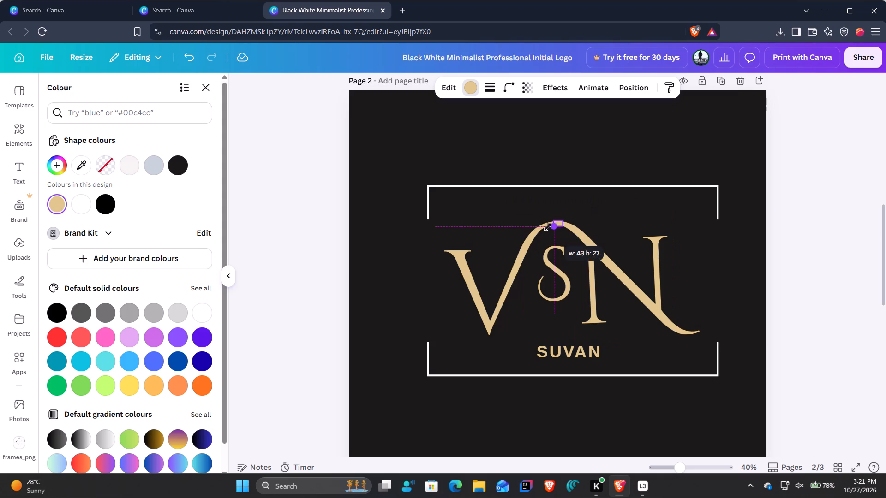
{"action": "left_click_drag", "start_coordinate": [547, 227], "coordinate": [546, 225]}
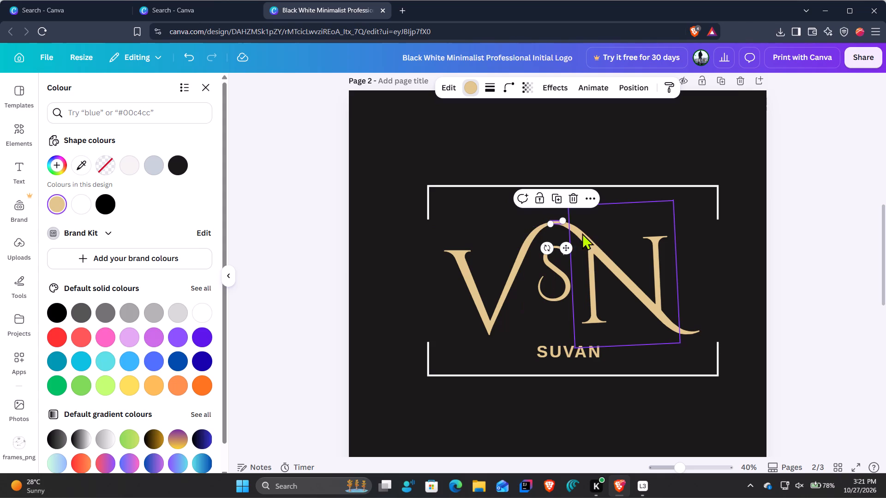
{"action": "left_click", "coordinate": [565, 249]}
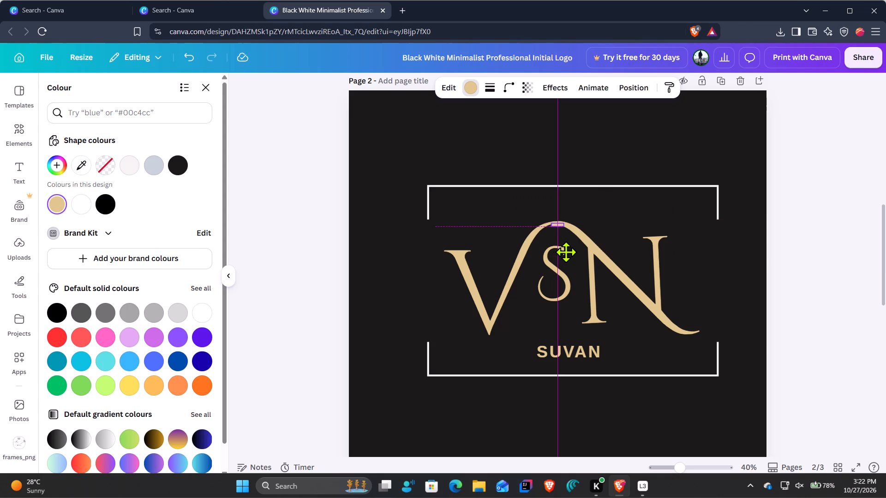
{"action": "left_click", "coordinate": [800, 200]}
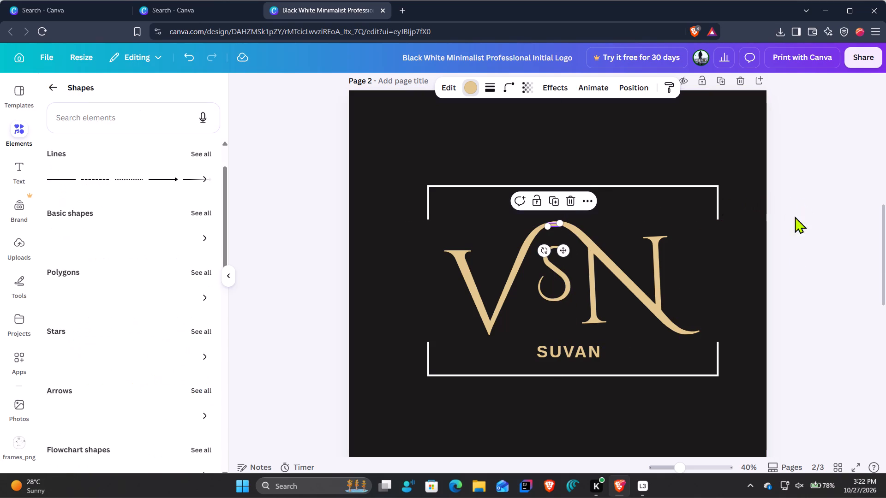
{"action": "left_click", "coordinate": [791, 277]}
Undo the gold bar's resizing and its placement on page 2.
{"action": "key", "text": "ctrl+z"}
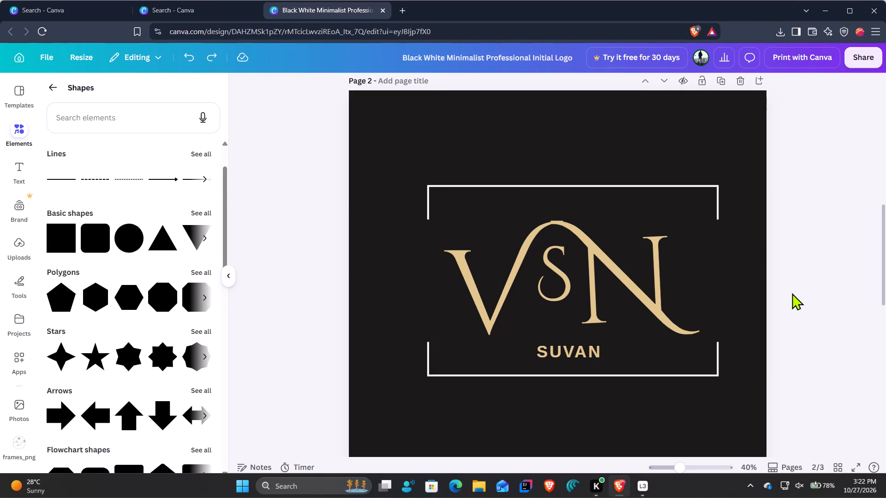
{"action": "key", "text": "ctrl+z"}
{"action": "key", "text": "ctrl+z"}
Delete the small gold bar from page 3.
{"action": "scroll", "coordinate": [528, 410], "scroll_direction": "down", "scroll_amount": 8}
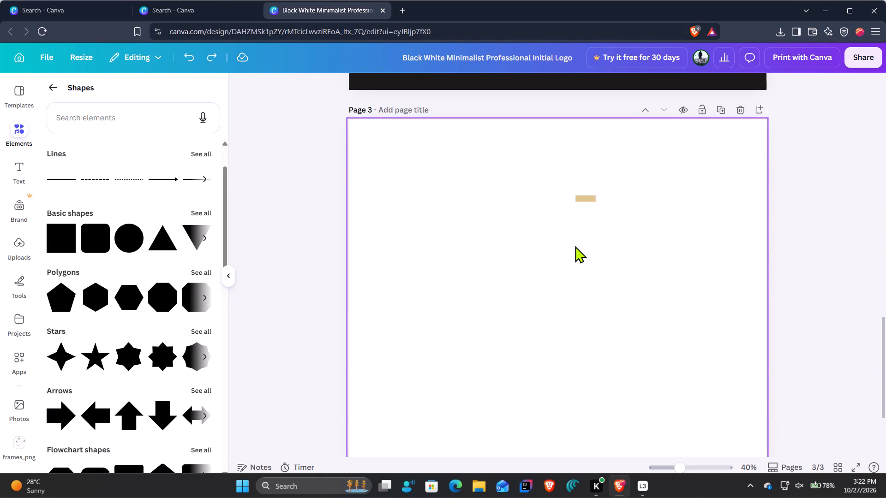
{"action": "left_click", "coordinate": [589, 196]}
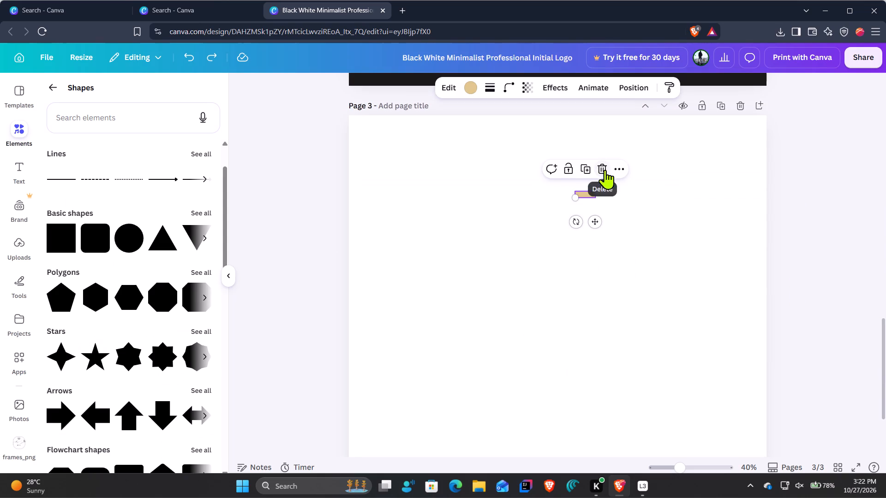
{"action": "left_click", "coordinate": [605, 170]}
Reposition the letter V on page 2 in small moves so its upper stroke blends into the arch of the N.
{"action": "scroll", "coordinate": [630, 275], "scroll_direction": "up", "scroll_amount": 7}
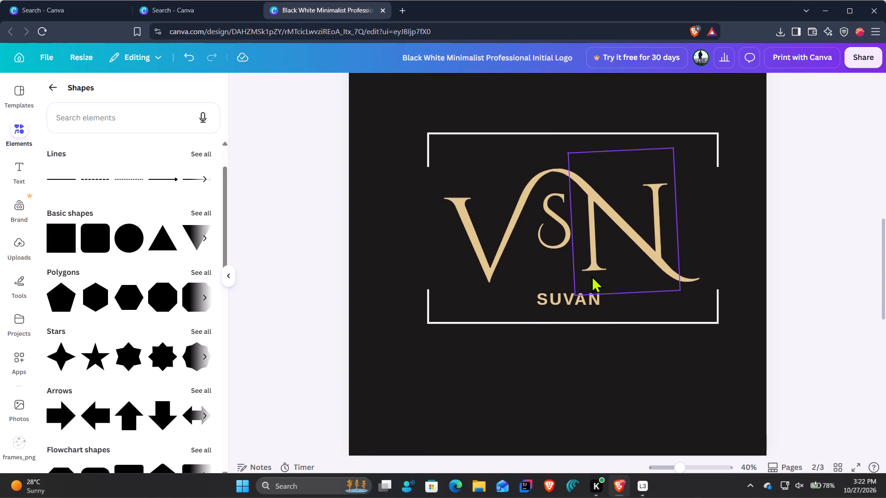
{"action": "left_click", "coordinate": [504, 249]}
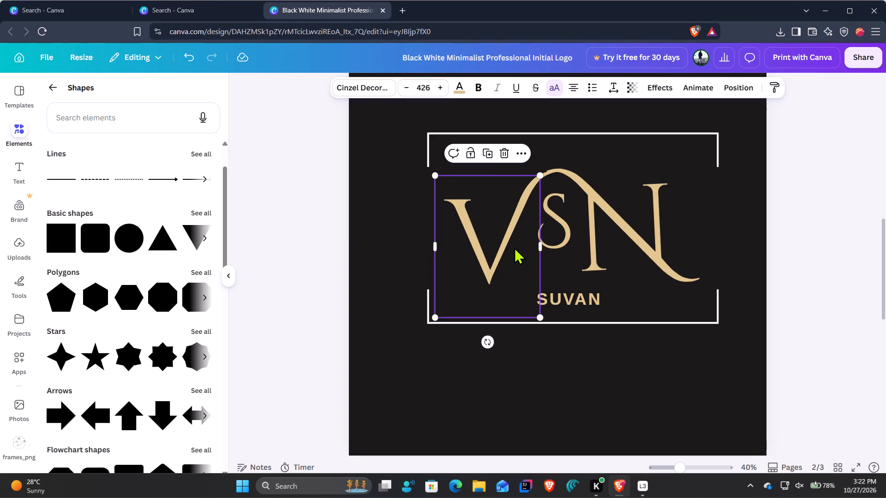
{"action": "left_click", "coordinate": [514, 247]}
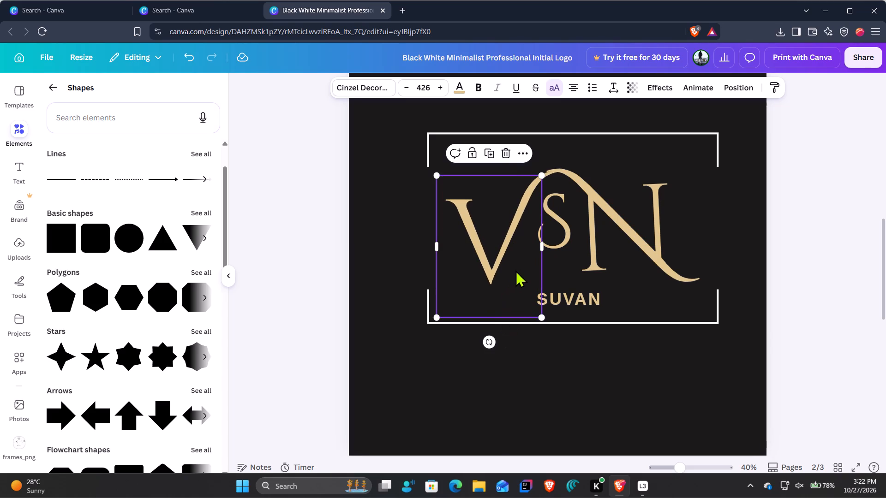
{"action": "left_click_drag", "start_coordinate": [515, 287], "coordinate": [510, 288]}
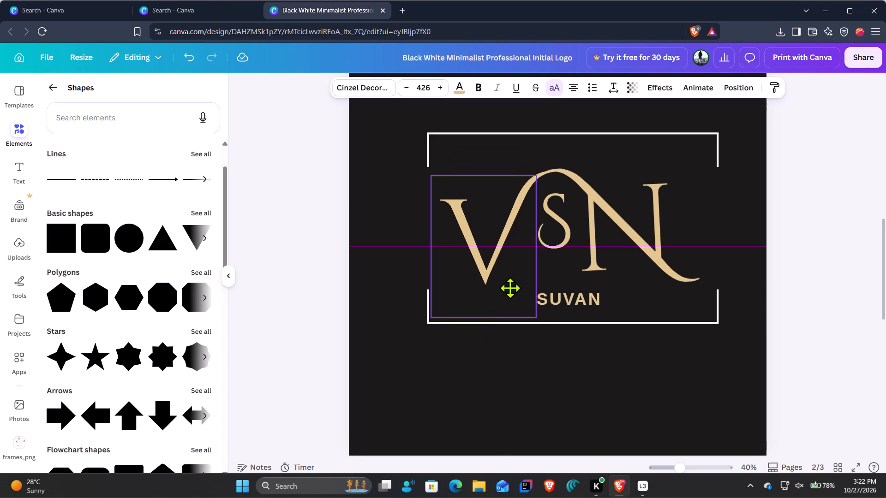
{"action": "left_click_drag", "start_coordinate": [510, 288], "coordinate": [510, 286]}
{"action": "left_click", "coordinate": [793, 239]}
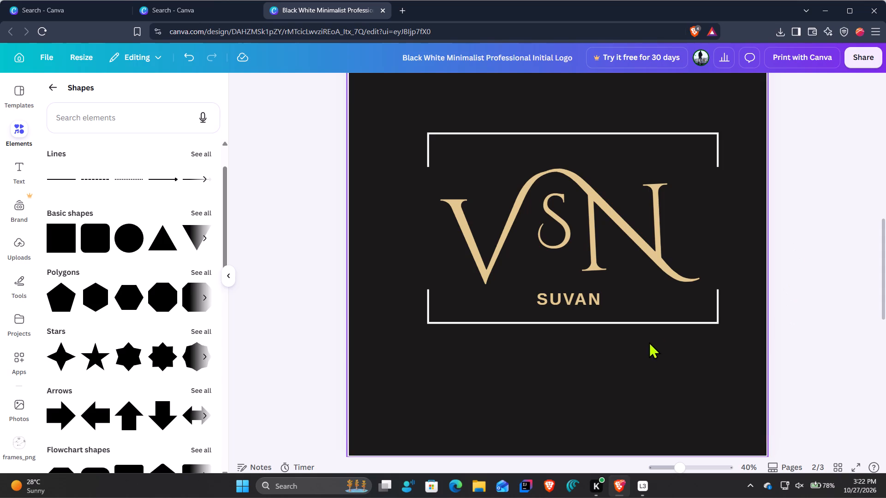
{"action": "scroll", "coordinate": [648, 342], "scroll_direction": "up", "scroll_amount": 2}
{"action": "scroll", "coordinate": [646, 342], "scroll_direction": "down", "scroll_amount": 2}
{"action": "scroll", "coordinate": [644, 345], "scroll_direction": "up", "scroll_amount": 4, "text": "ctrl"}
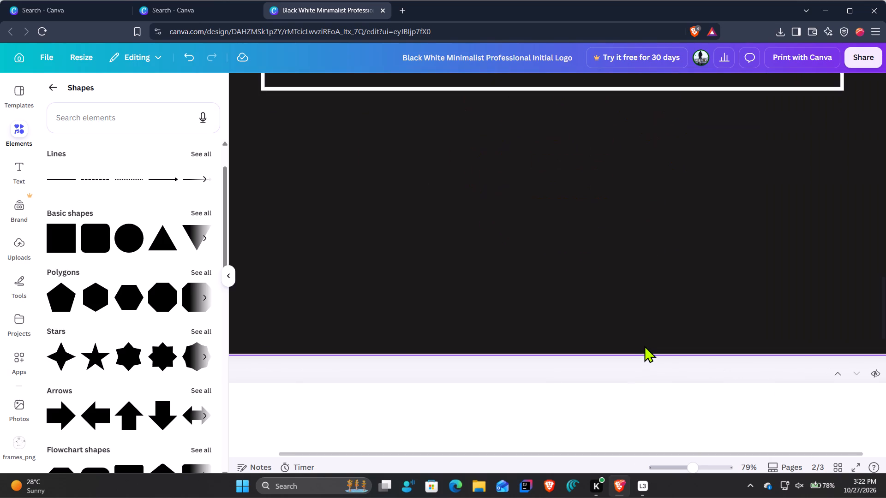
{"action": "scroll", "coordinate": [644, 345], "scroll_direction": "up", "scroll_amount": 7}
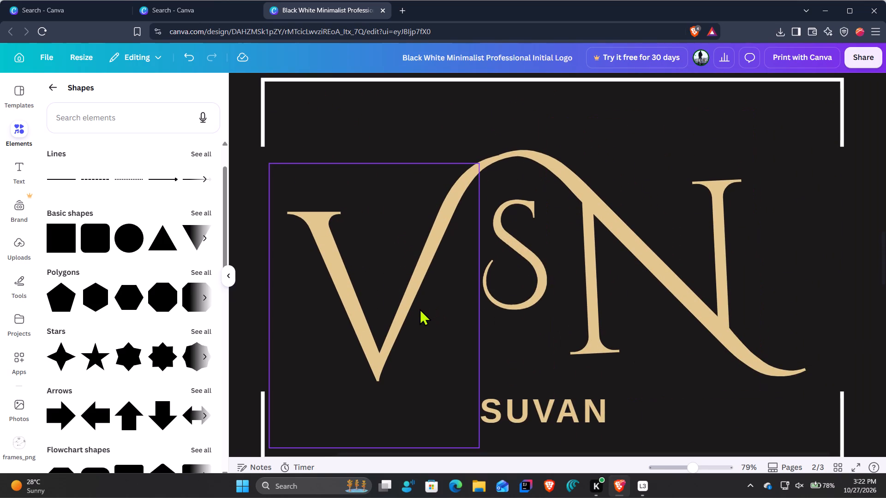
{"action": "left_click_drag", "start_coordinate": [415, 310], "coordinate": [420, 307]}
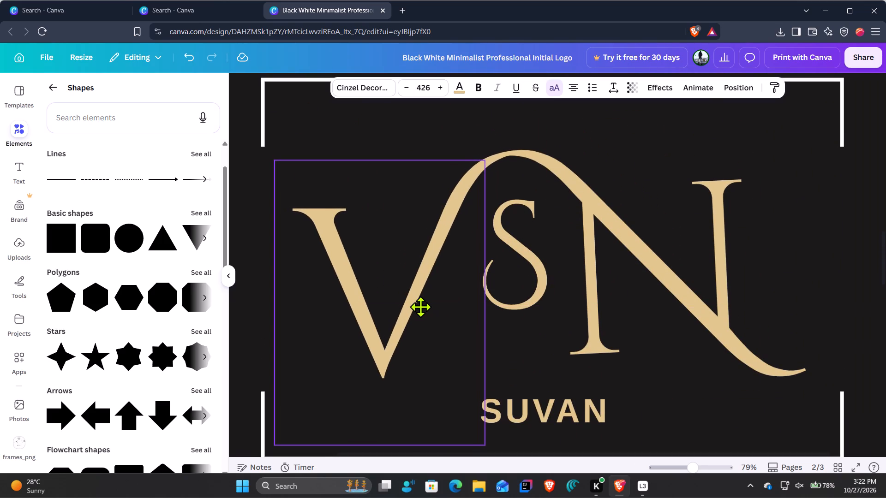
{"action": "left_click_drag", "start_coordinate": [420, 307], "coordinate": [425, 307]}
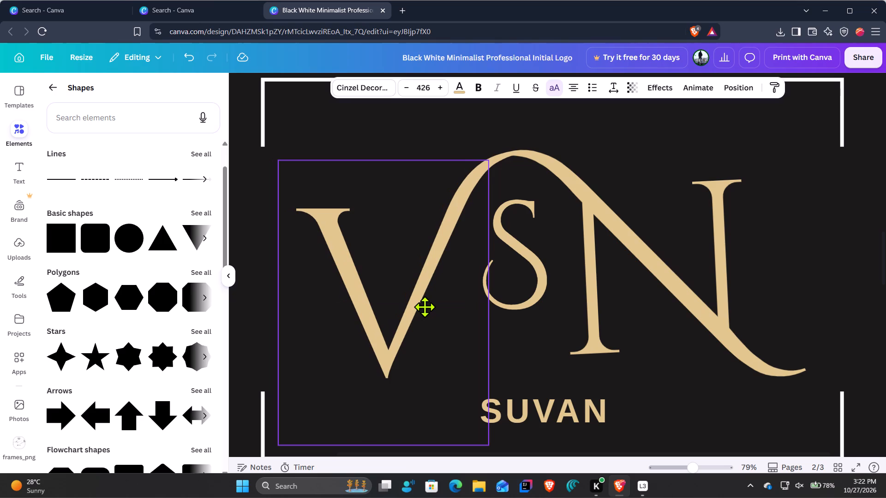
{"action": "left_click_drag", "start_coordinate": [425, 307], "coordinate": [424, 307]}
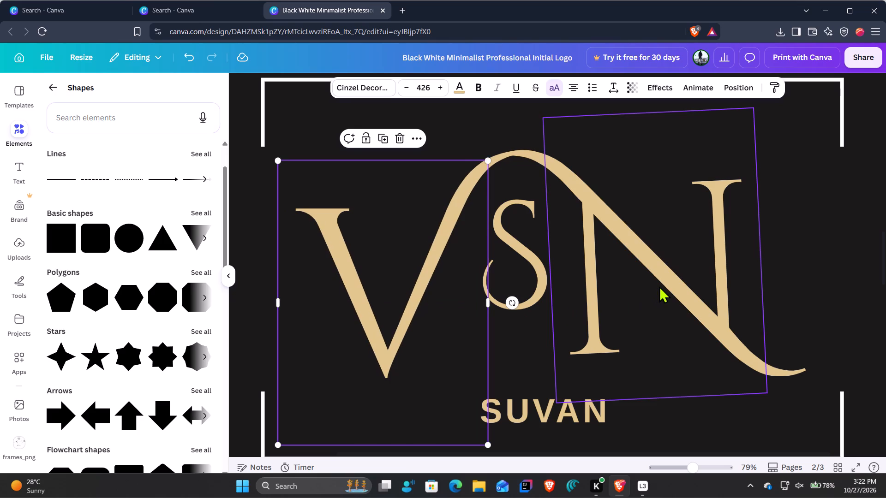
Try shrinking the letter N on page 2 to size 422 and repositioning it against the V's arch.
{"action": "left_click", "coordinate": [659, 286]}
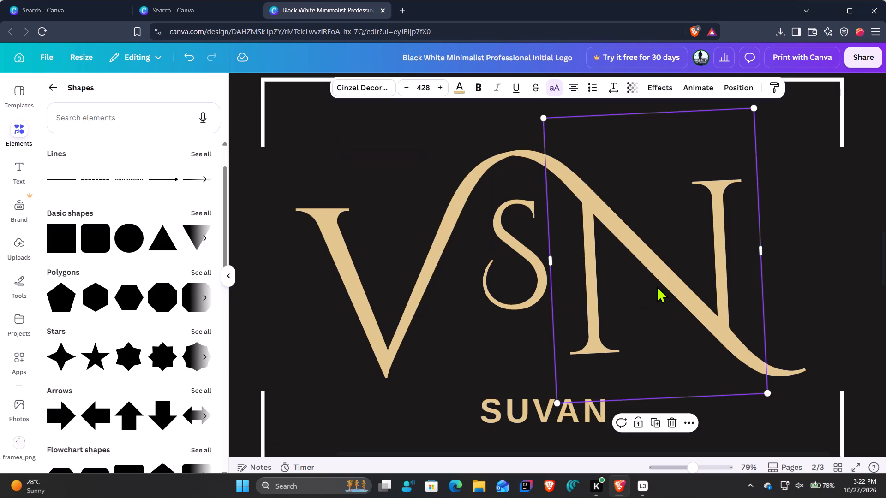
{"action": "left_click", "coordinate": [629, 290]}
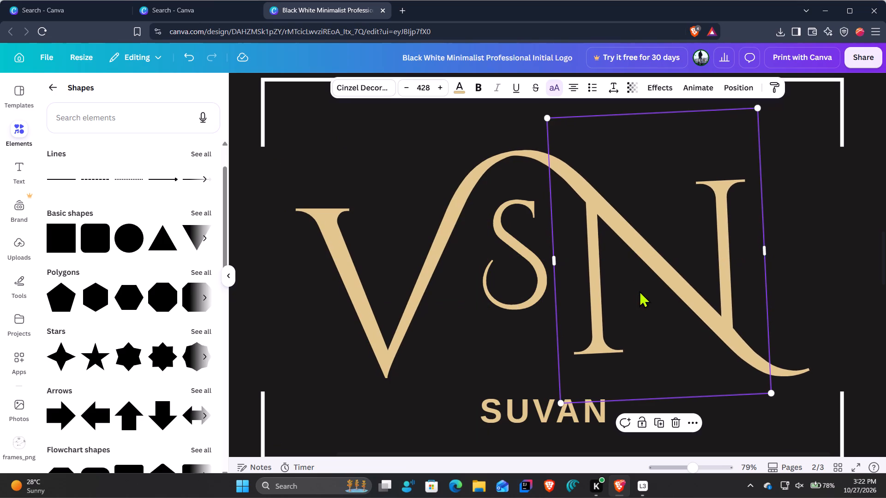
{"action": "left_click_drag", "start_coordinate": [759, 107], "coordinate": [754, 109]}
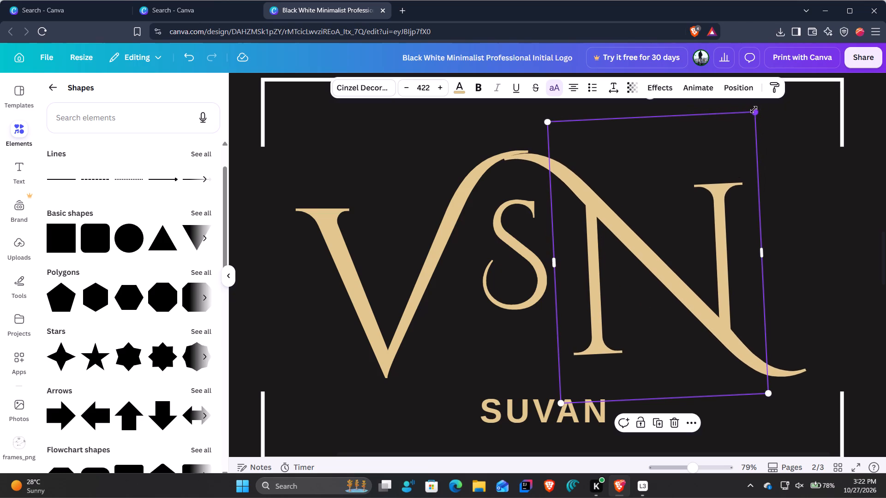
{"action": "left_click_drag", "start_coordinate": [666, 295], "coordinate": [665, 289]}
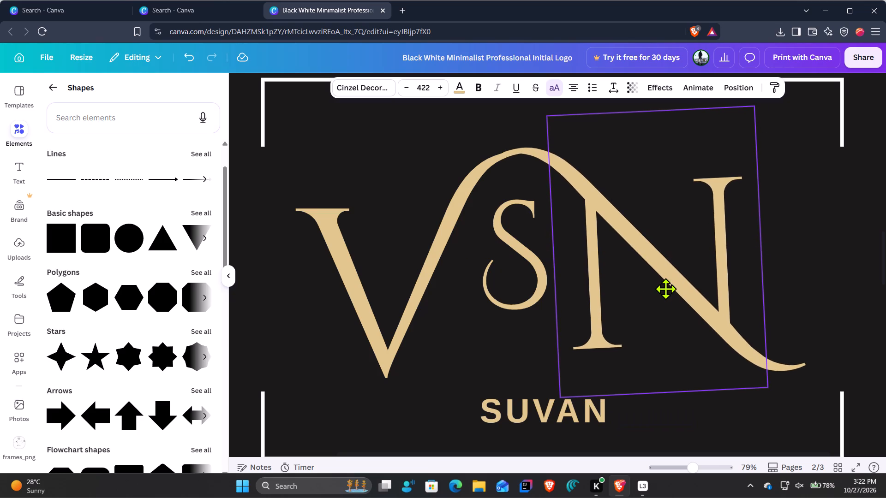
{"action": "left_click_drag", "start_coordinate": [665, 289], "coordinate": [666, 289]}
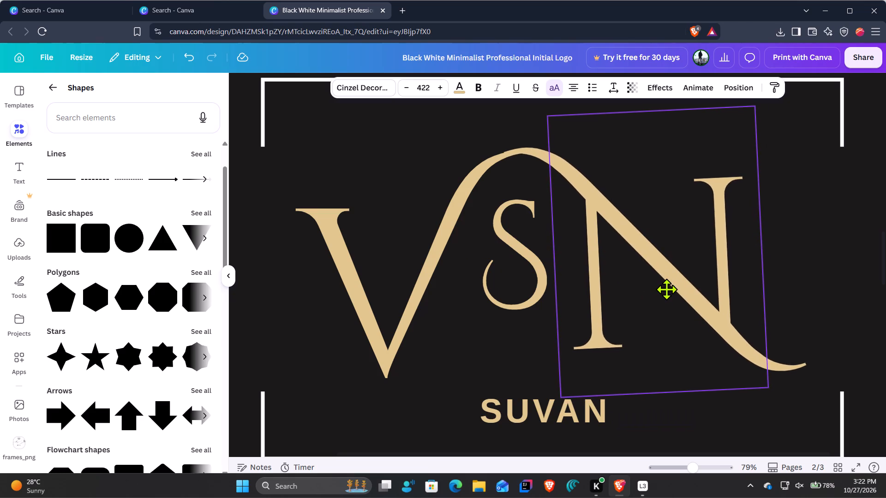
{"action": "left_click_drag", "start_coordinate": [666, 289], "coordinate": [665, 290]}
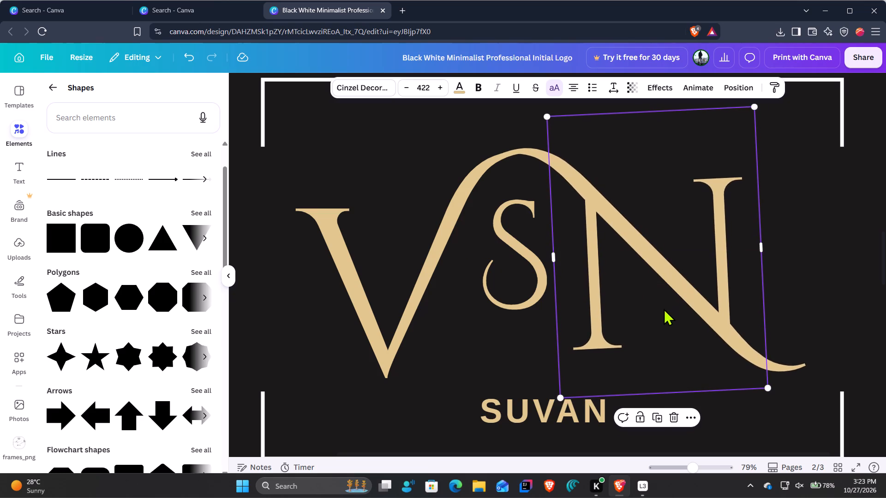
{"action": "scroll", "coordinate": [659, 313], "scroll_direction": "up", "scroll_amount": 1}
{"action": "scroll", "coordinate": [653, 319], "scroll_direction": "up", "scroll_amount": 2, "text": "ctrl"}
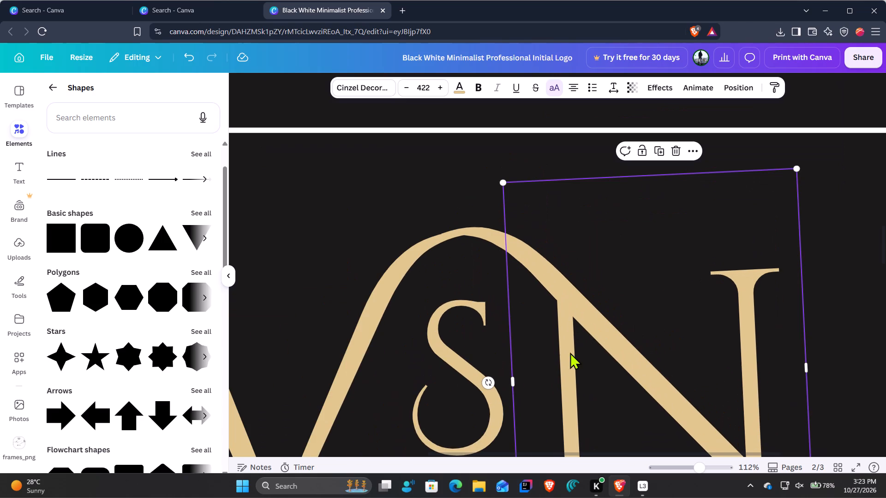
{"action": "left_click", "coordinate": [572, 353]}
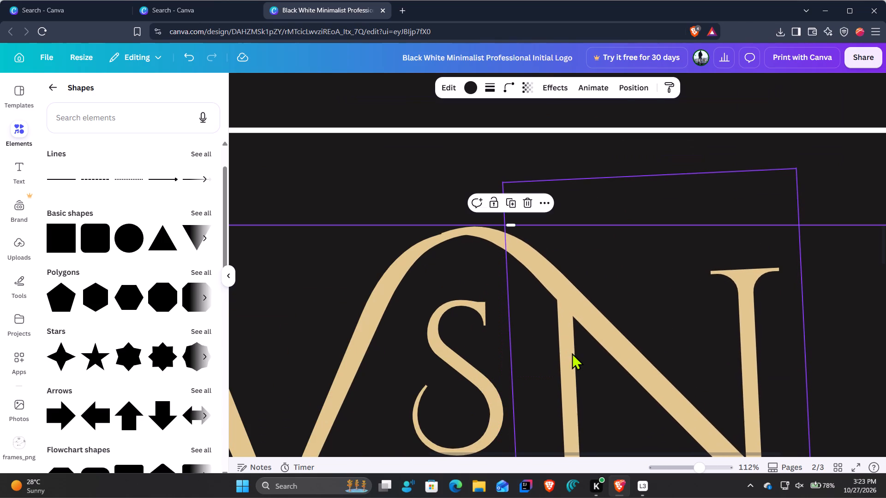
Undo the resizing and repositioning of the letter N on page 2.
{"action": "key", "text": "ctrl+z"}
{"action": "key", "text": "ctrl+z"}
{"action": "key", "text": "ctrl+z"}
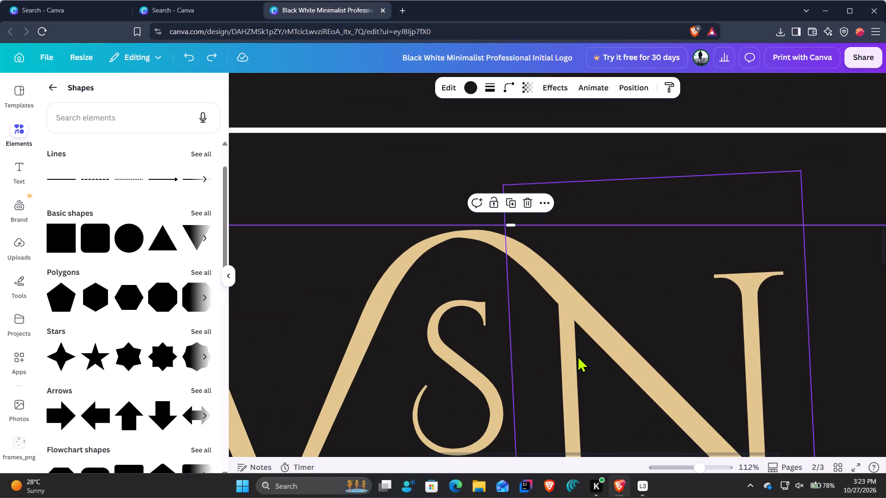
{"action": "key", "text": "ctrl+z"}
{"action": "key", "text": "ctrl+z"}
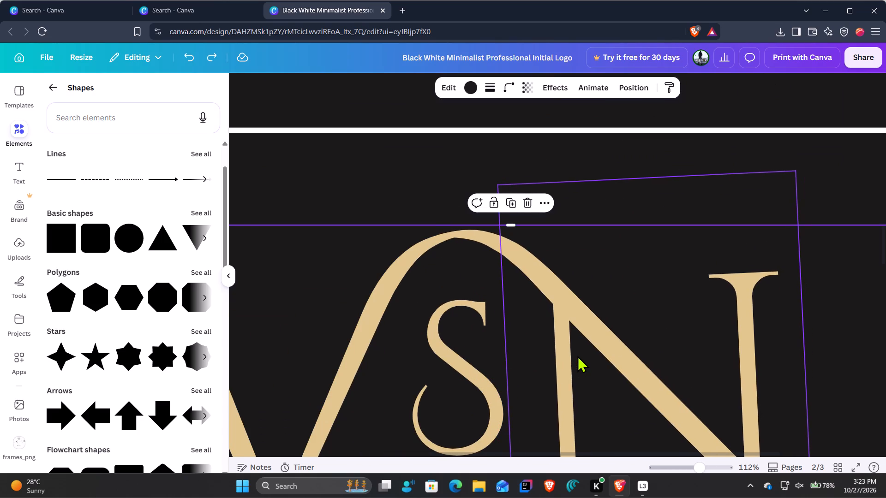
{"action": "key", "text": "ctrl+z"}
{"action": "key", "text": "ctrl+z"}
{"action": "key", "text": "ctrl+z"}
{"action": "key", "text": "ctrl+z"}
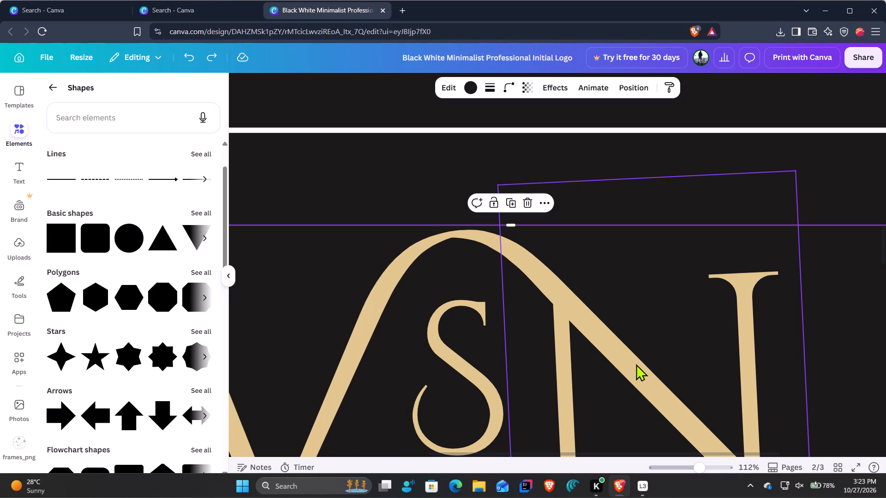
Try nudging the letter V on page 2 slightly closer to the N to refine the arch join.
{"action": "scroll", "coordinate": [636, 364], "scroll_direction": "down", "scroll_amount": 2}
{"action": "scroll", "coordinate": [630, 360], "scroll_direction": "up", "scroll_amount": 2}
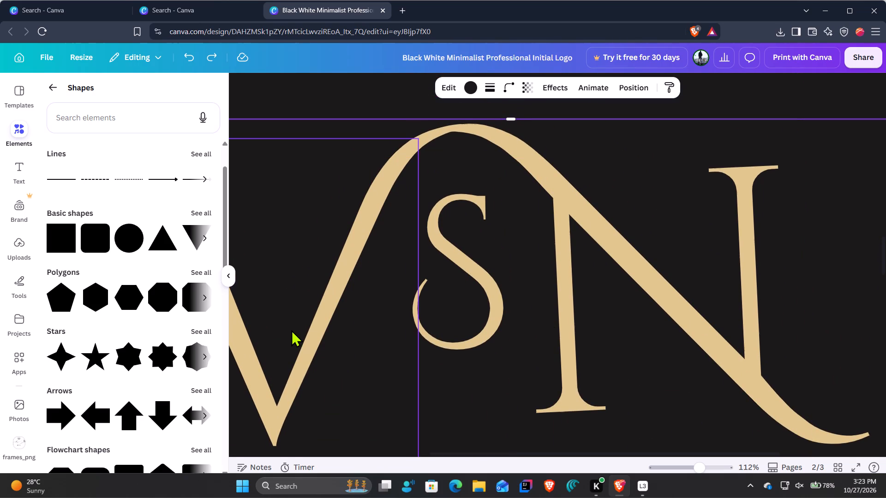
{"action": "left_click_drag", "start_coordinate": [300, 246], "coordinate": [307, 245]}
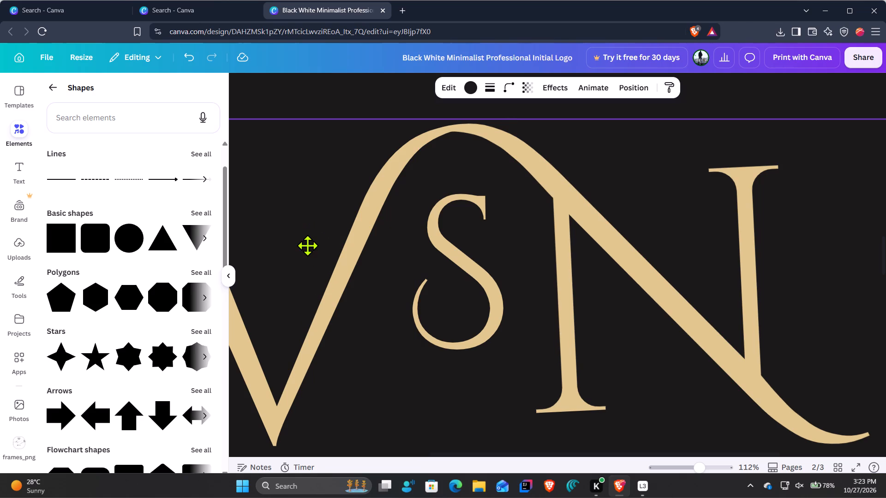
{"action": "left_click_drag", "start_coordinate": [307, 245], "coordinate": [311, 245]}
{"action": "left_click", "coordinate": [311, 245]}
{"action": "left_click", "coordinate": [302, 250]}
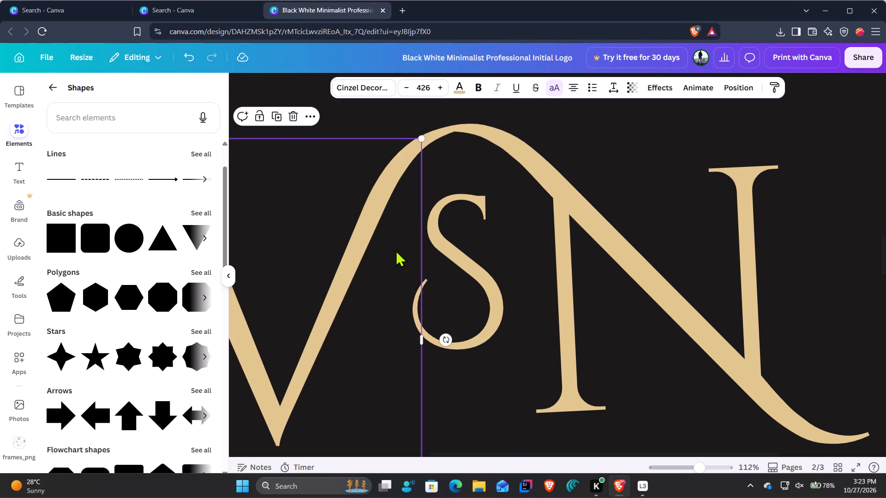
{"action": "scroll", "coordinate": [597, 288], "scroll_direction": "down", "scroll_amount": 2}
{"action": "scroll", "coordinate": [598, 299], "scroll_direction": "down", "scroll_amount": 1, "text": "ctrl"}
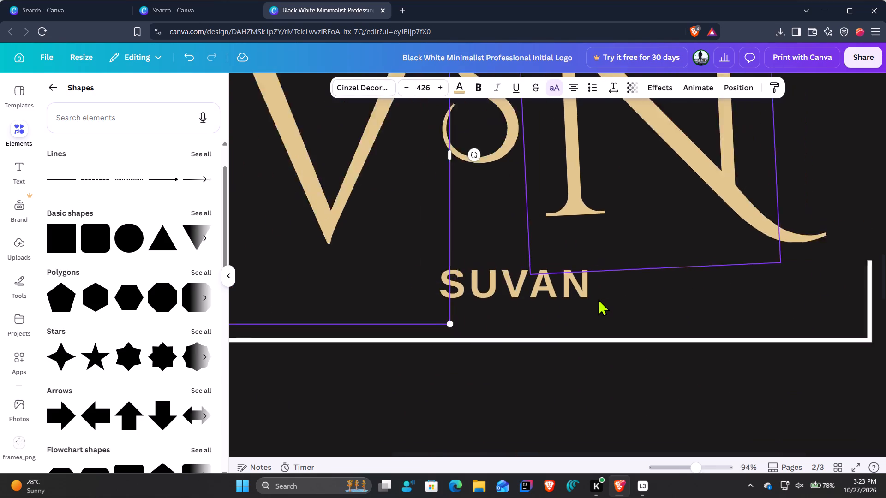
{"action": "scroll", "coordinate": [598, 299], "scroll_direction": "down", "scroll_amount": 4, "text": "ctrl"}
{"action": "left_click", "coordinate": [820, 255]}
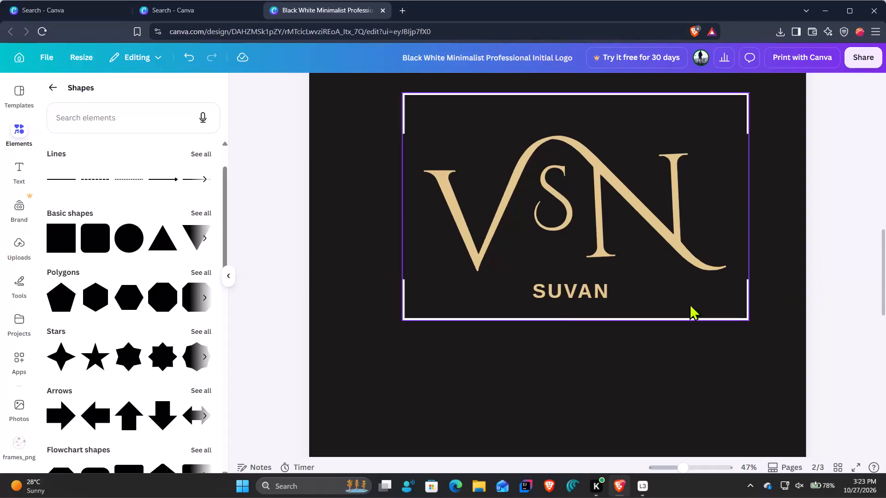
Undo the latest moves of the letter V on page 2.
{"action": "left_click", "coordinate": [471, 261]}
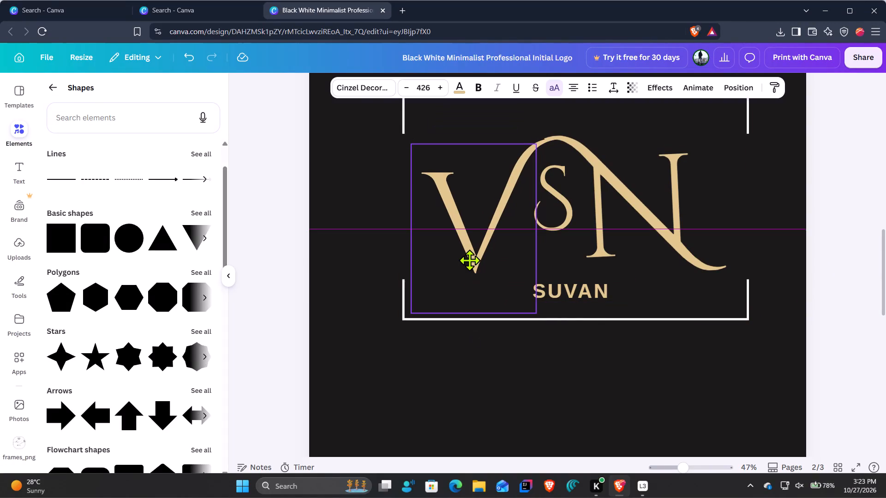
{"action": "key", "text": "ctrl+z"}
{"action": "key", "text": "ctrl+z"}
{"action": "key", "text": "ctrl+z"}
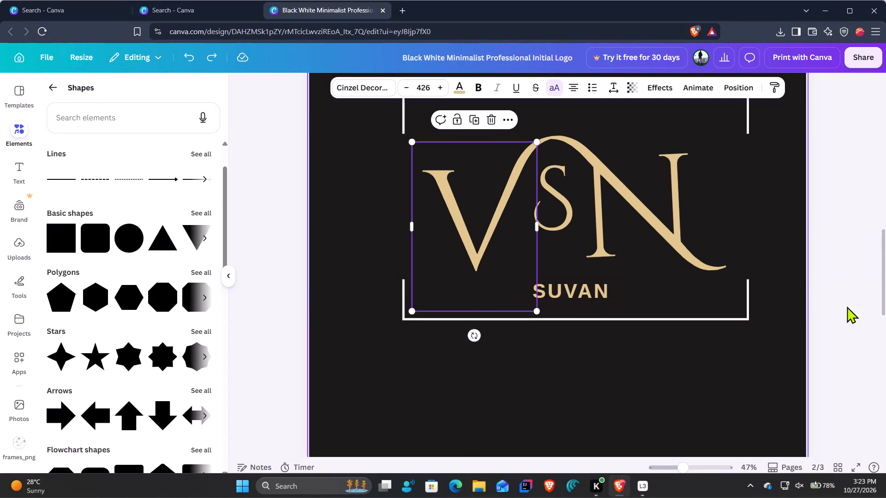
Delete the blank page 3.
{"action": "left_click", "coordinate": [885, 266]}
{"action": "left_click", "coordinate": [852, 278]}
{"action": "scroll", "coordinate": [819, 344], "scroll_direction": "down", "scroll_amount": 5}
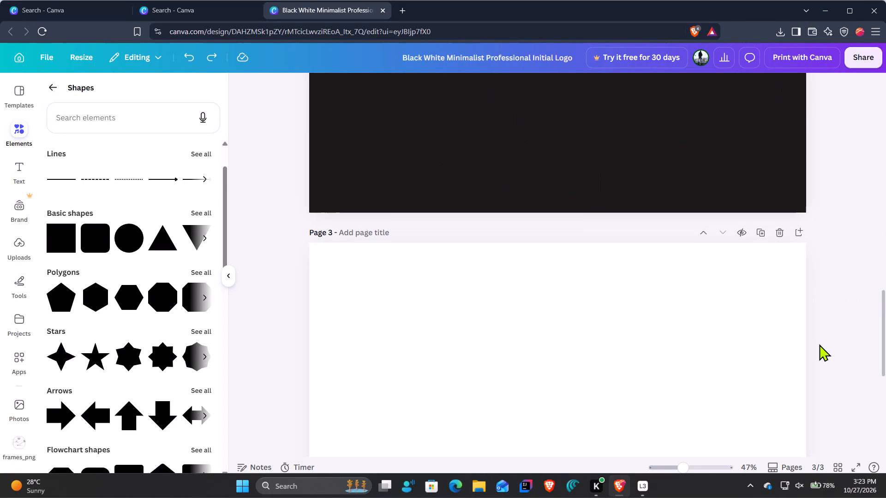
{"action": "scroll", "coordinate": [819, 344], "scroll_direction": "down", "scroll_amount": 11}
{"action": "scroll", "coordinate": [819, 344], "scroll_direction": "up", "scroll_amount": 8}
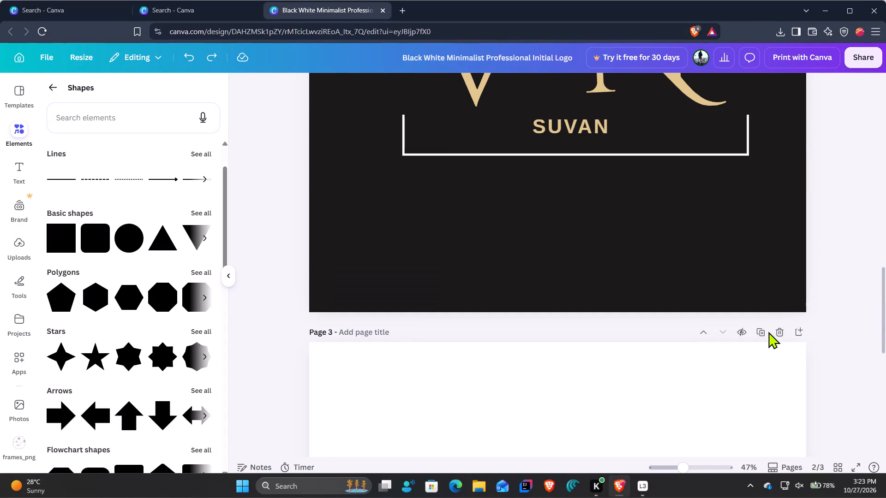
{"action": "left_click", "coordinate": [781, 329]}
Examine the VSN monogram and its letter joins on page 2 up close and as a whole.
{"action": "scroll", "coordinate": [795, 342], "scroll_direction": "up", "scroll_amount": 3}
{"action": "scroll", "coordinate": [795, 342], "scroll_direction": "down", "scroll_amount": 2}
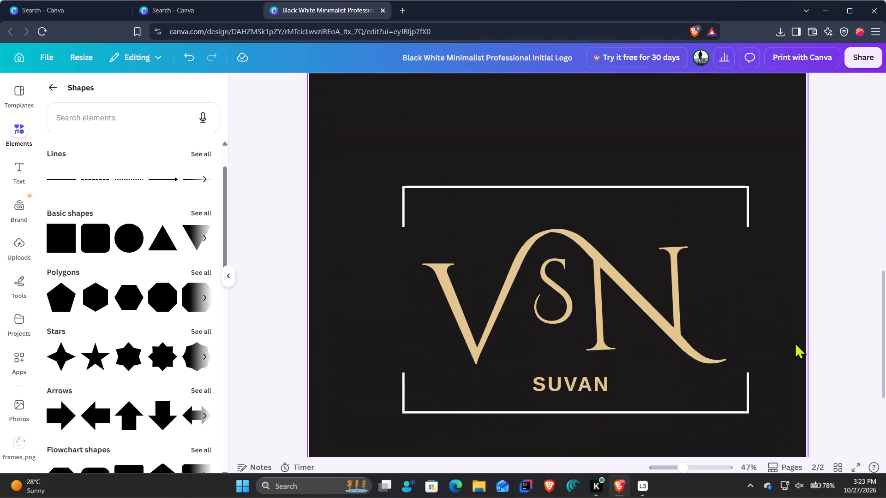
{"action": "scroll", "coordinate": [691, 349], "scroll_direction": "up", "scroll_amount": 5, "text": "ctrl"}
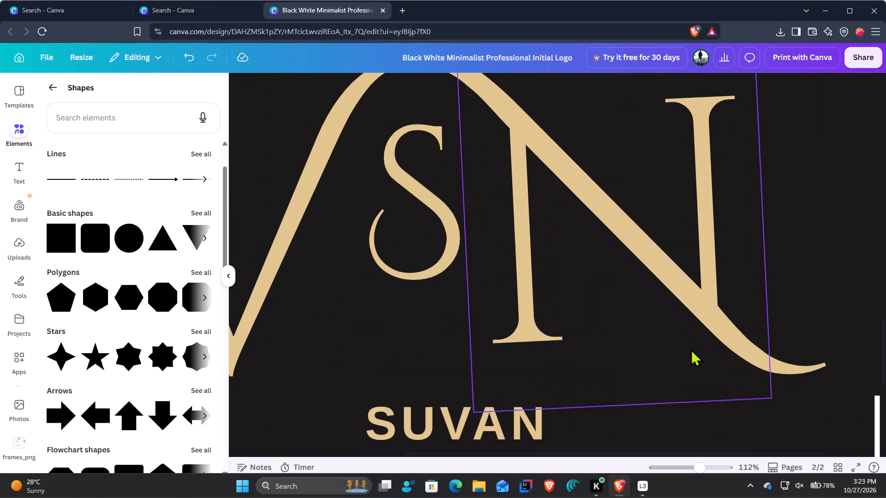
{"action": "scroll", "coordinate": [446, 310], "scroll_direction": "up", "scroll_amount": 2}
{"action": "scroll", "coordinate": [446, 310], "scroll_direction": "down", "scroll_amount": 4, "text": "ctrl"}
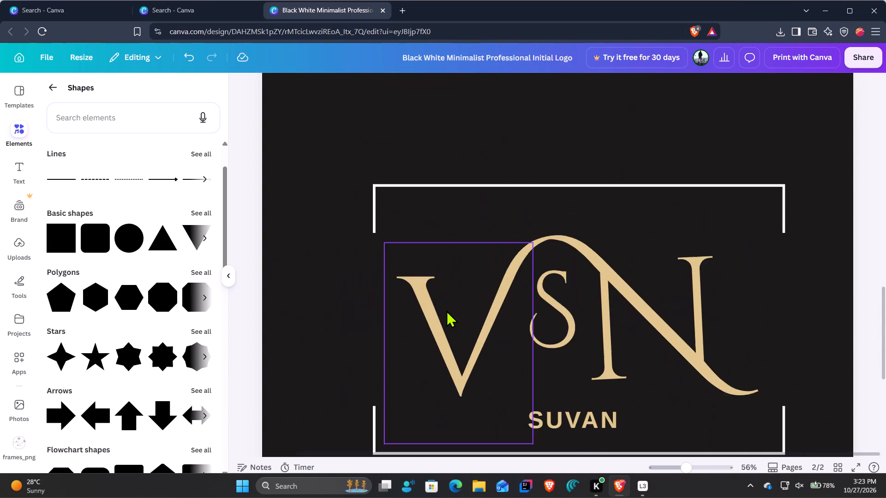
{"action": "scroll", "coordinate": [446, 310], "scroll_direction": "down", "scroll_amount": 4, "text": "ctrl"}
{"action": "scroll", "coordinate": [756, 289], "scroll_direction": "down", "scroll_amount": 2}
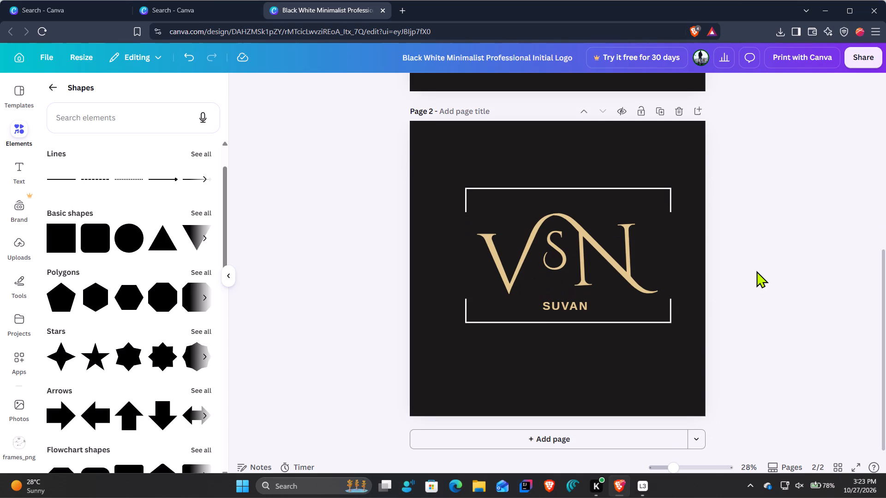
Move the broken white frame on page 2 slightly lower to balance it around the monogram and SUVAN text.
{"action": "left_click", "coordinate": [665, 275]}
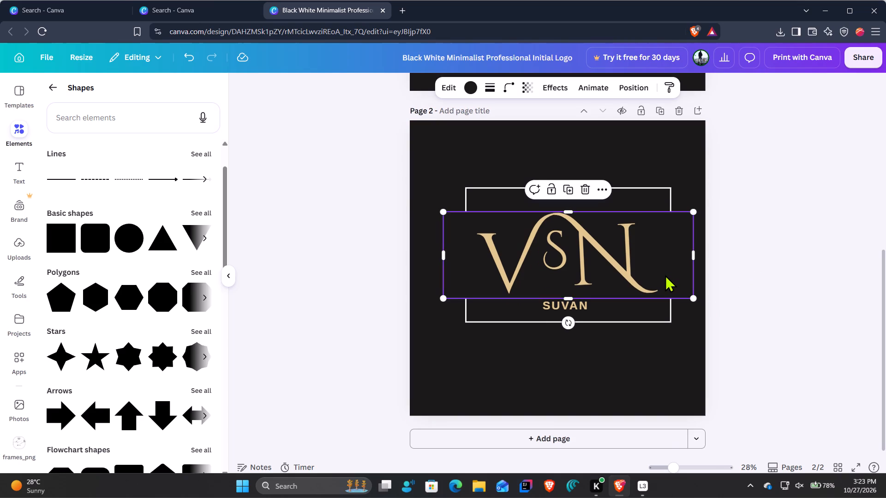
{"action": "left_click_drag", "start_coordinate": [658, 313], "coordinate": [656, 318]}
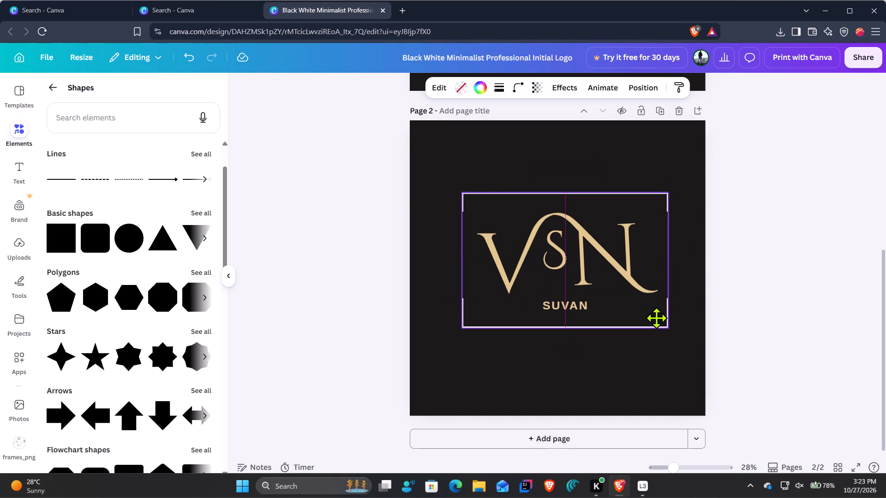
{"action": "left_click_drag", "start_coordinate": [656, 318], "coordinate": [659, 318]}
{"action": "left_click", "coordinate": [799, 275]}
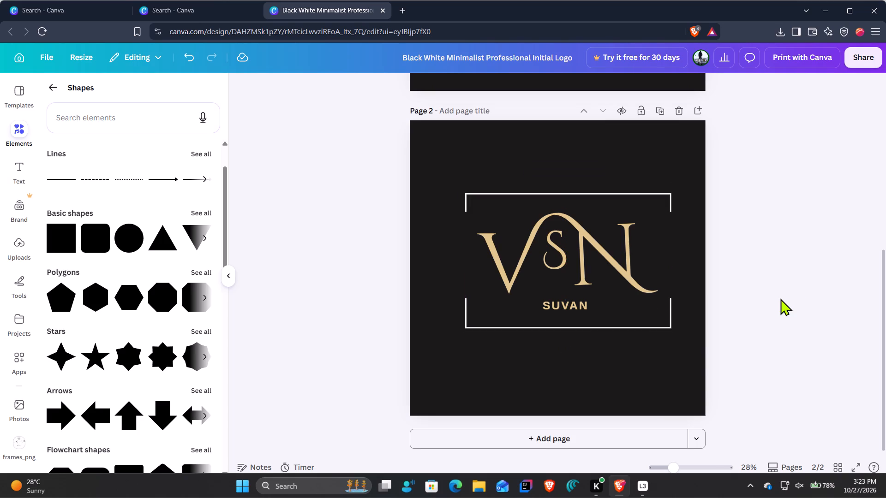
{"action": "left_click", "coordinate": [660, 320]}
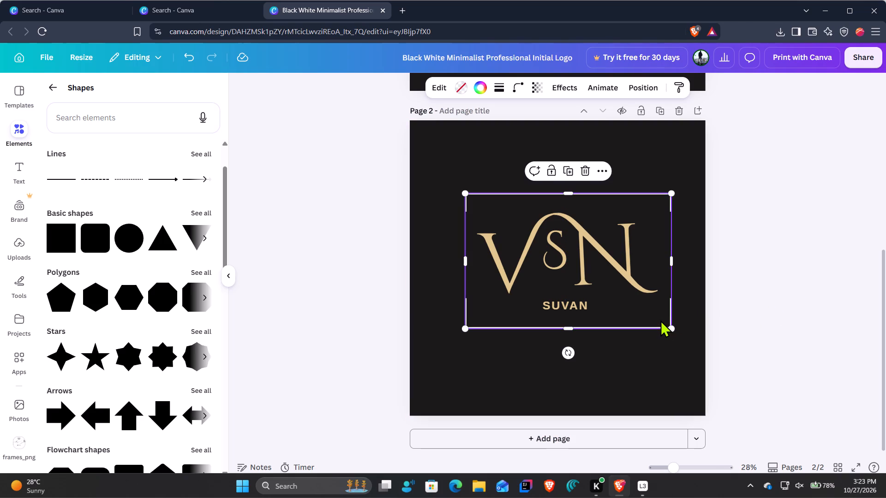
{"action": "left_click", "coordinate": [785, 282]}
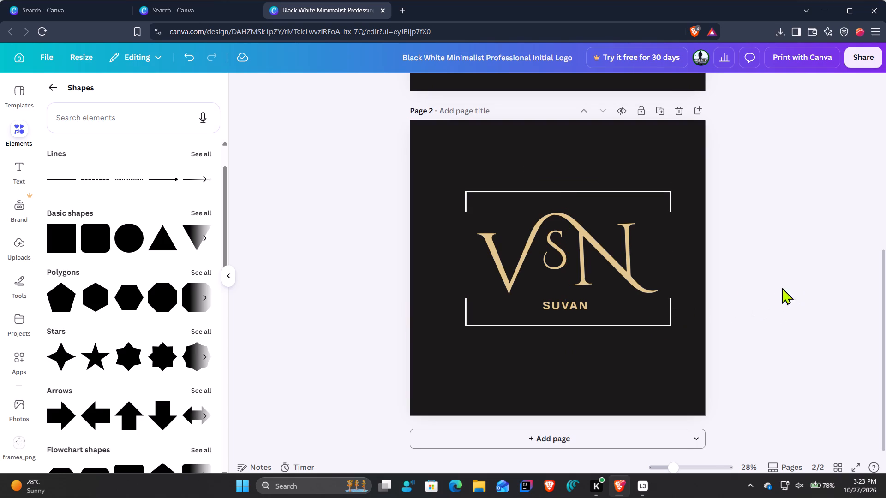
{"action": "left_click", "coordinate": [645, 308]}
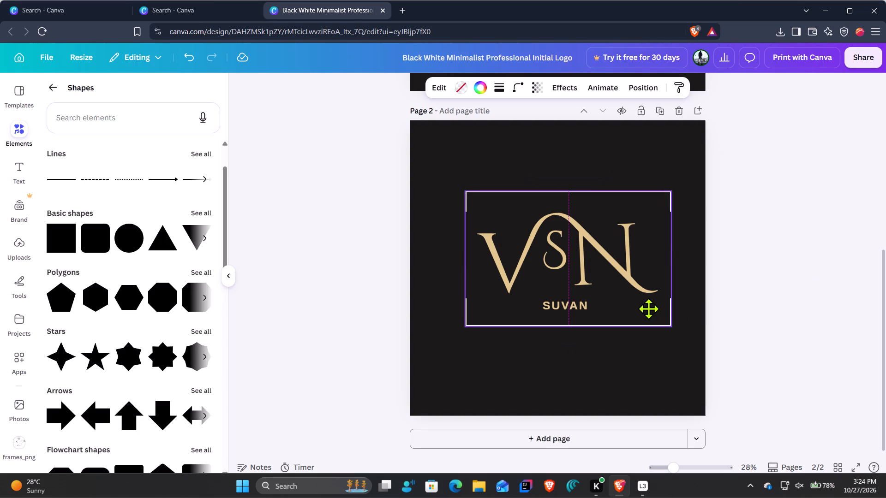
{"action": "left_click", "coordinate": [802, 271]}
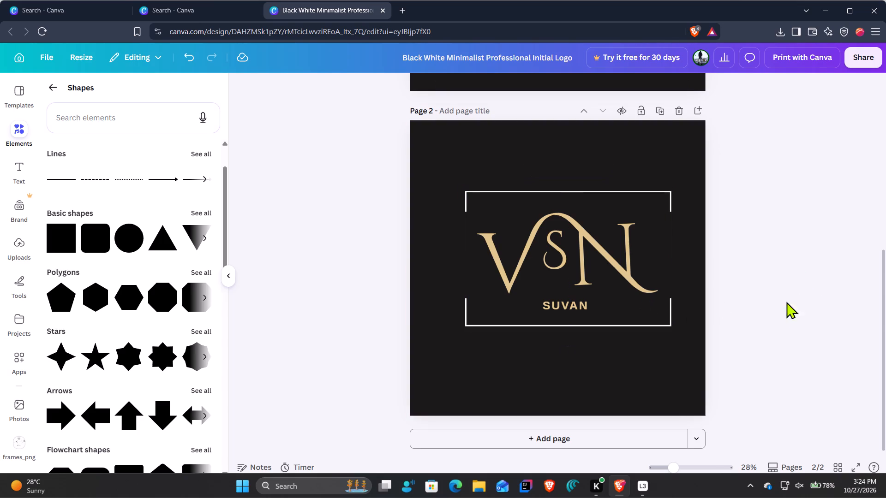
Delete page 1 with the other version of the logo.
{"action": "scroll", "coordinate": [679, 261], "scroll_direction": "up", "scroll_amount": 5}
{"action": "scroll", "coordinate": [669, 152], "scroll_direction": "up", "scroll_amount": 4}
{"action": "left_click", "coordinate": [678, 112]}
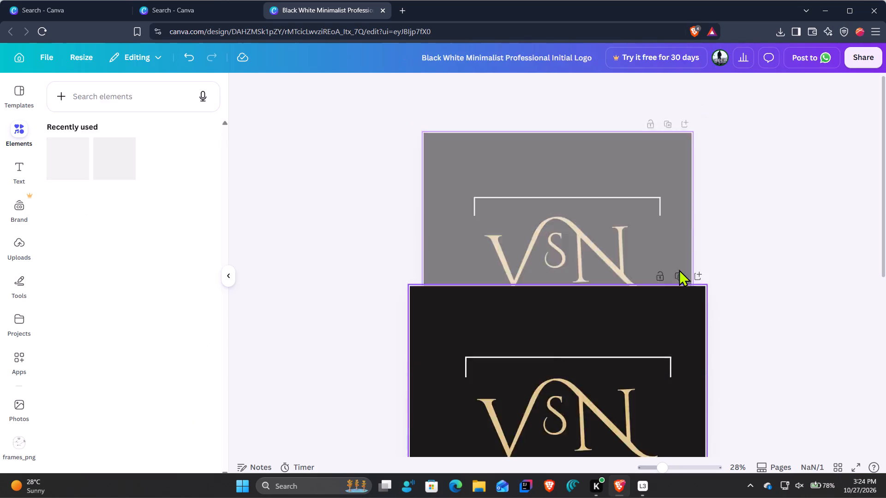
{"action": "scroll", "coordinate": [686, 293], "scroll_direction": "down", "scroll_amount": 5}
{"action": "left_click", "coordinate": [769, 299]}
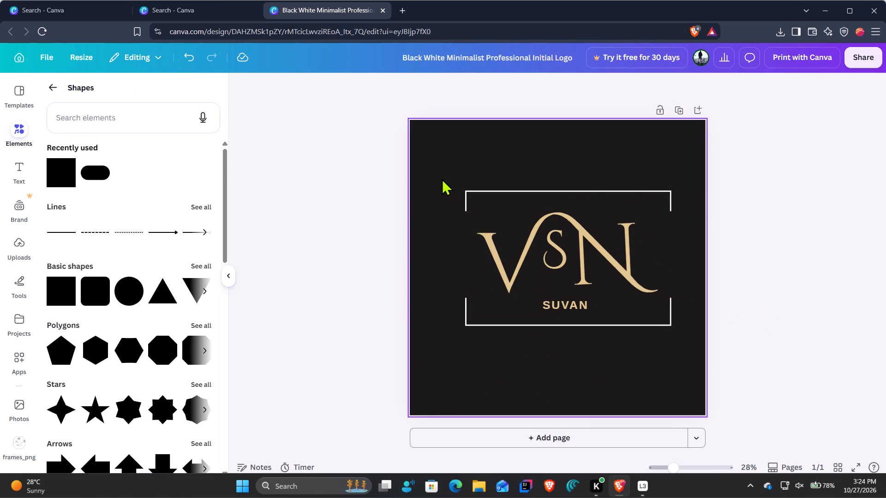
Centre the whole logo artwork, with frame, VSN monogram and SUVAN text together, horizontally on the page and slightly lower.
{"action": "left_click_drag", "start_coordinate": [437, 173], "coordinate": [720, 352]}
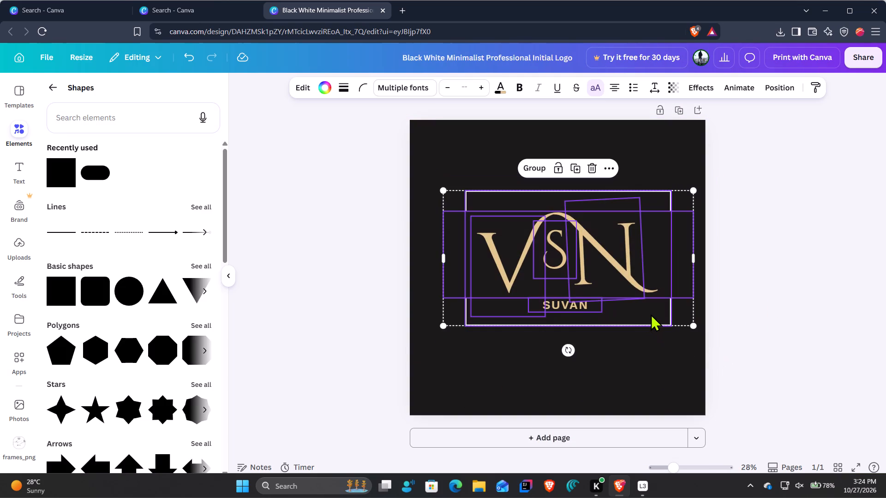
{"action": "left_click_drag", "start_coordinate": [651, 314], "coordinate": [646, 315]}
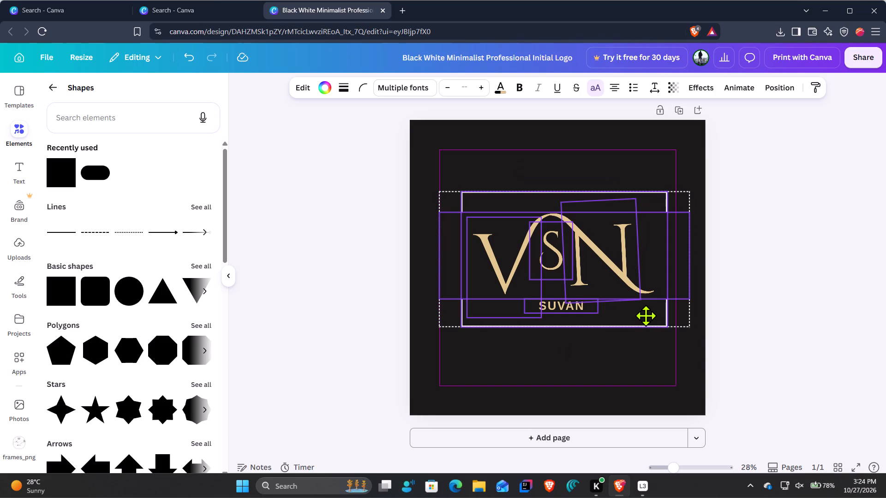
{"action": "left_click_drag", "start_coordinate": [646, 315], "coordinate": [641, 315]}
{"action": "left_click", "coordinate": [806, 274]}
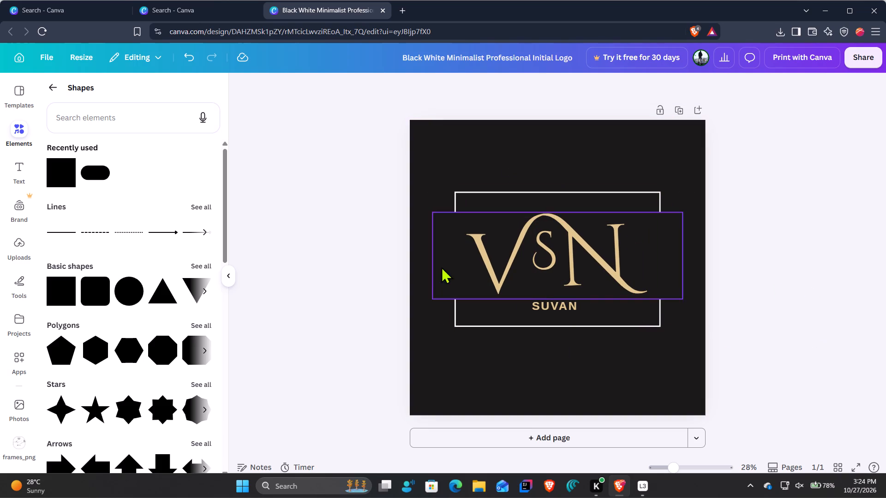
{"action": "left_click_drag", "start_coordinate": [424, 141], "coordinate": [745, 395]}
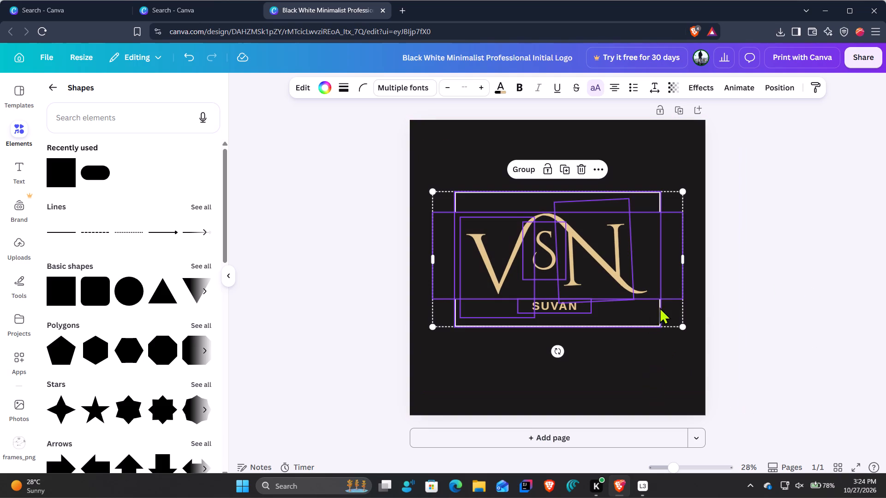
{"action": "left_click_drag", "start_coordinate": [666, 307], "coordinate": [665, 311]}
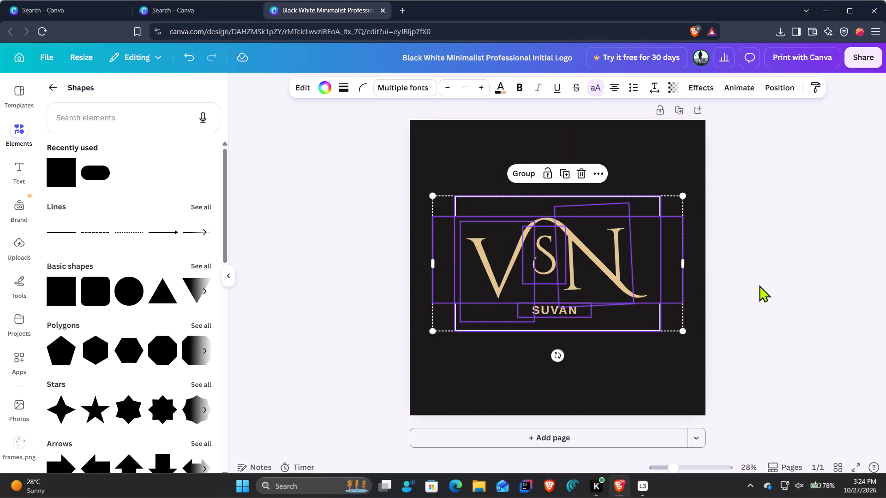
{"action": "left_click", "coordinate": [760, 284]}
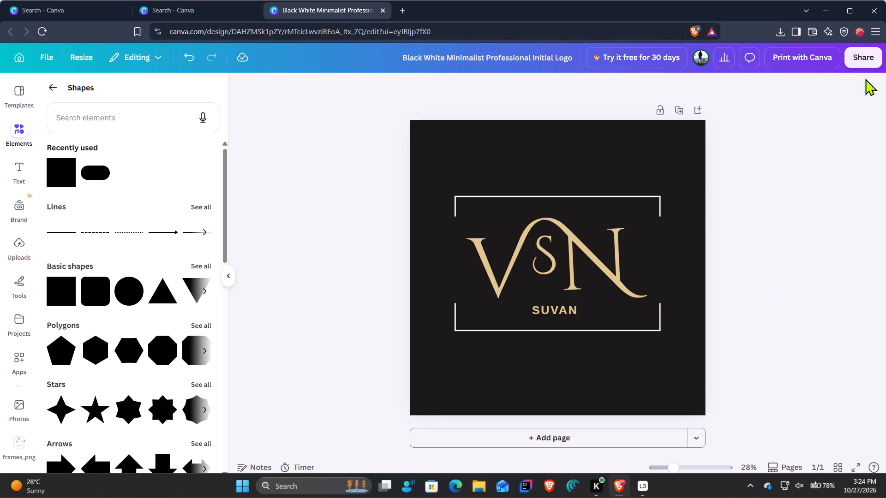
Download the logo as a PNG into the canva folder on drive D: under the suggested file name.
{"action": "left_click", "coordinate": [860, 46]}
{"action": "left_click", "coordinate": [866, 48]}
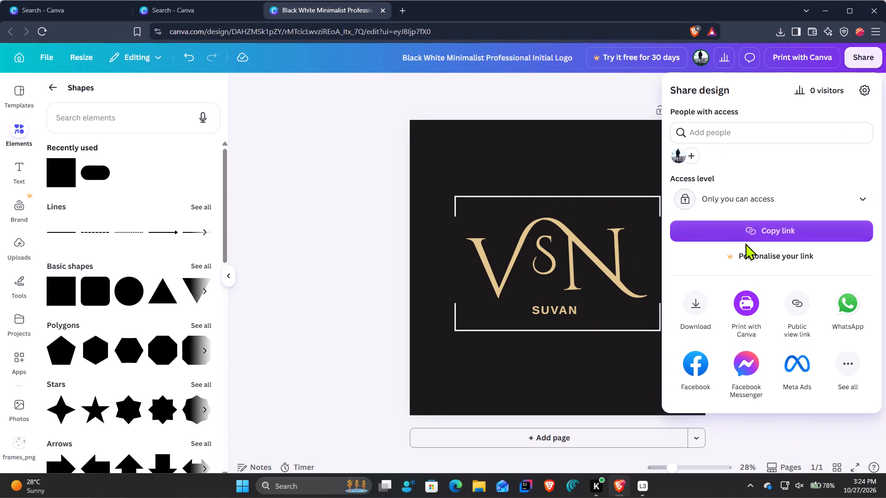
{"action": "left_click", "coordinate": [693, 313]}
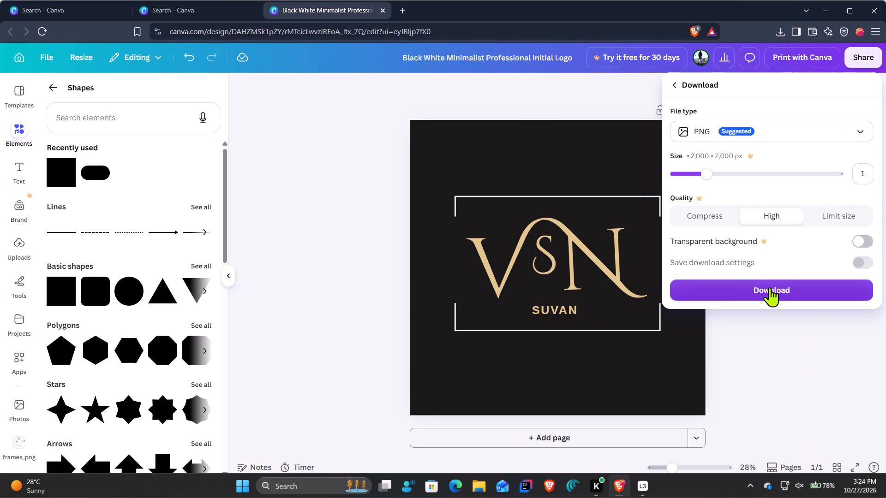
{"action": "left_click", "coordinate": [775, 288]}
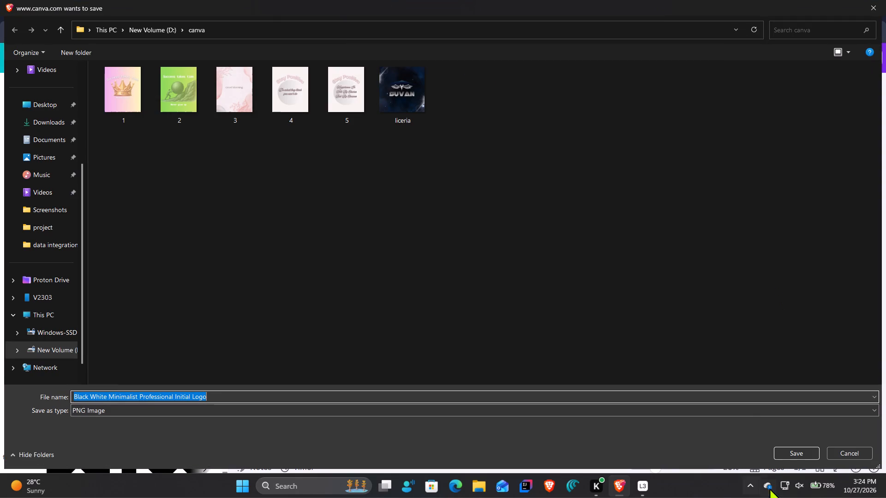
{"action": "left_click", "coordinate": [802, 445]}
{"action": "left_click", "coordinate": [807, 453]}
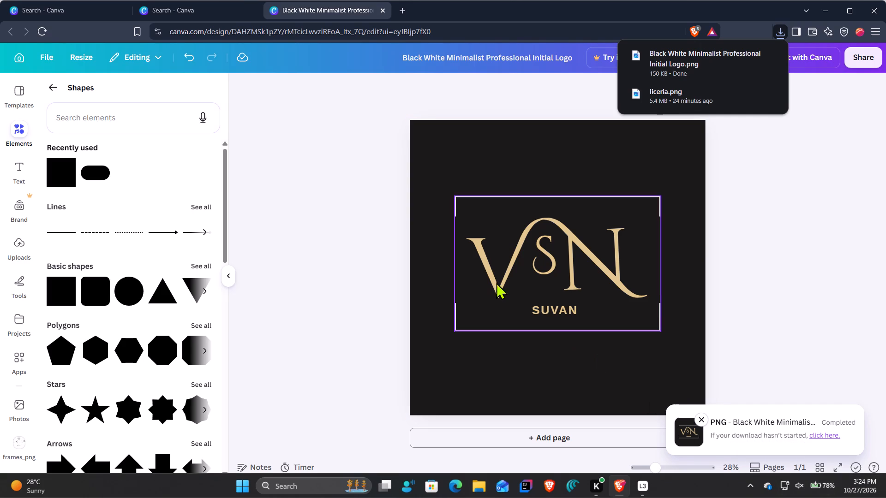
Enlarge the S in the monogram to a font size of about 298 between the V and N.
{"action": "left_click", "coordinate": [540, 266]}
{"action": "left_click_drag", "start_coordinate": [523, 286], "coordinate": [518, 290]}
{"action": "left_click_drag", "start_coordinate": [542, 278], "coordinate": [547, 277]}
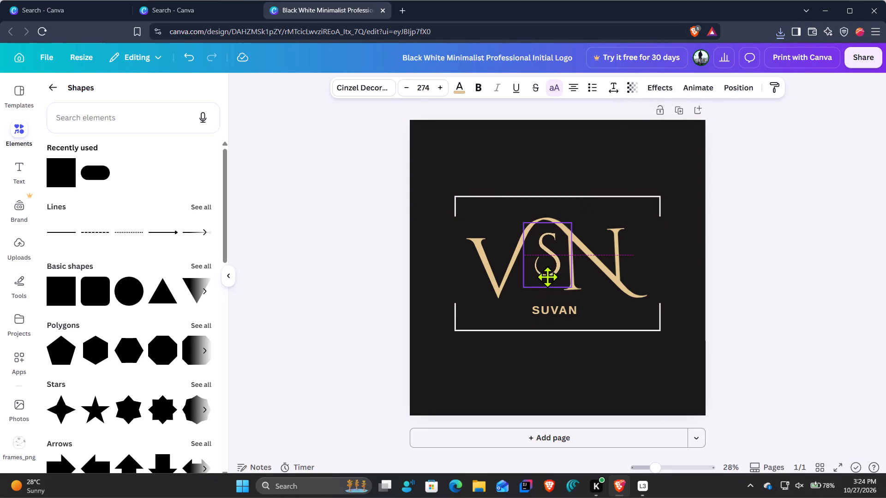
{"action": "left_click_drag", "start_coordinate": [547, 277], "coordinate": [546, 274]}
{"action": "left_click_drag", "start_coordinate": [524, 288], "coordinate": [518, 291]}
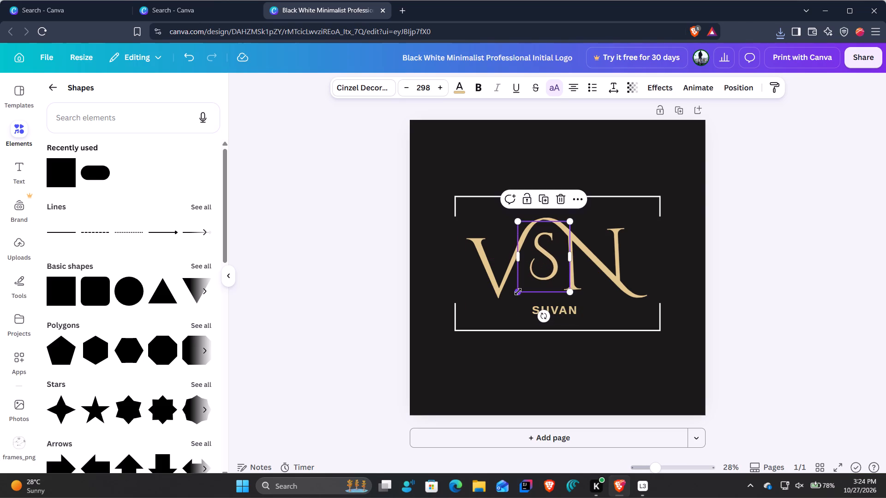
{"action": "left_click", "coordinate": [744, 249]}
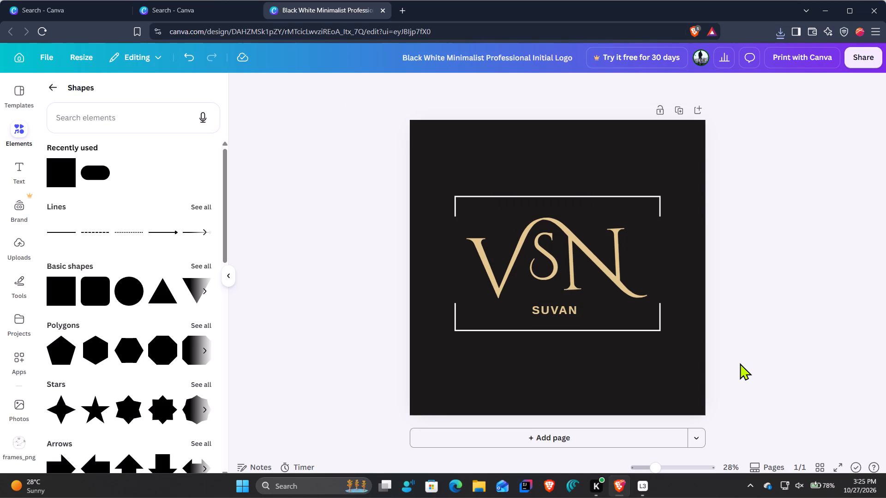
Resize the monogram's S to a font size of about 273 and move it slightly lower between the V and N.
{"action": "left_click", "coordinate": [548, 272]}
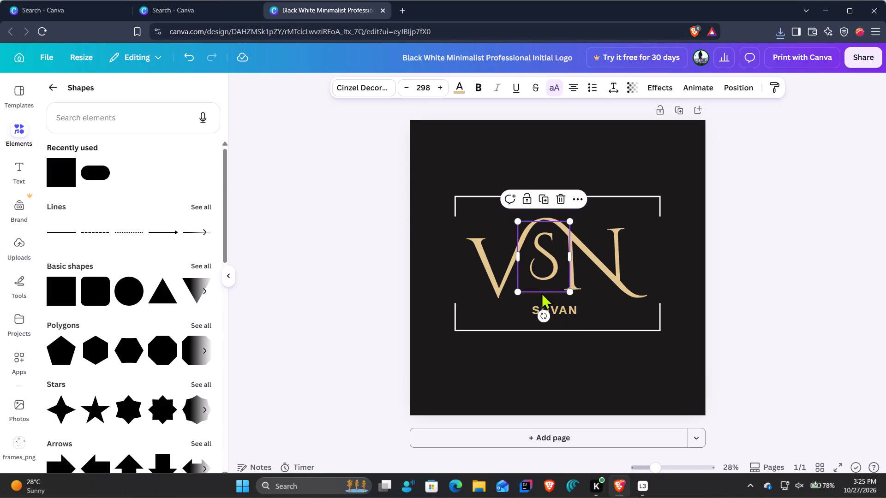
{"action": "left_click_drag", "start_coordinate": [519, 291], "coordinate": [524, 287]}
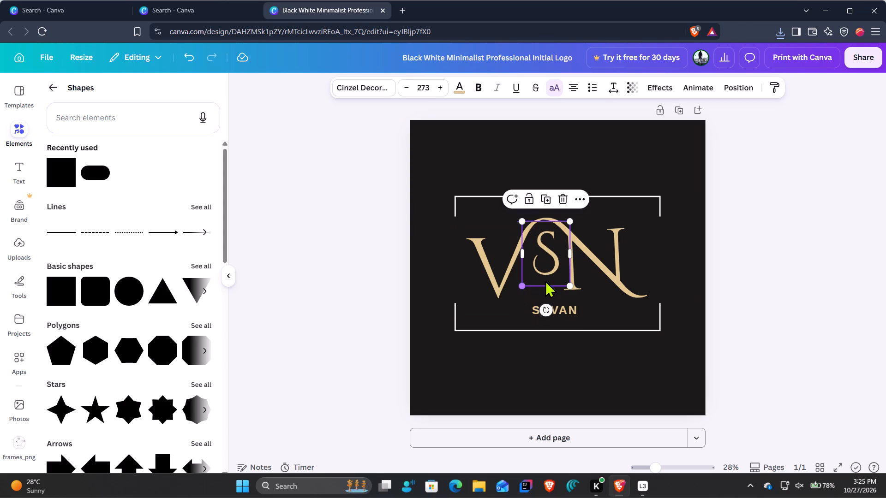
{"action": "left_click_drag", "start_coordinate": [551, 277], "coordinate": [551, 281]}
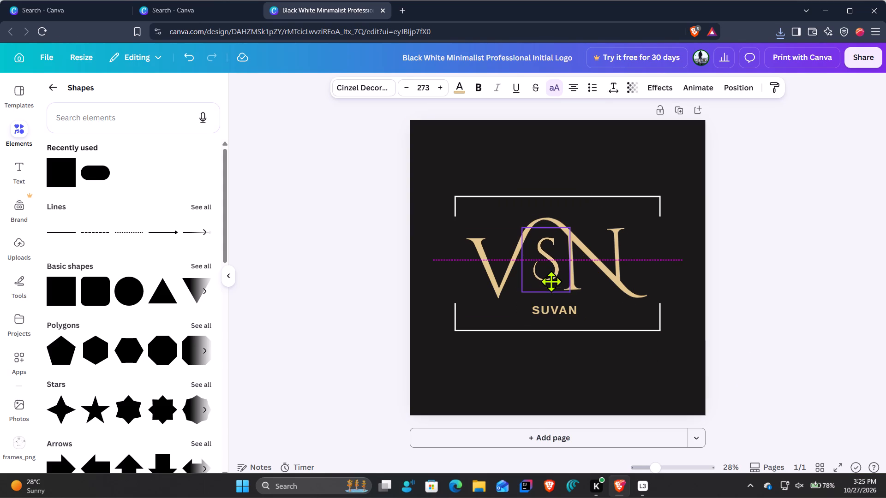
{"action": "left_click_drag", "start_coordinate": [551, 281], "coordinate": [549, 281]}
{"action": "left_click", "coordinate": [767, 227]}
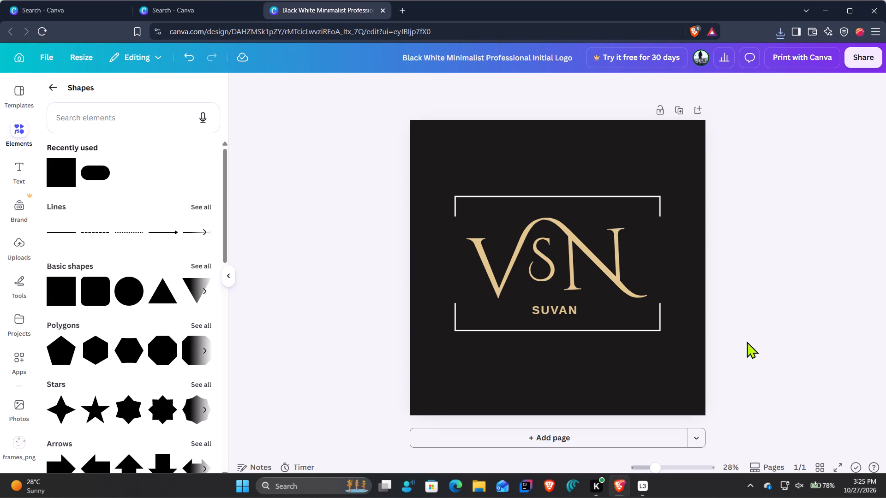
Fine-tune the S's horizontal position so it sits evenly between the V and N, level with the monogram's centre.
{"action": "left_click", "coordinate": [542, 274]}
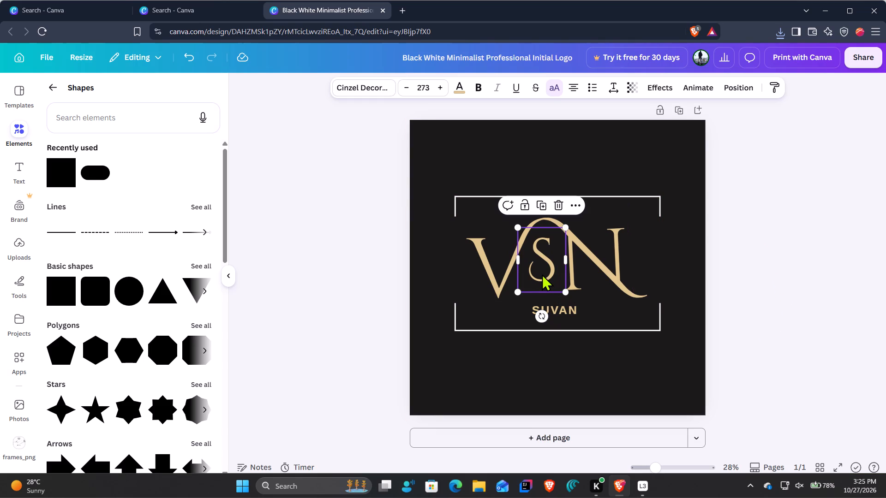
{"action": "left_click", "coordinate": [848, 210]}
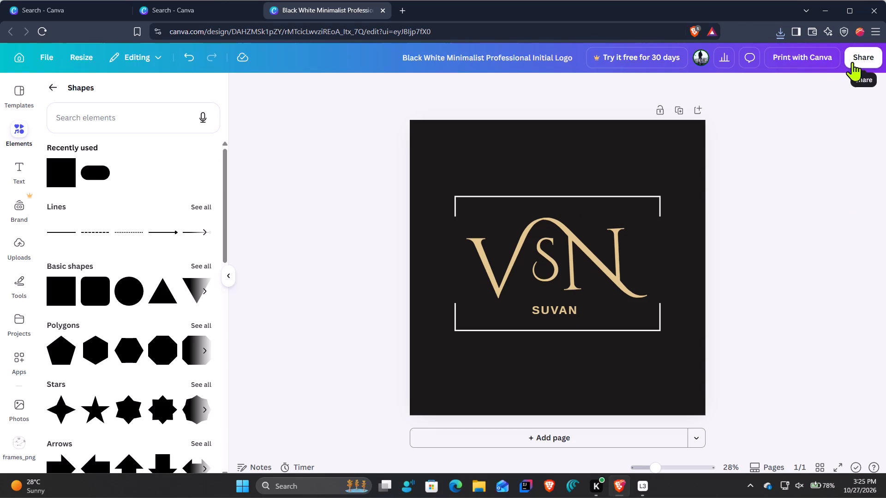
{"action": "left_click_drag", "start_coordinate": [549, 266], "coordinate": [545, 267]}
{"action": "left_click", "coordinate": [786, 243]}
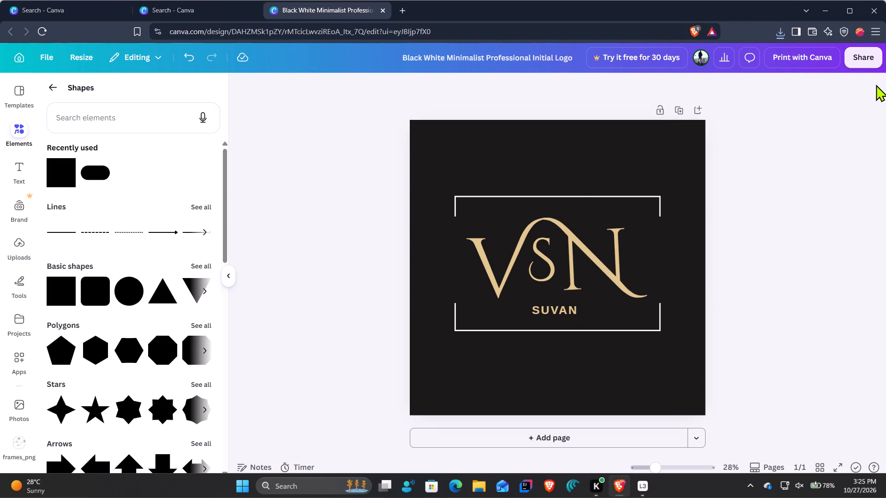
{"action": "left_click_drag", "start_coordinate": [543, 273], "coordinate": [544, 273]}
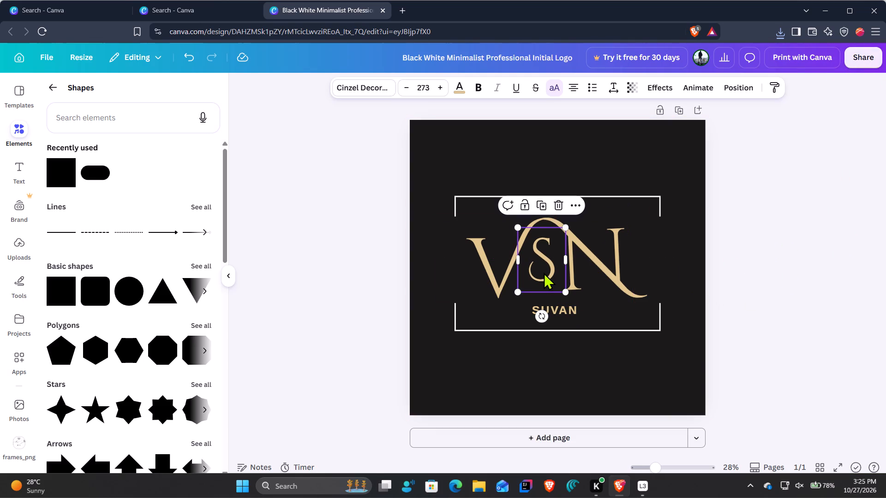
{"action": "left_click_drag", "start_coordinate": [544, 273], "coordinate": [547, 272]}
{"action": "left_click", "coordinate": [780, 203]}
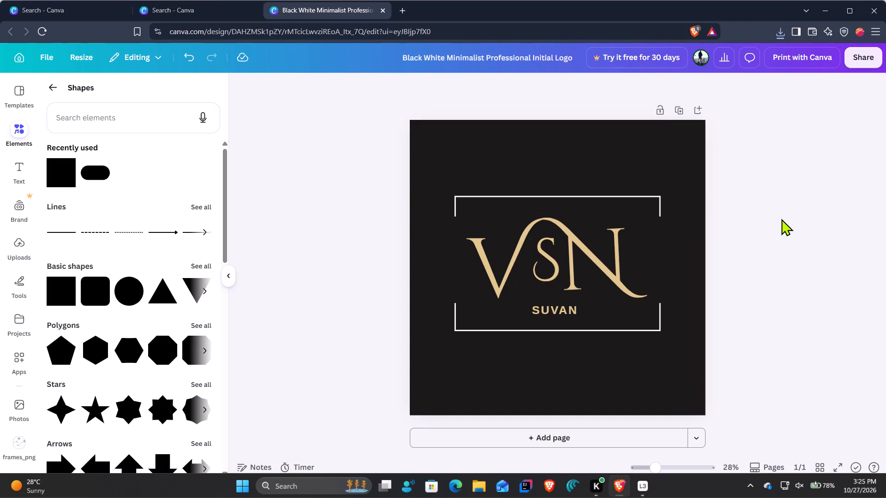
{"action": "left_click", "coordinate": [547, 279]}
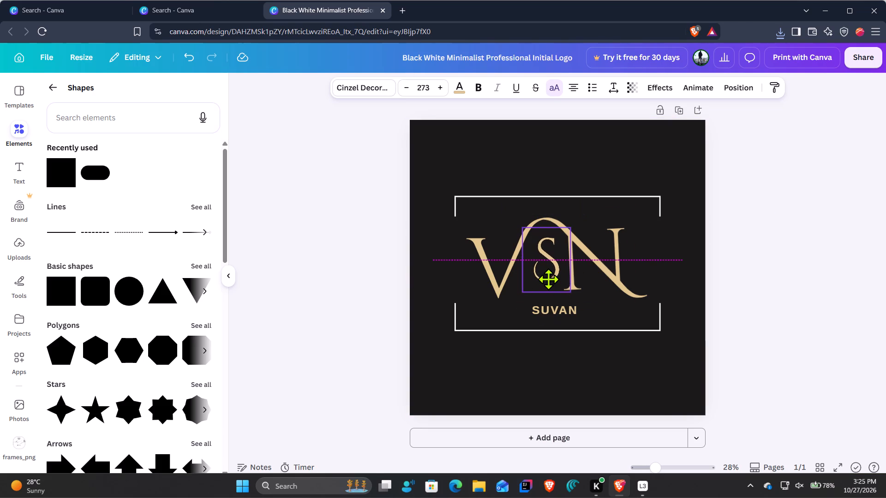
{"action": "left_click", "coordinate": [723, 248]}
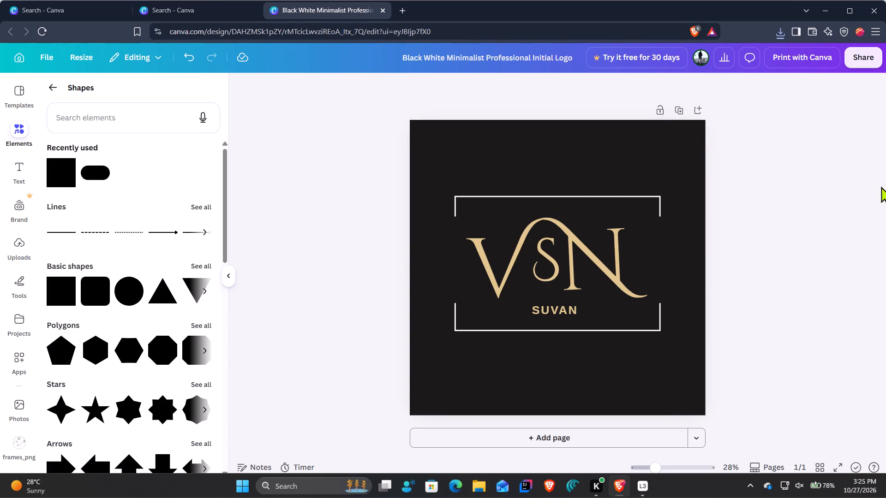
Download the revised logo as a second PNG in the canva folder under the suggested file name.
{"action": "left_click", "coordinate": [873, 59]}
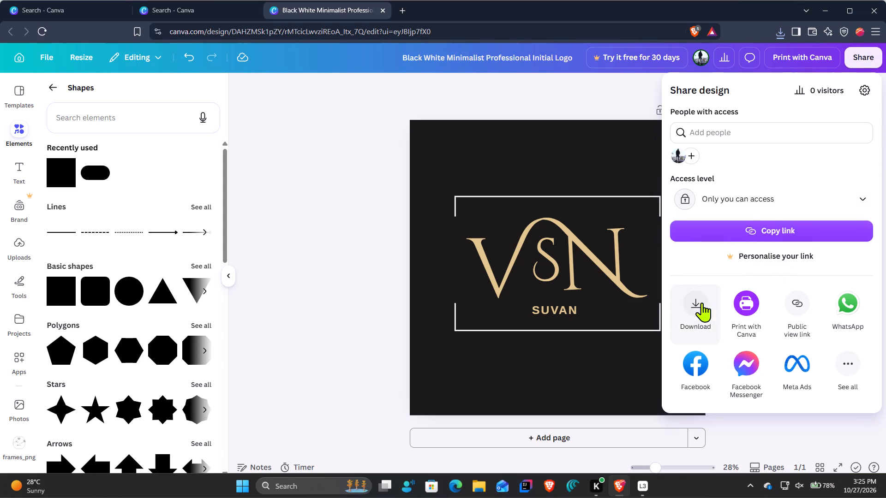
{"action": "left_click", "coordinate": [699, 303]}
{"action": "left_click", "coordinate": [784, 289]}
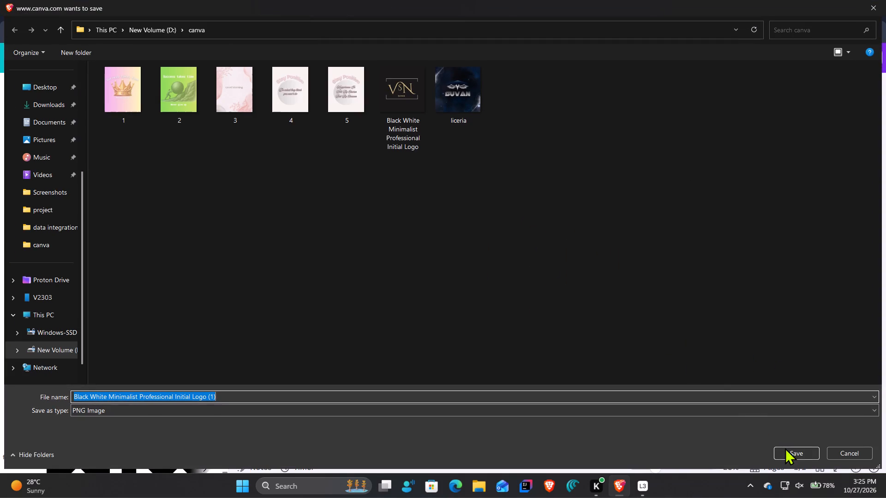
{"action": "left_click", "coordinate": [785, 448]}
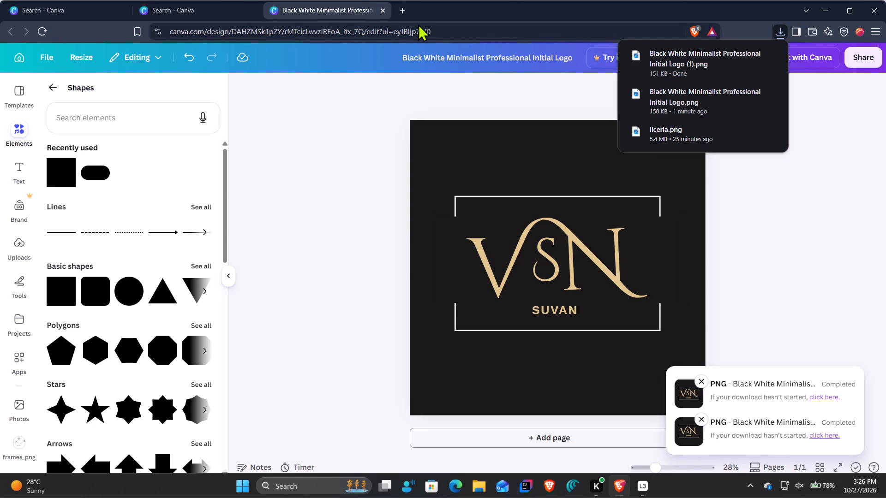
Close the logo design and the template preview page, leaving the template search page open.
{"action": "left_click", "coordinate": [384, 10]}
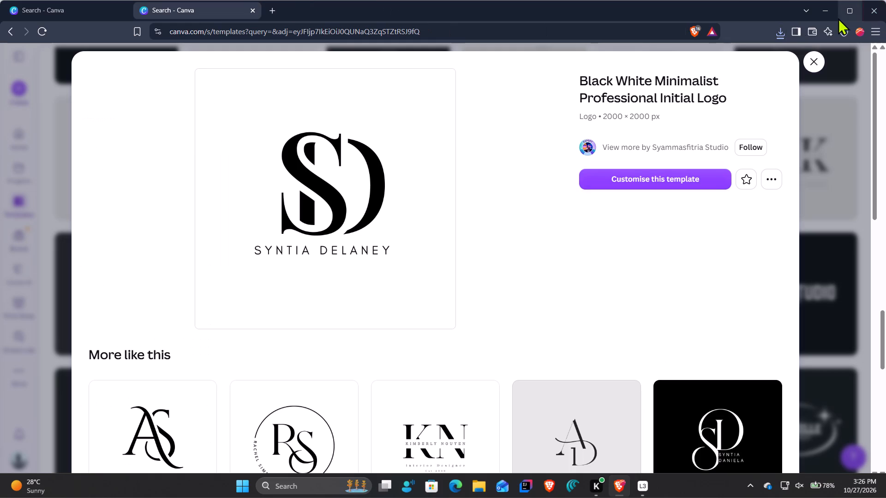
{"action": "left_click", "coordinate": [252, 12]}
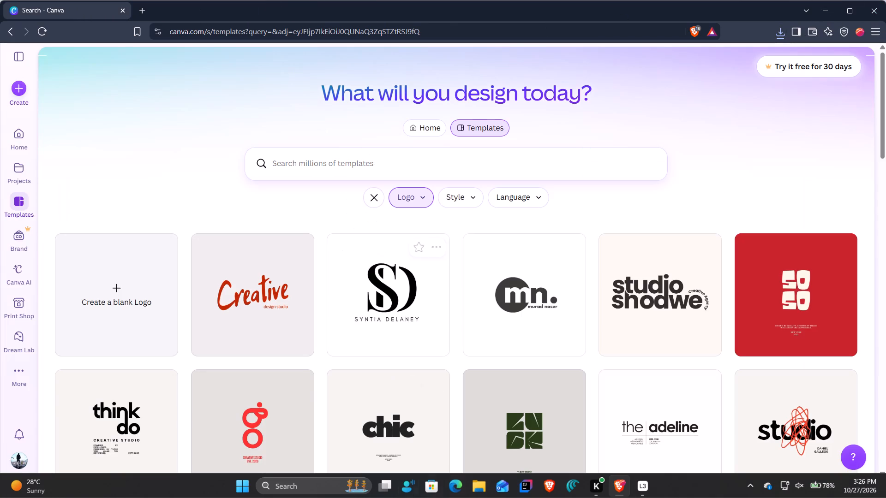
Switch to File Explorer, open the canva folder on drive D: and compare the two exported VSN logo images.
{"action": "left_click", "coordinate": [472, 480]}
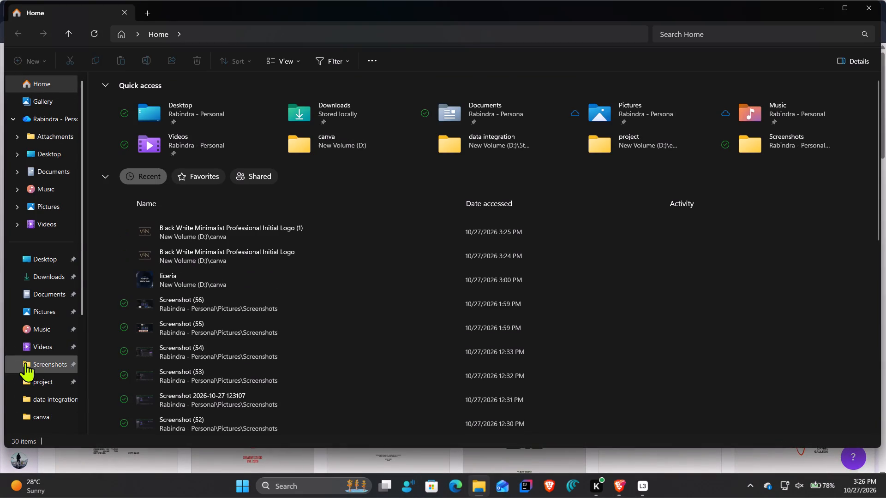
{"action": "left_click", "coordinate": [409, 231]}
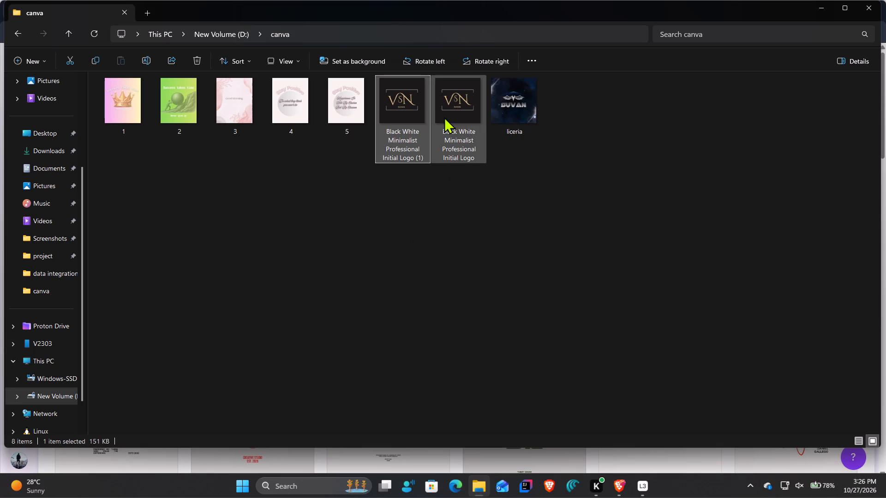
{"action": "double_click", "coordinate": [469, 115]}
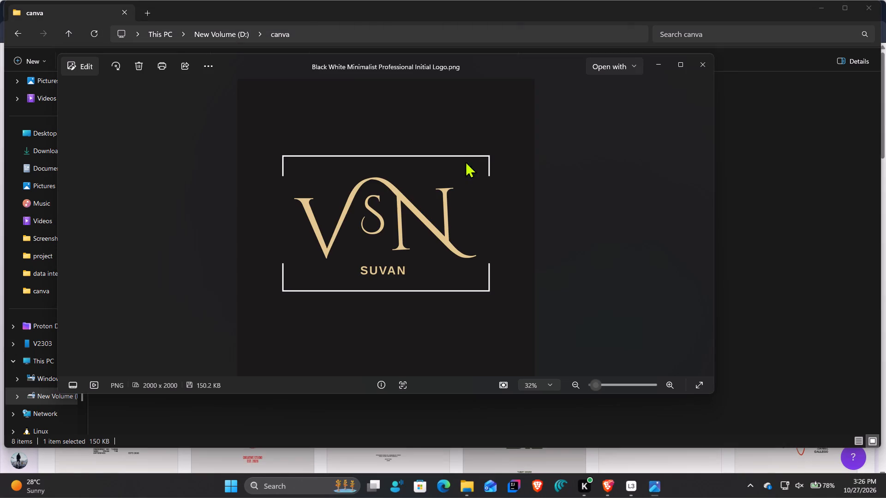
{"action": "key", "text": "Left"}
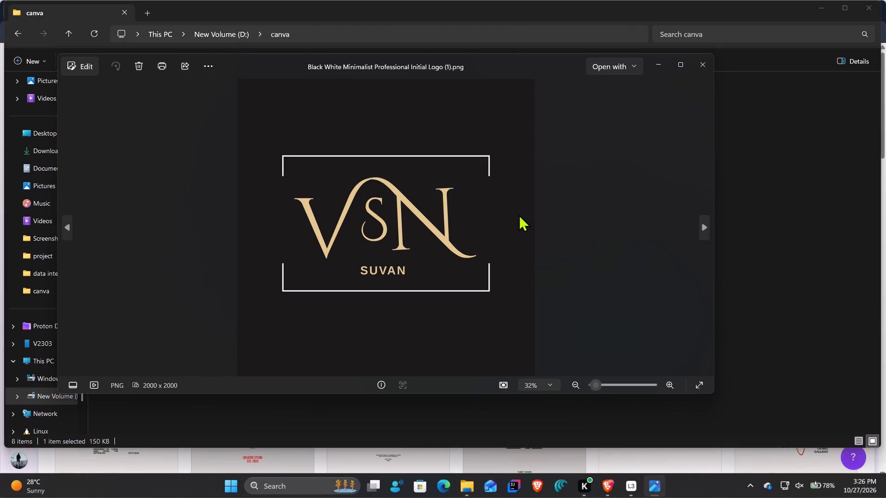
{"action": "key", "text": "Right"}
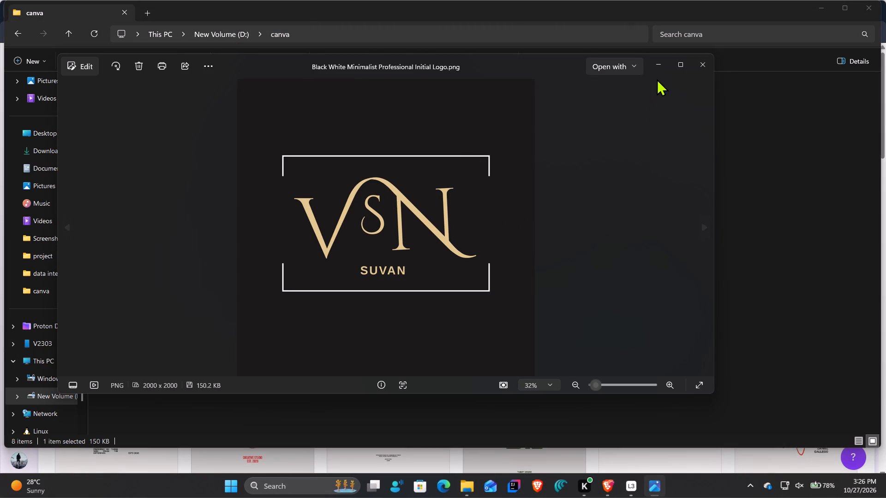
{"action": "key", "text": "Left"}
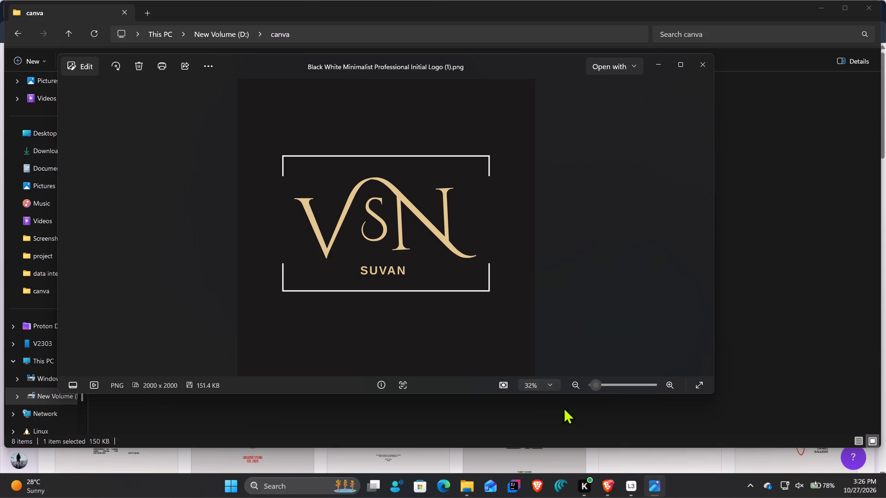
Switch back to the browser, go to the Canva home page and reopen the recent Black White Minimalist Professional Initial Logo design.
{"action": "left_click", "coordinate": [611, 488]}
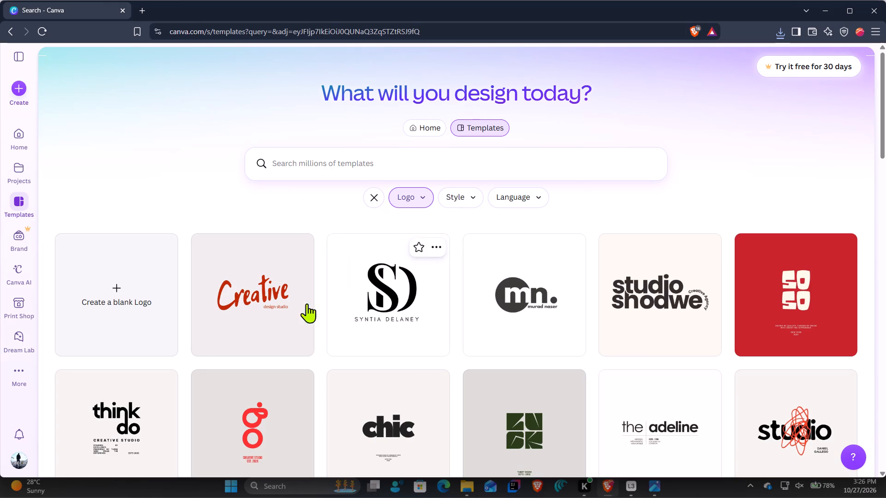
{"action": "scroll", "coordinate": [418, 352], "scroll_direction": "down", "scroll_amount": 5}
{"action": "scroll", "coordinate": [299, 334], "scroll_direction": "up", "scroll_amount": 3}
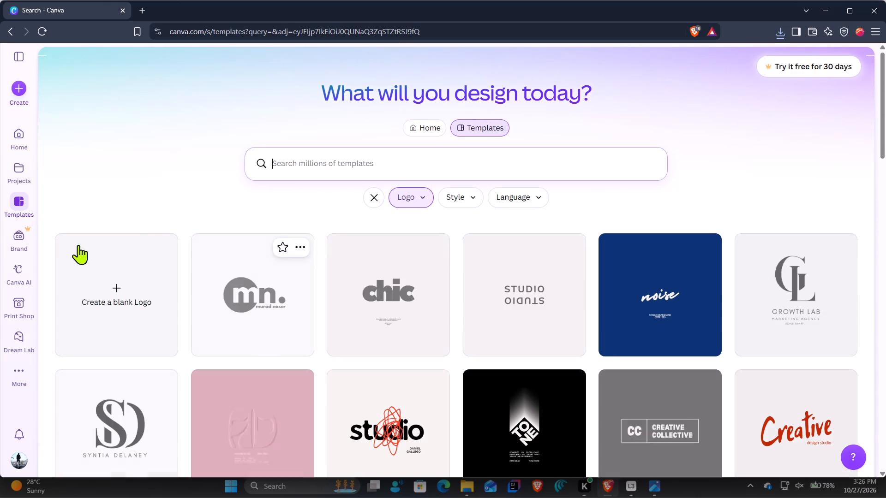
{"action": "left_click", "coordinate": [49, 32]}
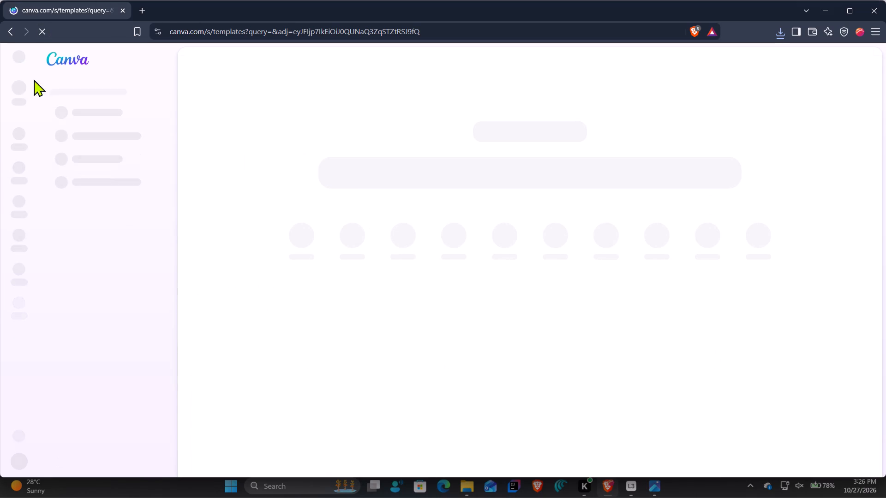
{"action": "left_click", "coordinate": [67, 56]}
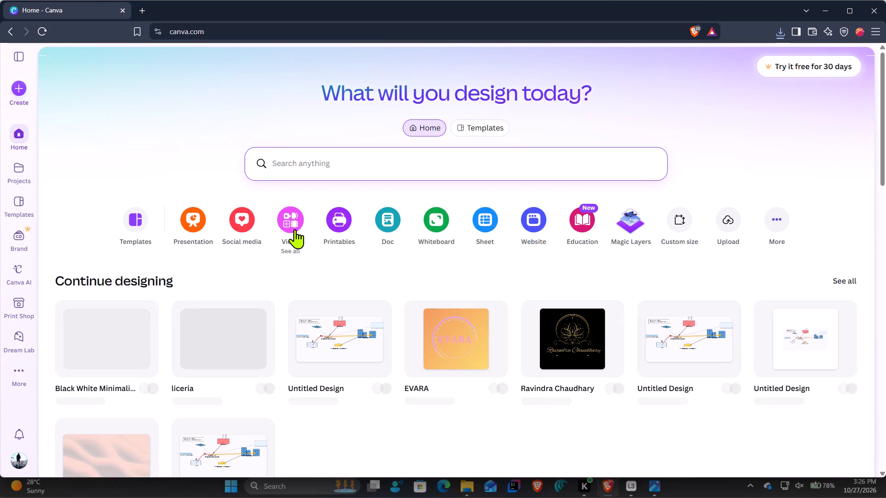
{"action": "scroll", "coordinate": [277, 237], "scroll_direction": "down", "scroll_amount": 2}
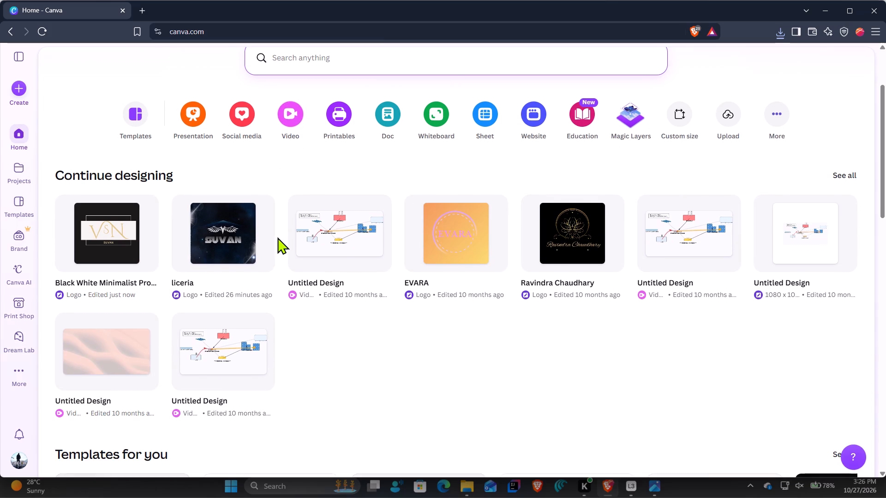
{"action": "scroll", "coordinate": [288, 237], "scroll_direction": "down", "scroll_amount": 2}
{"action": "left_click", "coordinate": [98, 134]}
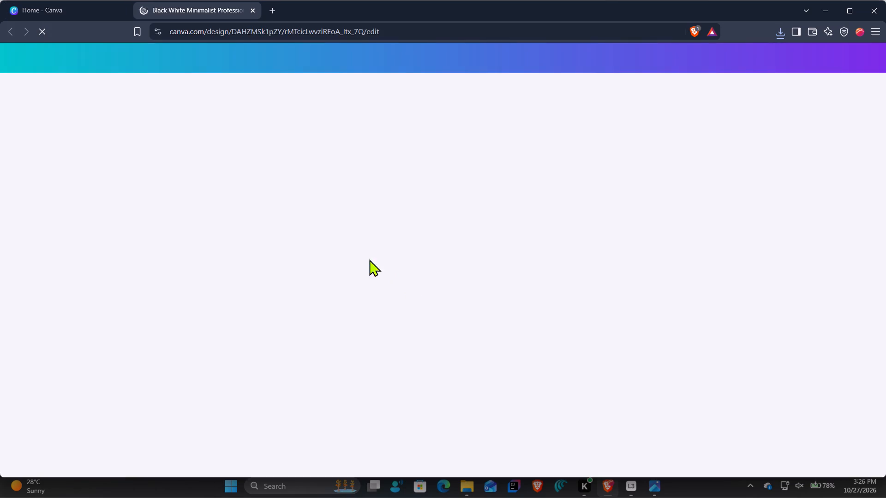
{"action": "scroll", "coordinate": [503, 318], "scroll_direction": "down", "scroll_amount": 2}
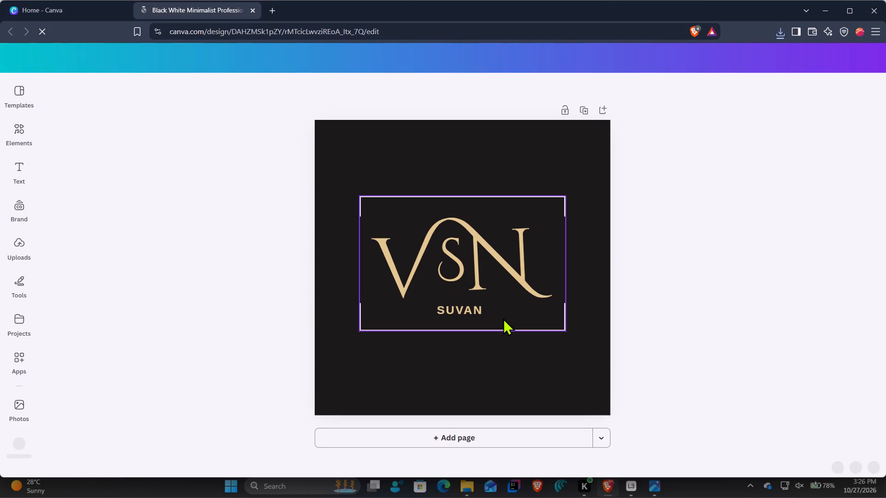
{"action": "left_click", "coordinate": [787, 268]}
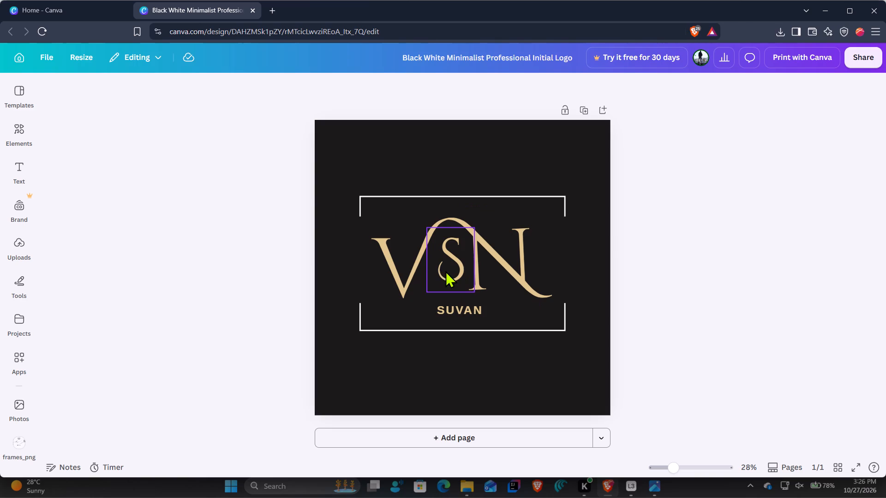
Shift the S of the monogram slightly toward the V, keeping its height.
{"action": "left_click", "coordinate": [445, 271]}
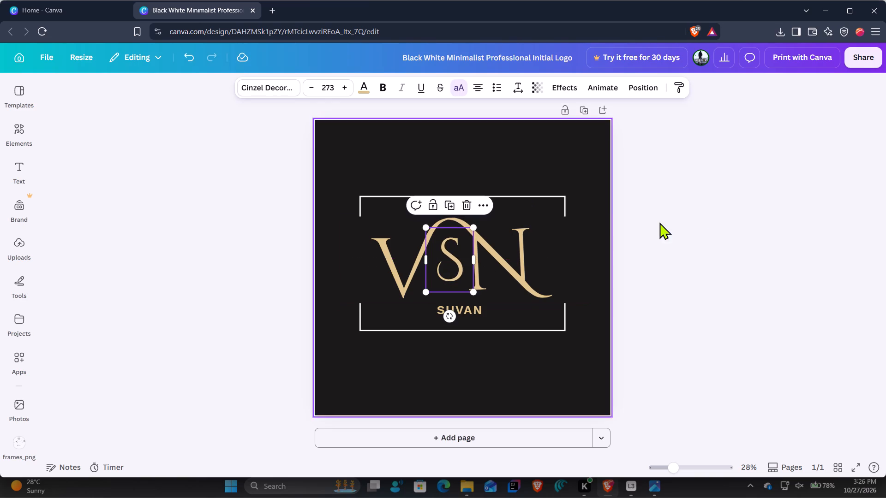
{"action": "left_click", "coordinate": [706, 211]}
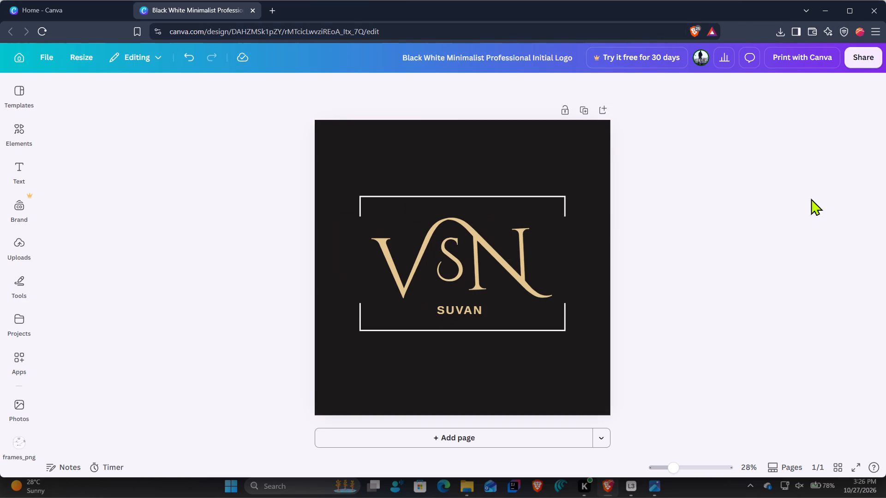
{"action": "left_click", "coordinate": [856, 54]}
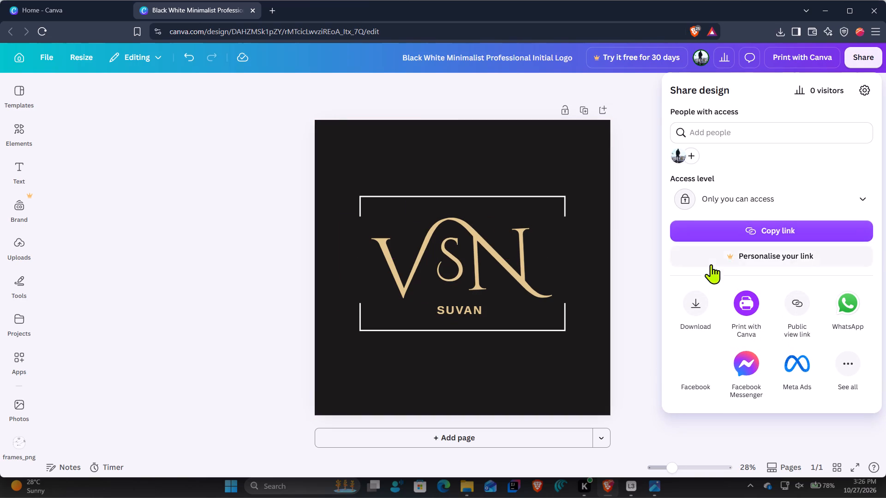
{"action": "left_click", "coordinate": [442, 265]}
{"action": "left_click", "coordinate": [449, 270]}
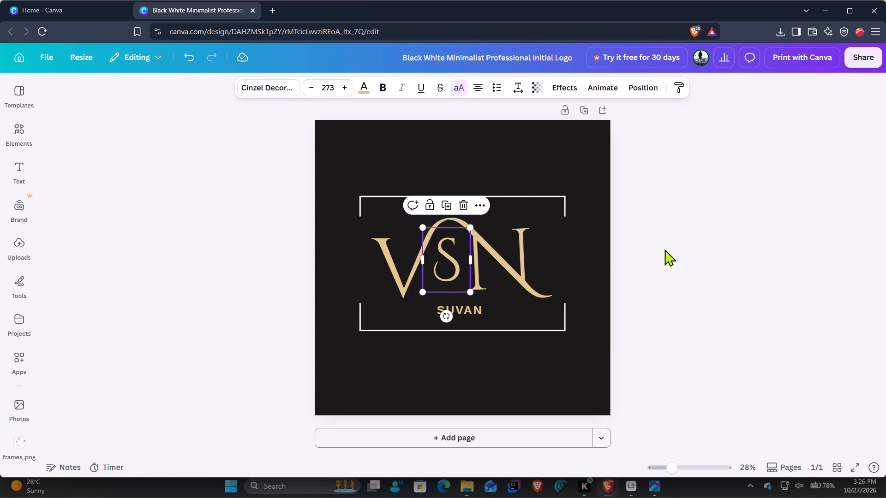
{"action": "left_click", "coordinate": [664, 249]}
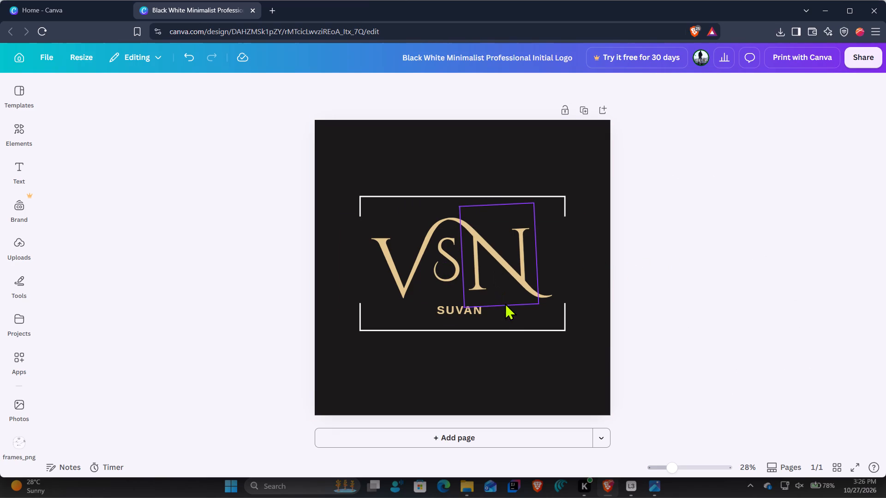
Move the S slightly back toward the N so the gaps between the V and the N look balanced.
{"action": "scroll", "coordinate": [508, 311], "scroll_direction": "up", "scroll_amount": 6, "text": "ctrl"}
{"action": "scroll", "coordinate": [427, 312], "scroll_direction": "up", "scroll_amount": 1}
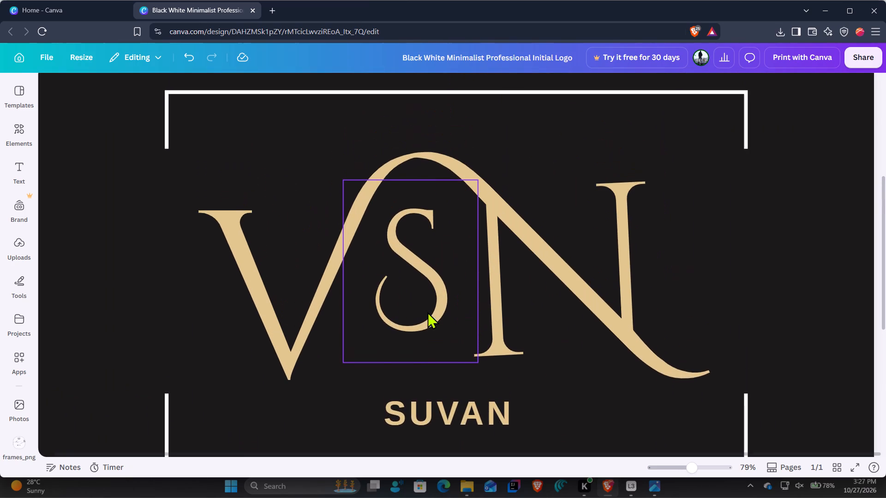
{"action": "left_click", "coordinate": [422, 333]}
{"action": "left_click_drag", "start_coordinate": [416, 333], "coordinate": [422, 332]}
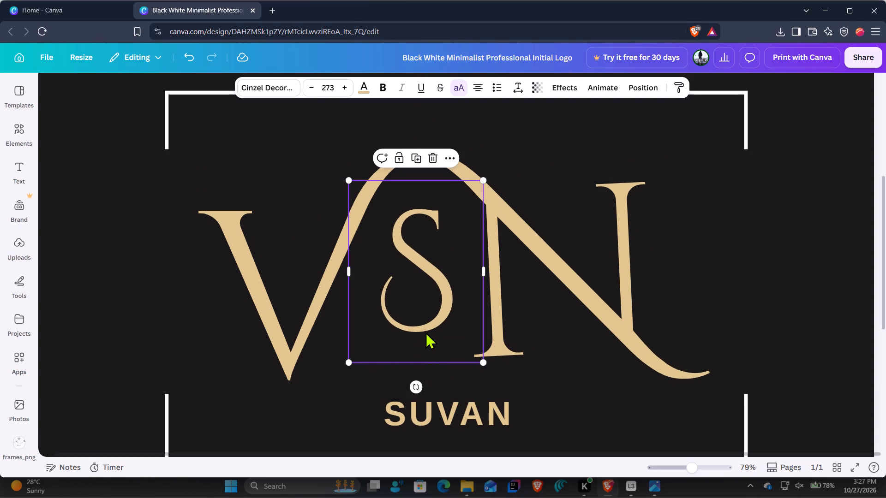
{"action": "scroll", "coordinate": [425, 332], "scroll_direction": "down", "scroll_amount": 4, "text": "ctrl"}
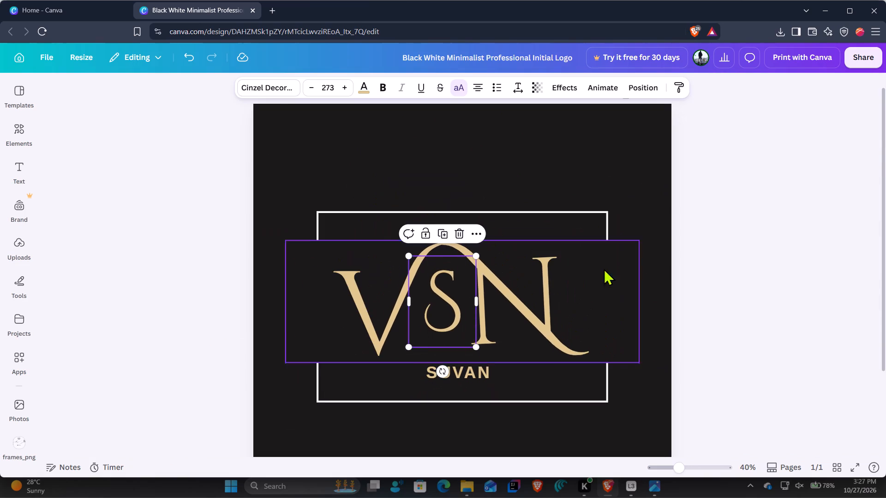
{"action": "left_click", "coordinate": [693, 230]}
{"action": "scroll", "coordinate": [718, 292], "scroll_direction": "down", "scroll_amount": 3, "text": "ctrl"}
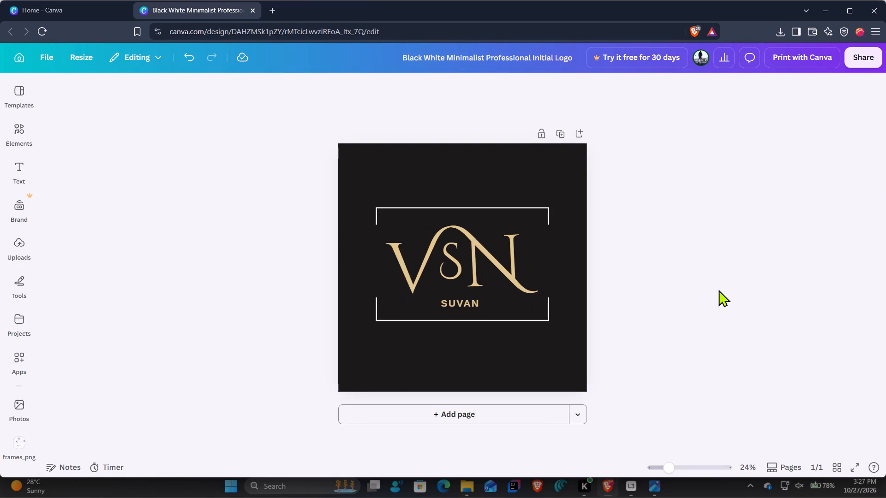
Download the adjusted logo as a third PNG in the canva folder under the suggested file name ending in (2).
{"action": "left_click", "coordinate": [880, 51]}
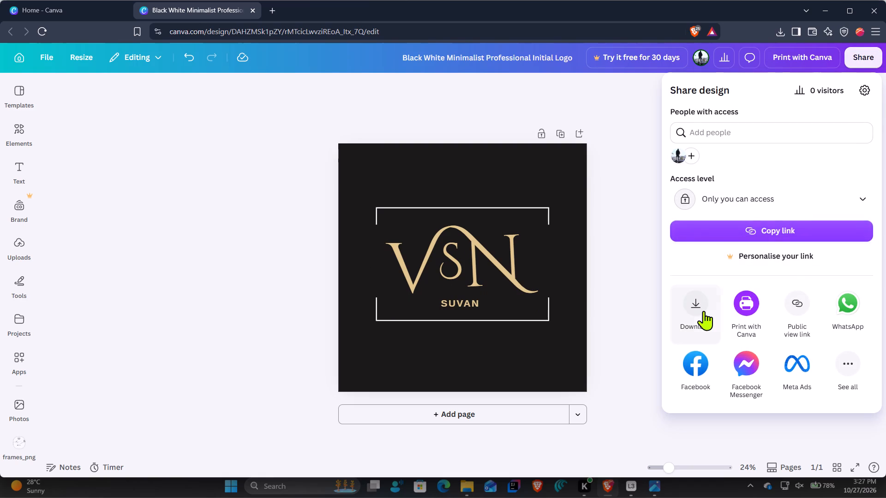
{"action": "left_click", "coordinate": [704, 311]}
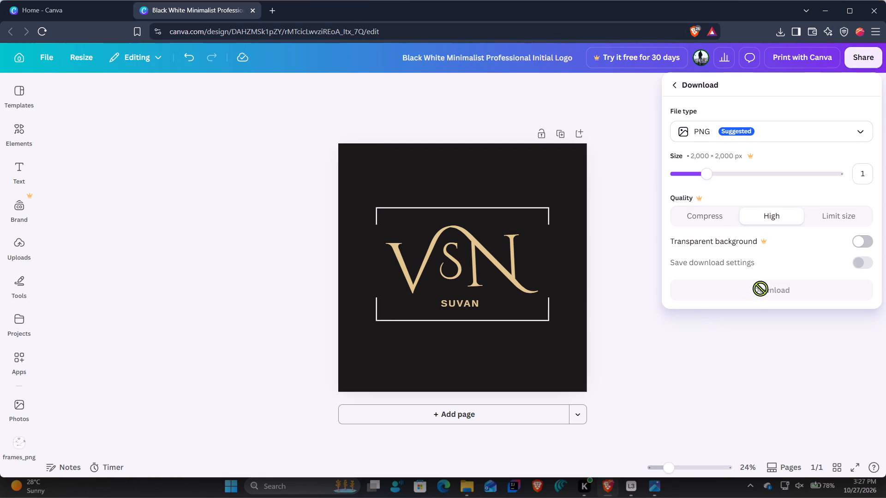
{"action": "left_click", "coordinate": [770, 287]}
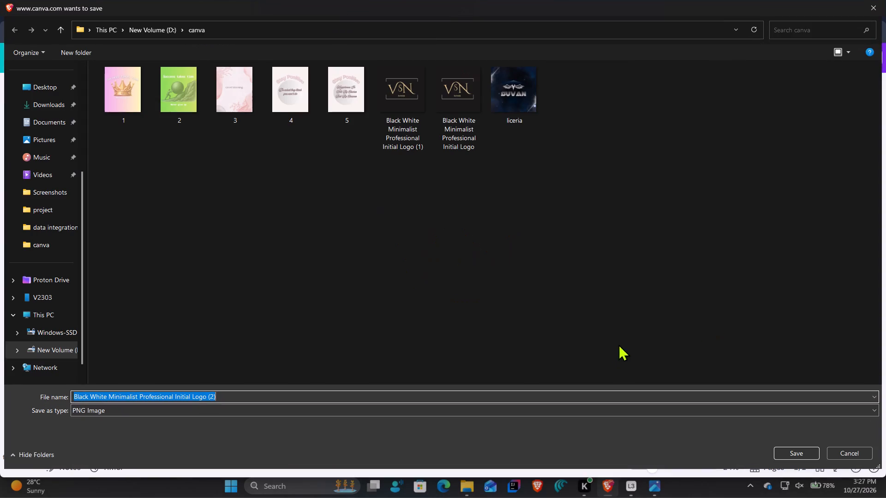
{"action": "left_click", "coordinate": [787, 451]}
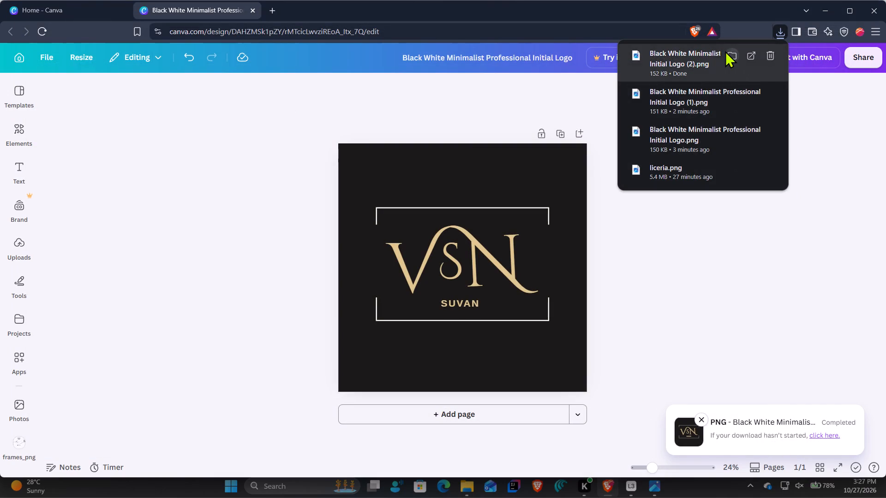
{"action": "left_click", "coordinate": [760, 261]}
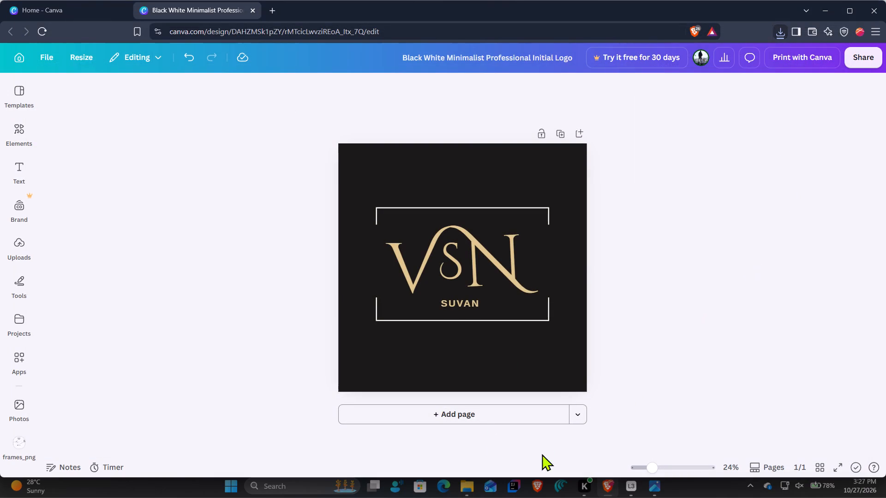
Switch to File Explorer and permanently delete the Black White Minimalist Professional Initial Logo (1) image from the canva folder.
{"action": "left_click", "coordinate": [461, 491]}
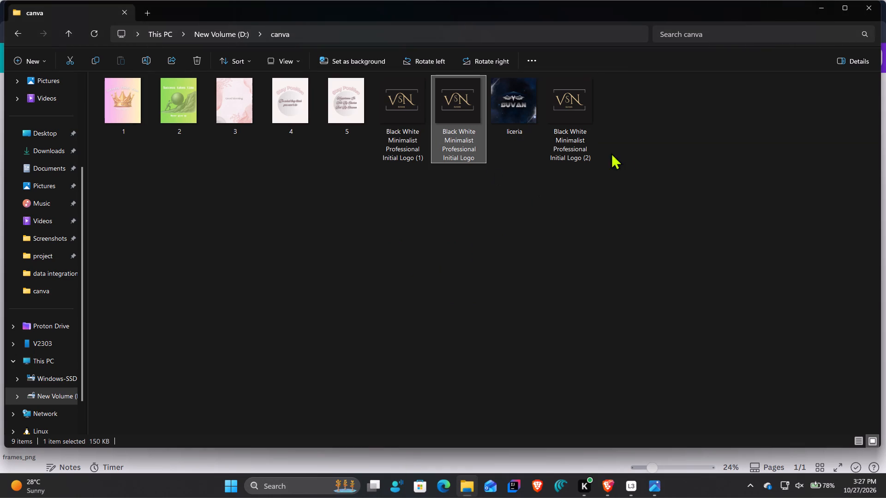
{"action": "left_click_drag", "start_coordinate": [388, 190], "coordinate": [443, 142]}
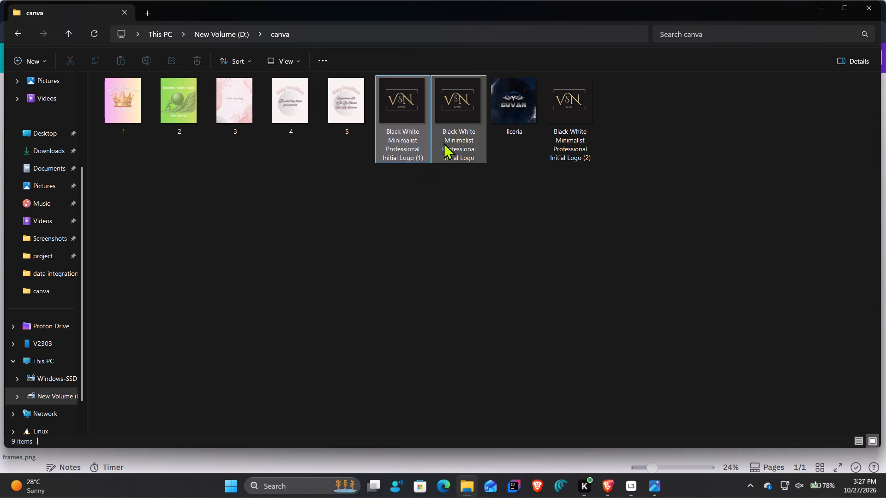
{"action": "left_click", "coordinate": [409, 142]}
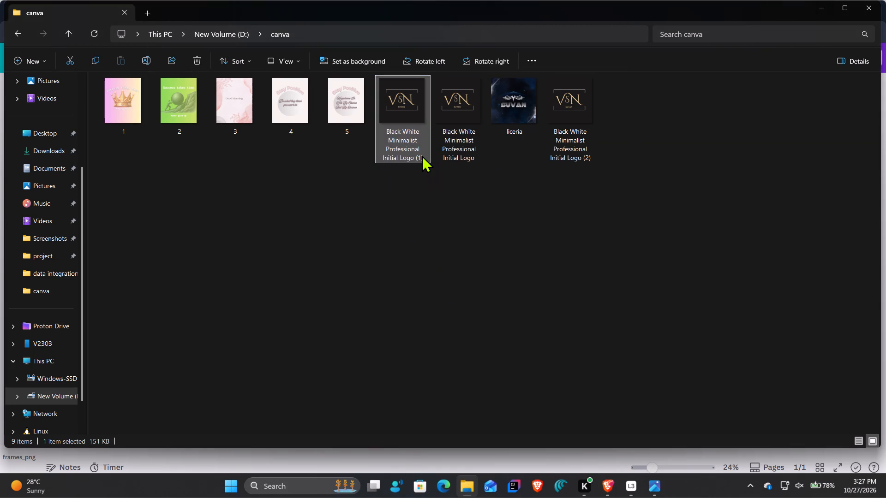
{"action": "key", "text": "shift+Delete"}
{"action": "key", "text": "Return"}
View the liceria image and the new VSN logo export (2) from the canva folder, and close the image windows.
{"action": "double_click", "coordinate": [455, 95]}
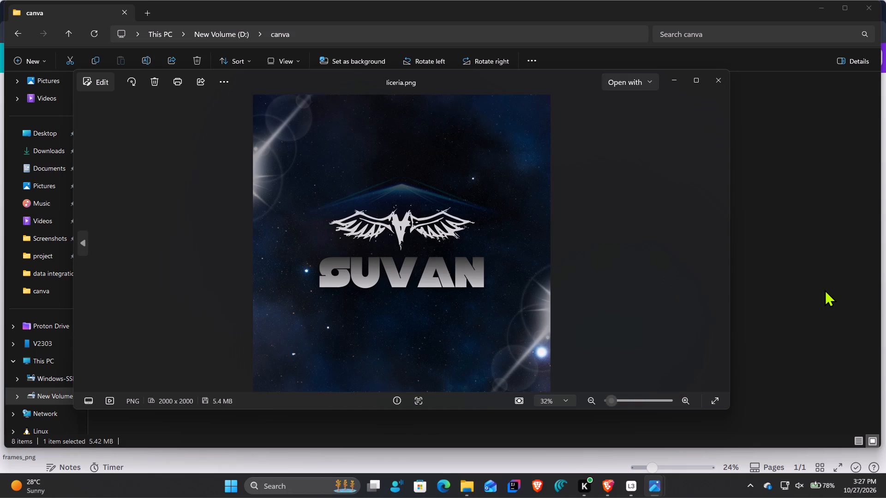
{"action": "key", "text": "Right"}
{"action": "key", "text": "Left"}
{"action": "key", "text": "Right"}
{"action": "key", "text": "Right"}
{"action": "key", "text": "Right"}
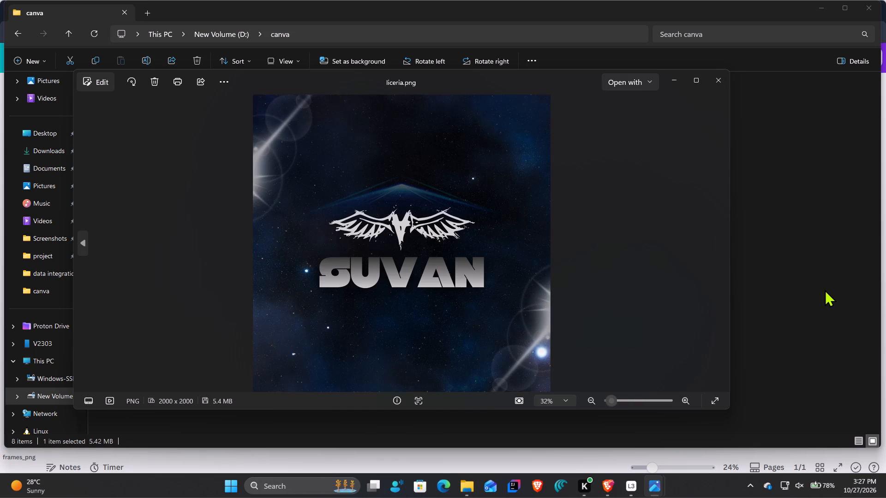
{"action": "left_click", "coordinate": [826, 290]}
{"action": "double_click", "coordinate": [505, 89]}
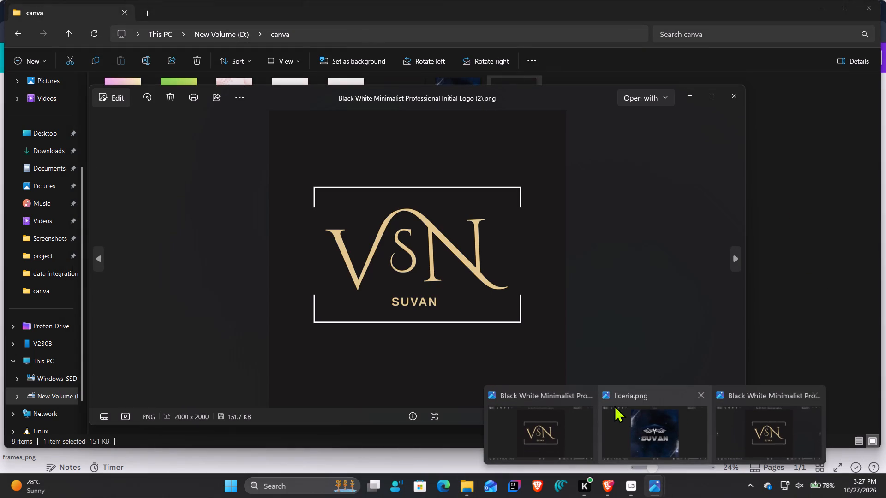
{"action": "left_click", "coordinate": [592, 400]}
{"action": "left_click", "coordinate": [592, 400]}
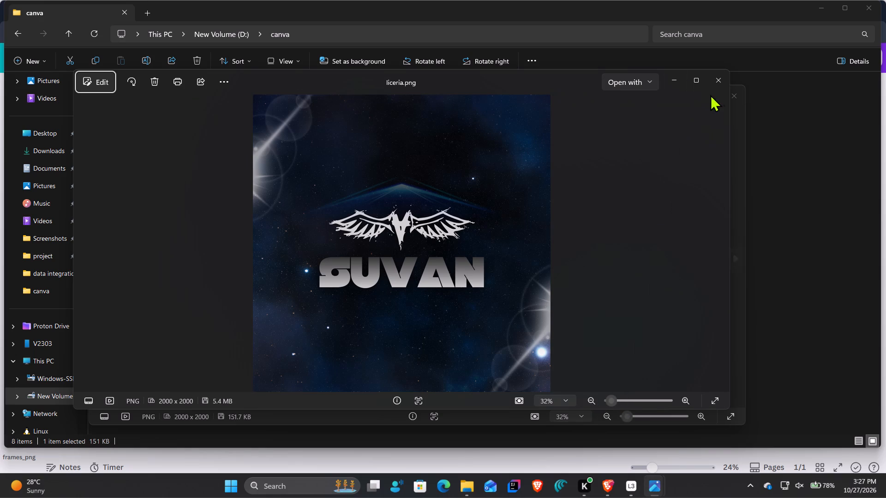
{"action": "left_click", "coordinate": [720, 84]}
{"action": "left_click", "coordinate": [731, 96]}
Open the first VSN logo export without a number, browse onward to compare it with the following images, and close the viewer.
{"action": "double_click", "coordinate": [401, 106]}
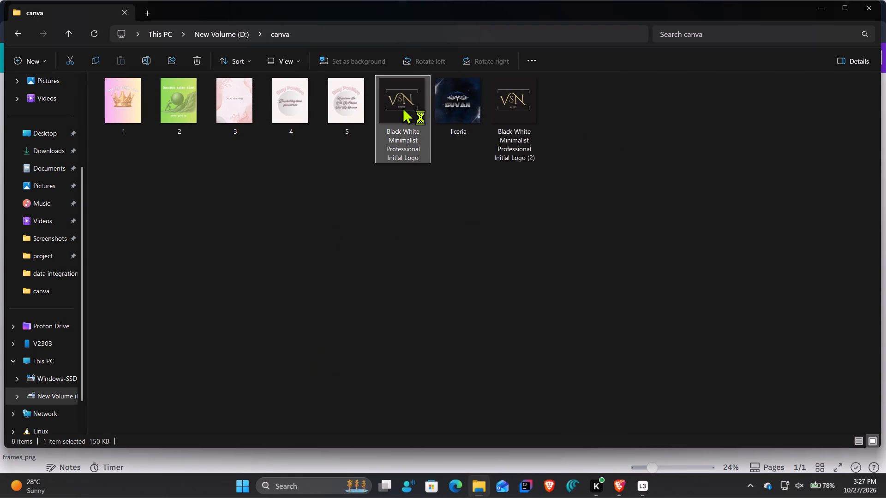
{"action": "key", "text": "Right"}
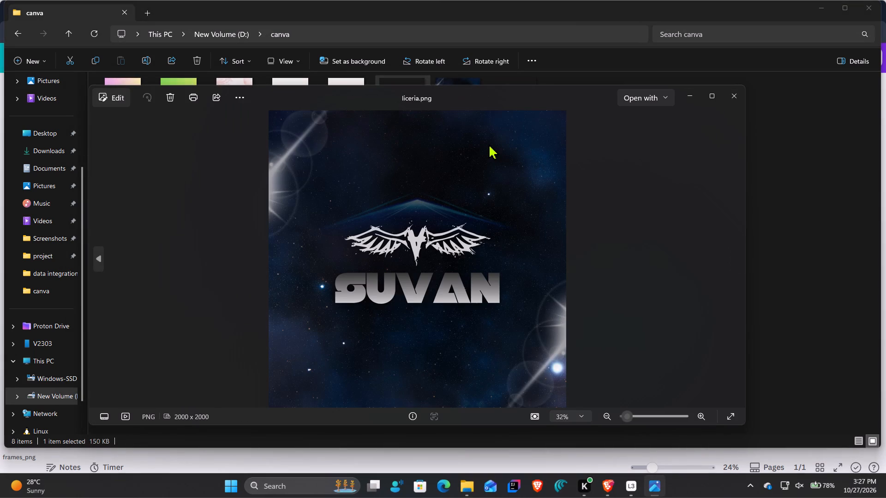
{"action": "key", "text": "Right"}
{"action": "key", "text": "Right"}
{"action": "key", "text": "Right"}
{"action": "key", "text": "Right"}
{"action": "key", "text": "Right"}
{"action": "key", "text": "Right"}
{"action": "left_click", "coordinate": [725, 101]}
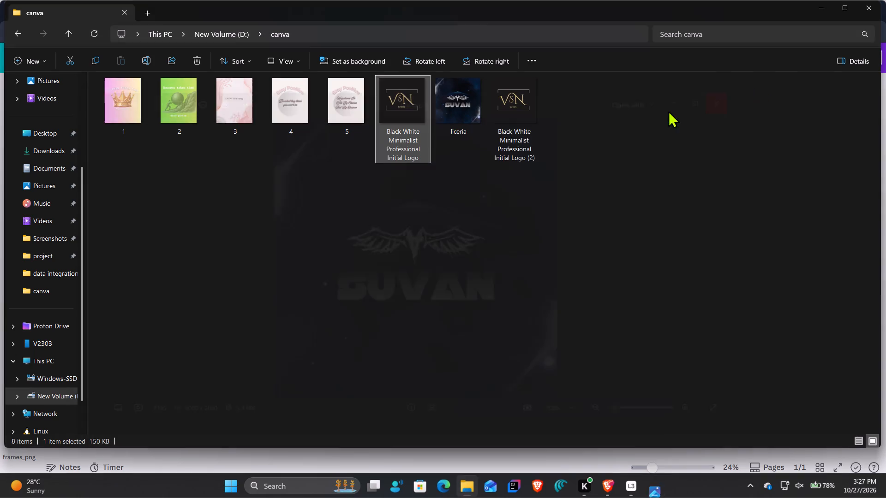
Open the VSN logo export (2), examine the monogram's S spacing and frame up close, and close the image.
{"action": "double_click", "coordinate": [522, 111]}
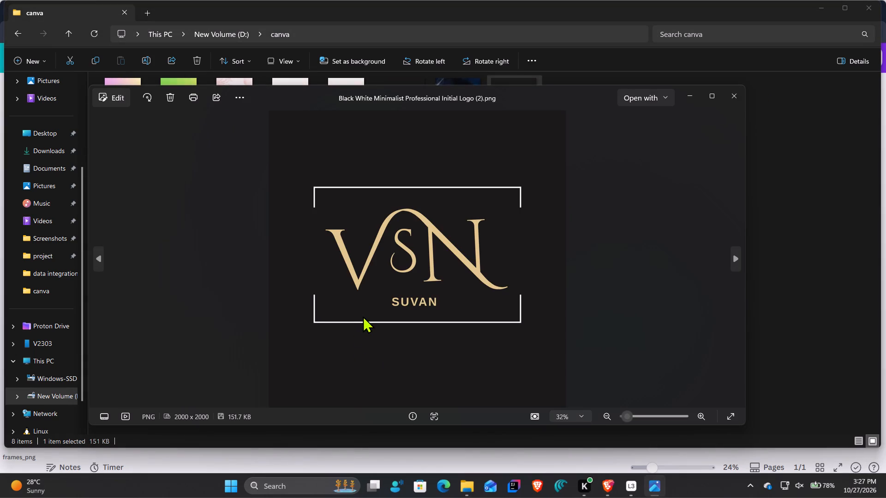
{"action": "scroll", "coordinate": [363, 316], "scroll_direction": "down", "scroll_amount": 3}
{"action": "scroll", "coordinate": [363, 316], "scroll_direction": "up", "scroll_amount": 8}
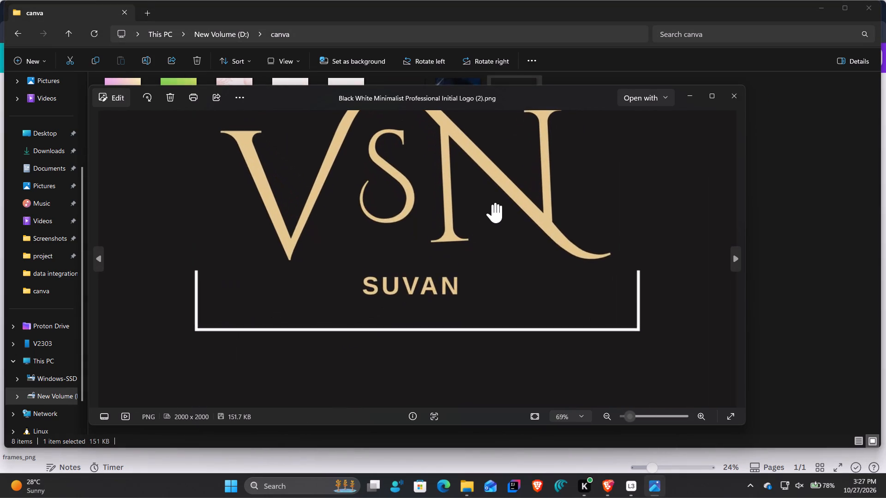
{"action": "left_click_drag", "start_coordinate": [493, 203], "coordinate": [510, 264]}
{"action": "scroll", "coordinate": [529, 274], "scroll_direction": "down", "scroll_amount": 3}
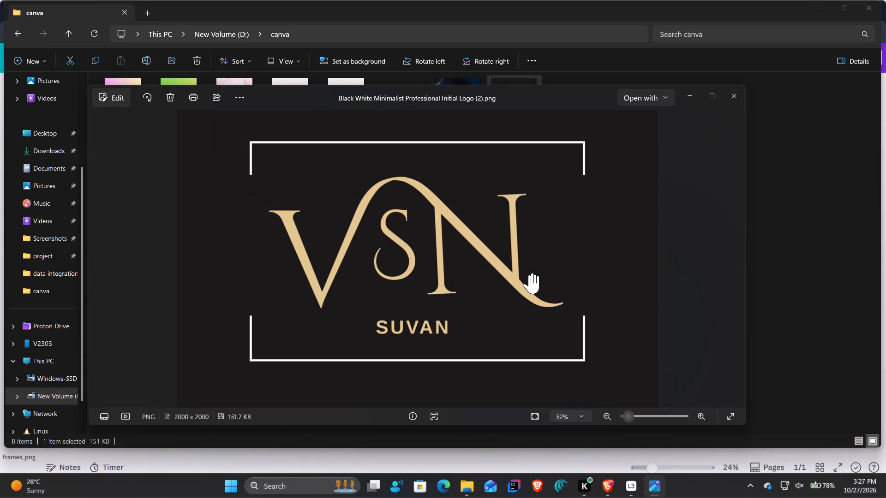
{"action": "left_click", "coordinate": [730, 100]}
{"action": "left_click", "coordinate": [721, 175]}
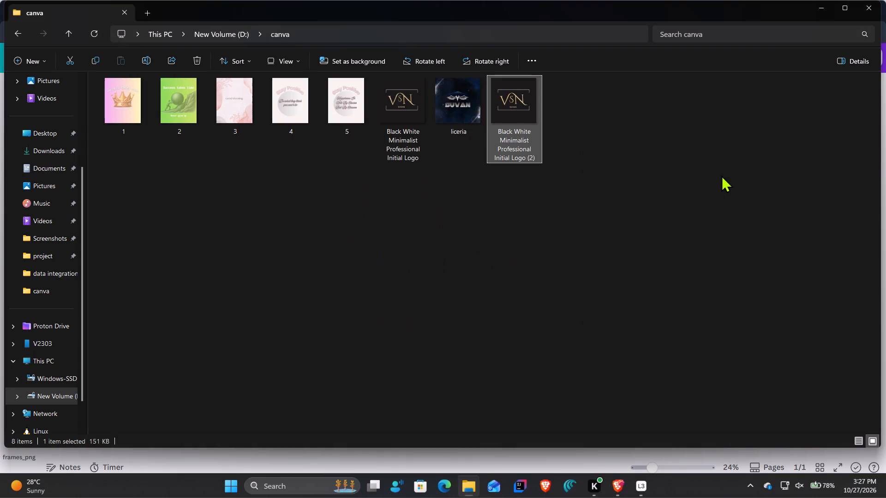